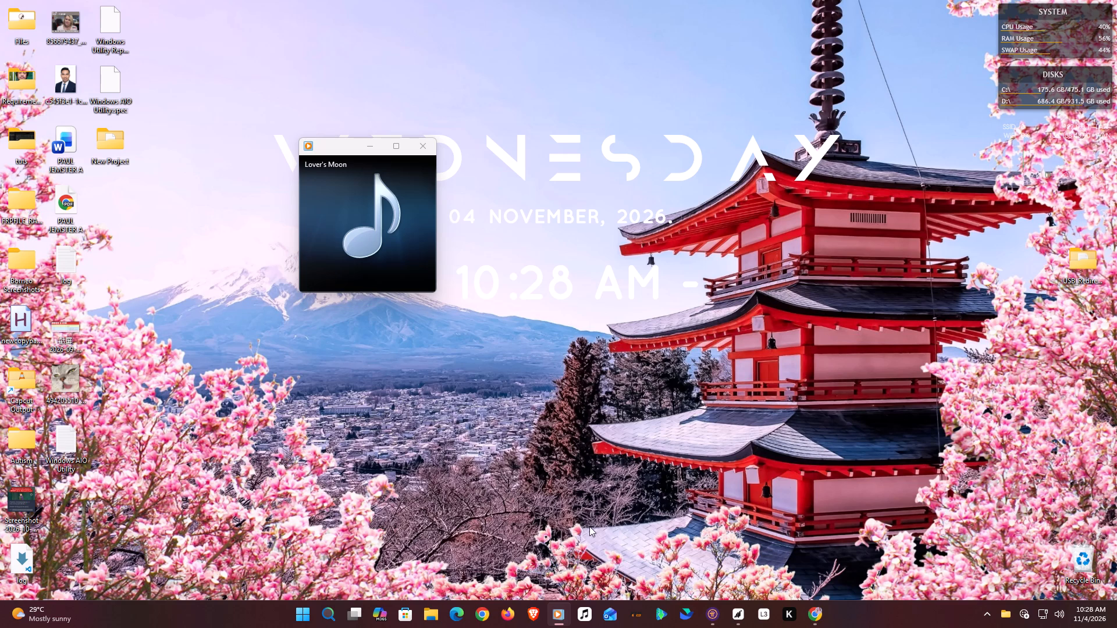
Search the computer for Paint and launch it with a blank canvas.
left_click(330, 615)
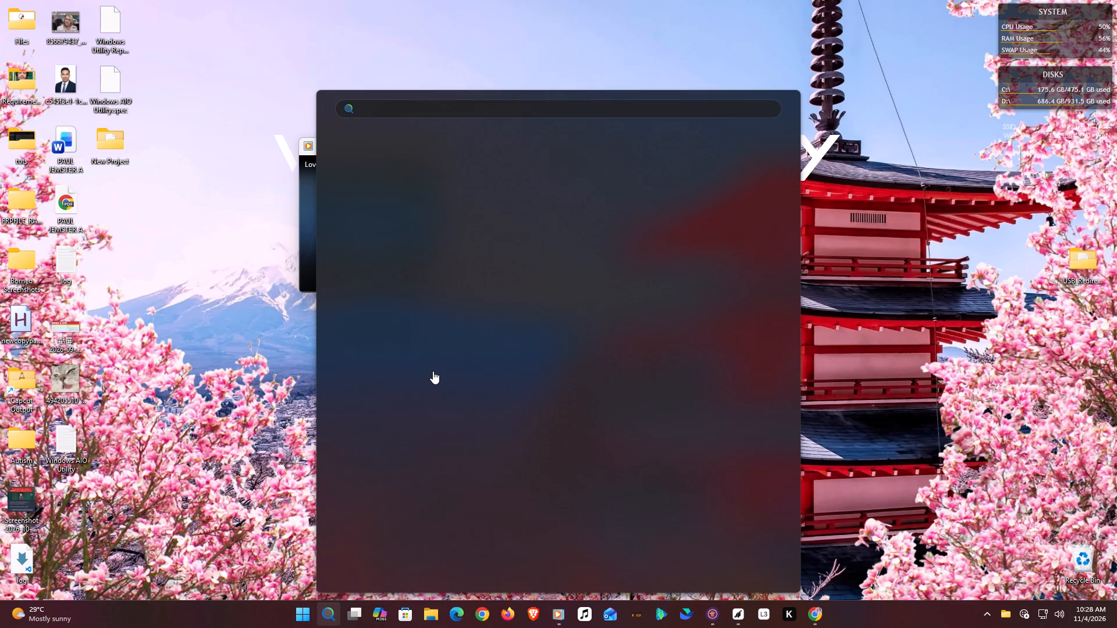
type("p[ain")
key("BackSpace")
key("BackSpace")
key("BackSpace")
key("BackSpace")
type("aint")
key("Return")
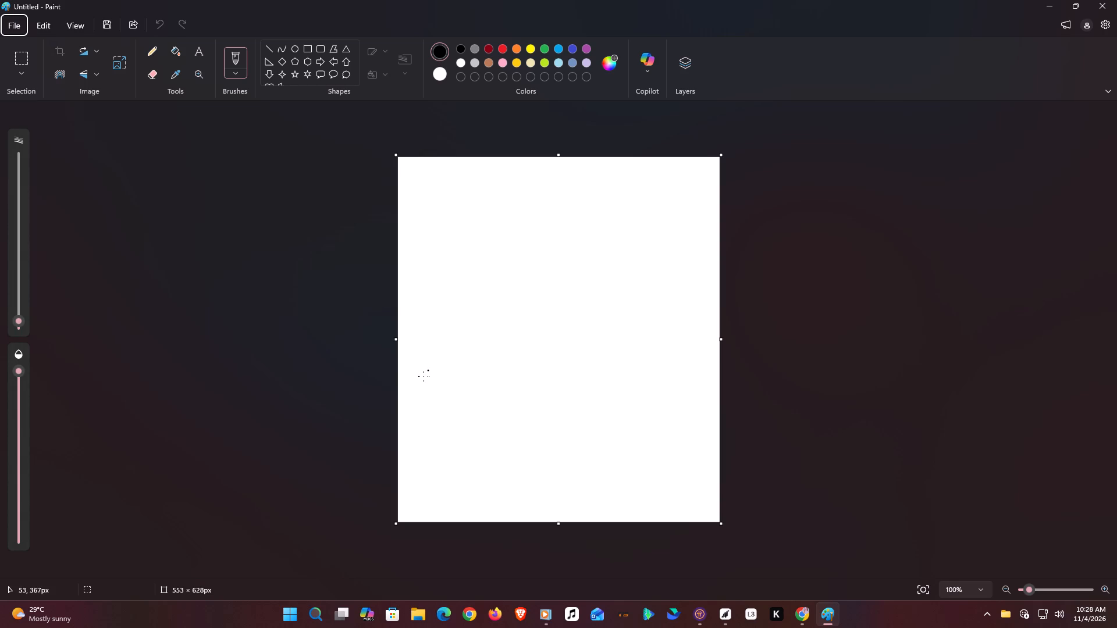
Switch to Microsoft Edge and search the web for "teenieping base", showing the image results.
left_click(437, 612)
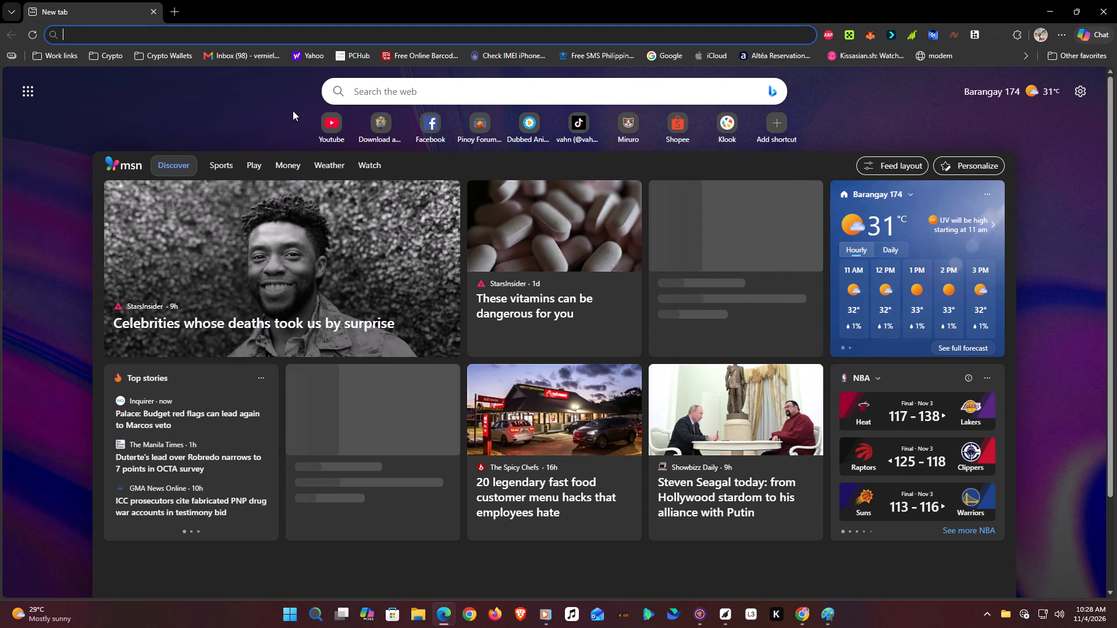
type("teenieping base")
key("Return")
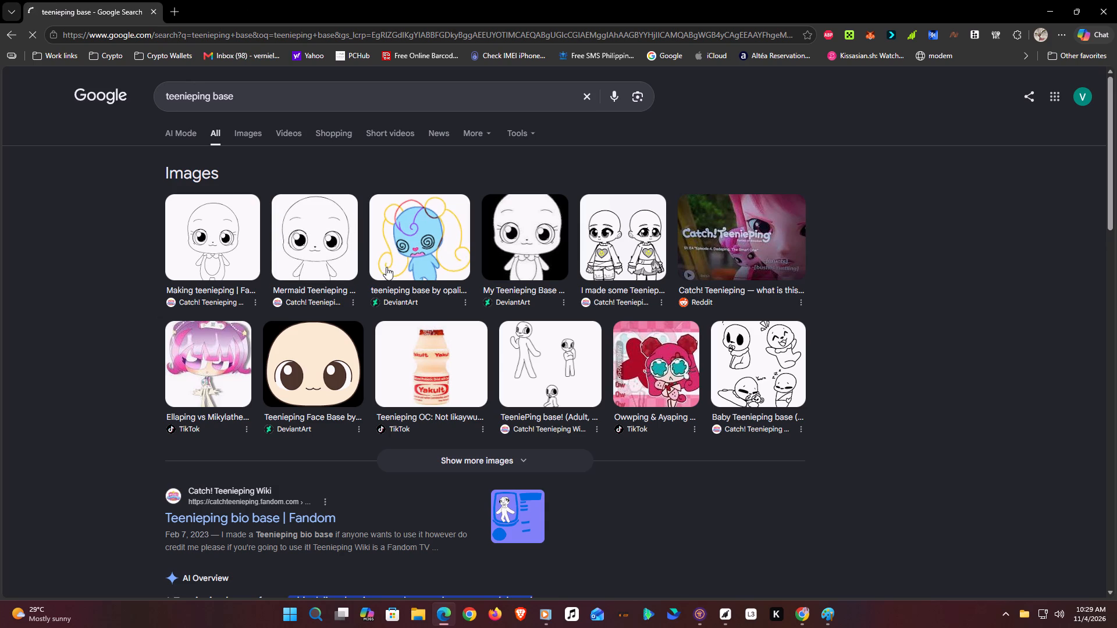
left_click(248, 138)
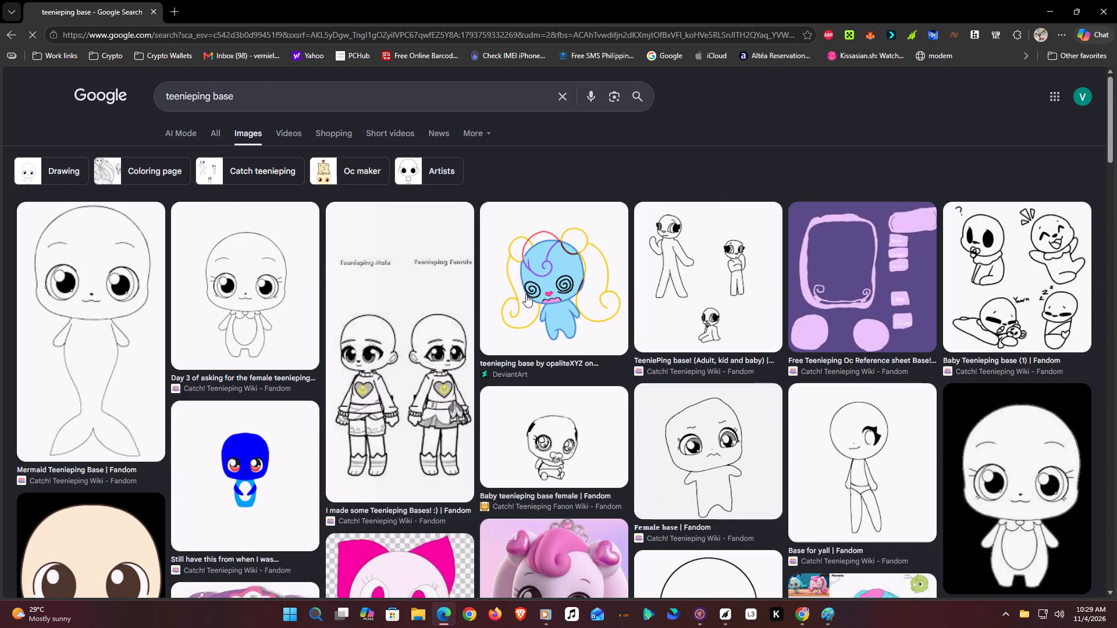
Look through the "teenieping base" image results down to the end of the list for a suitable drawing reference.
scroll(531, 302, "down", 2)
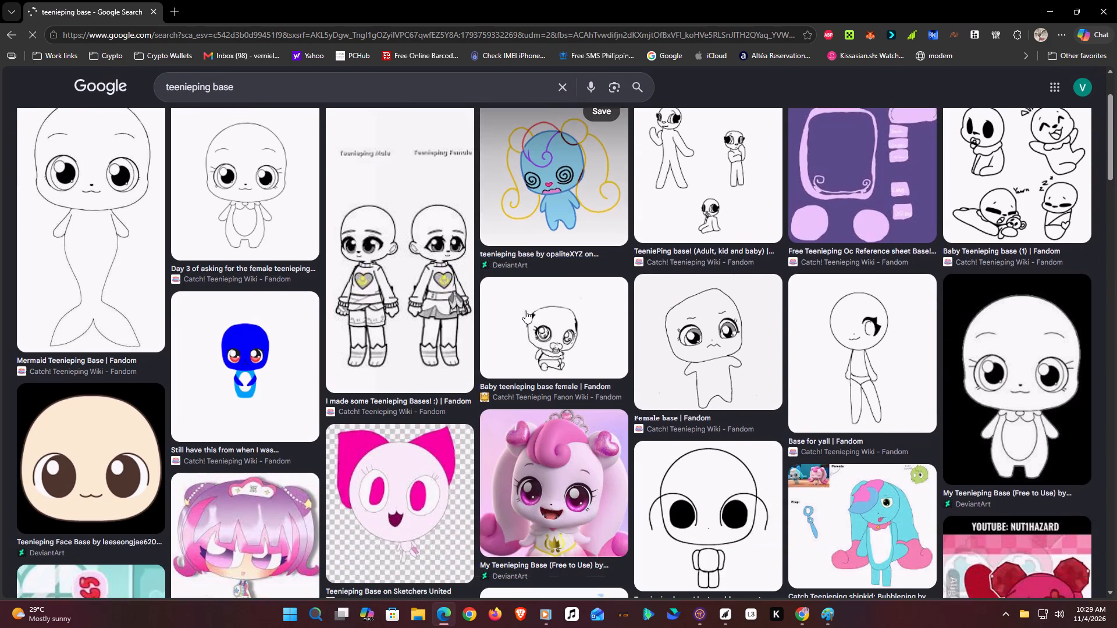
scroll(527, 298, "down", 2)
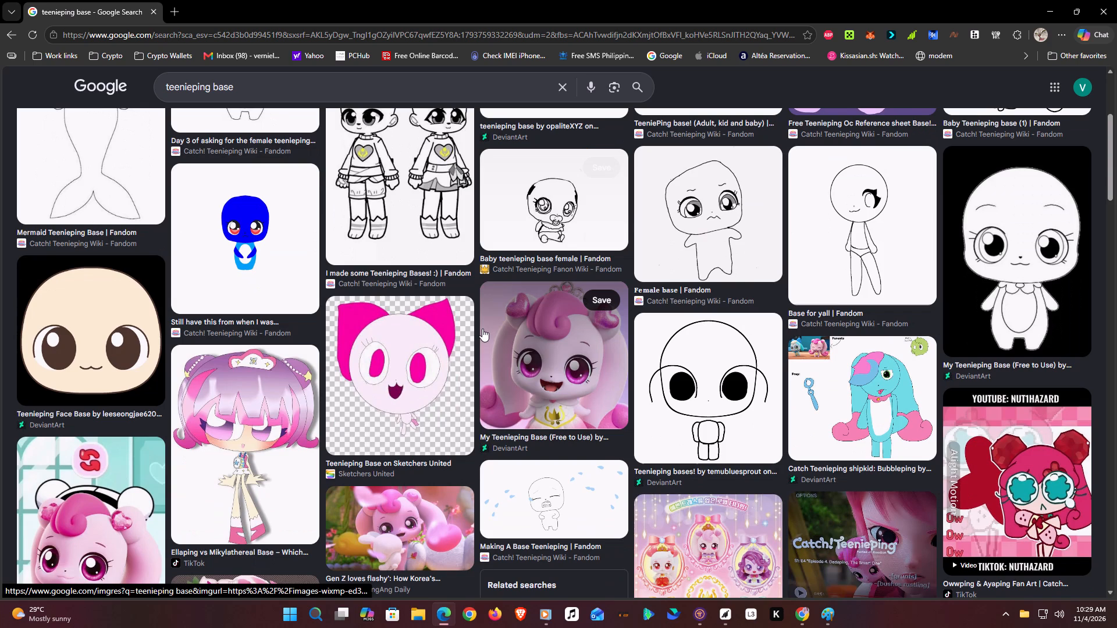
scroll(482, 329, "down", 1)
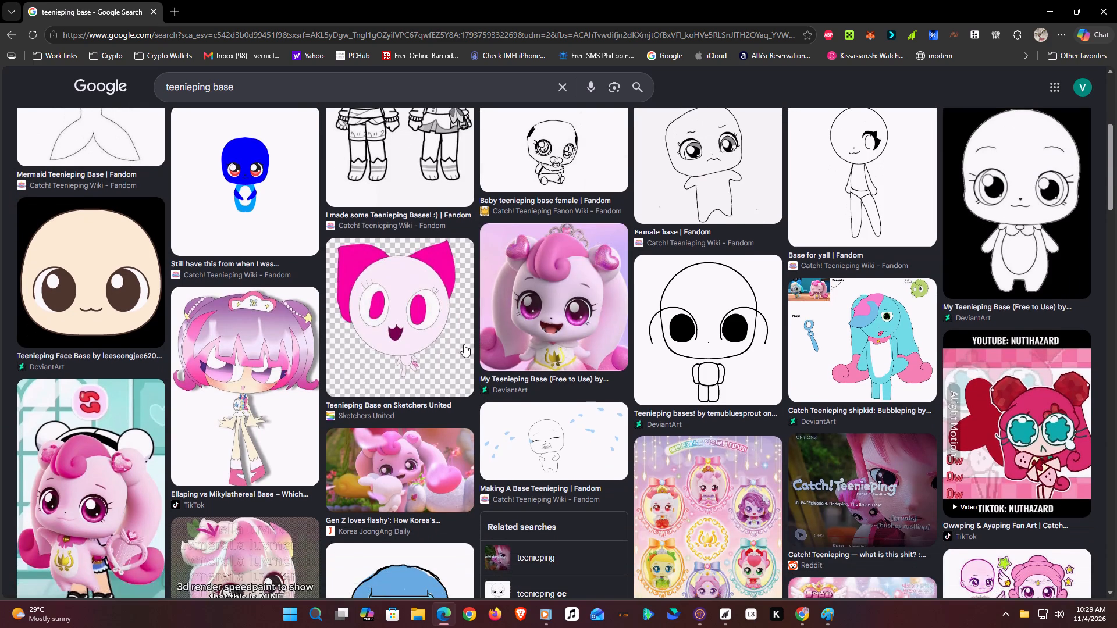
scroll(450, 352, "down", 2)
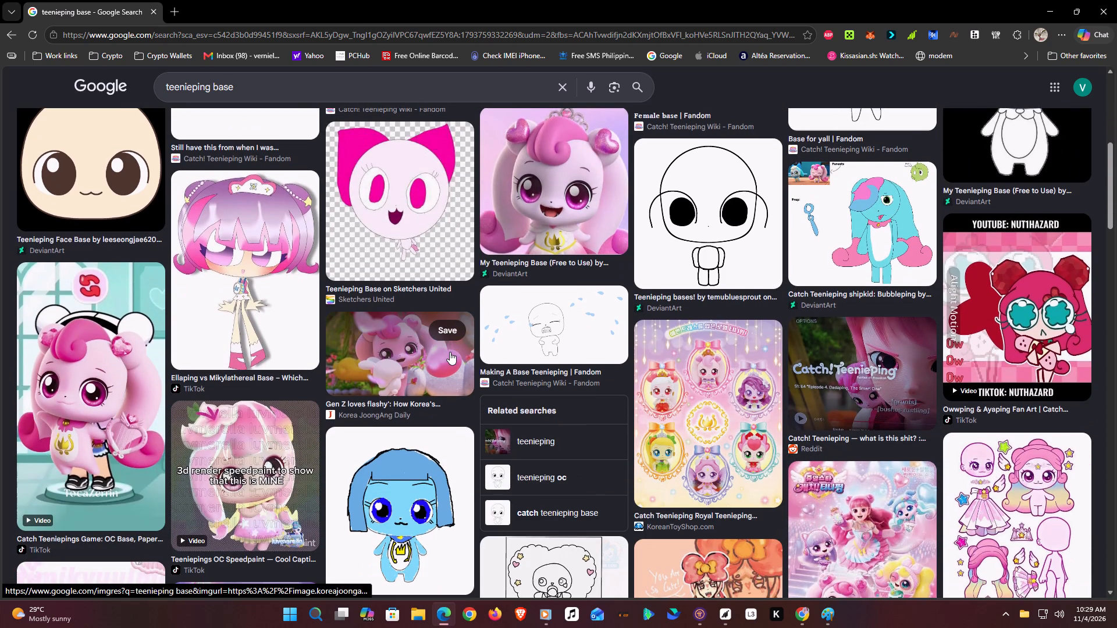
scroll(450, 352, "down", 4)
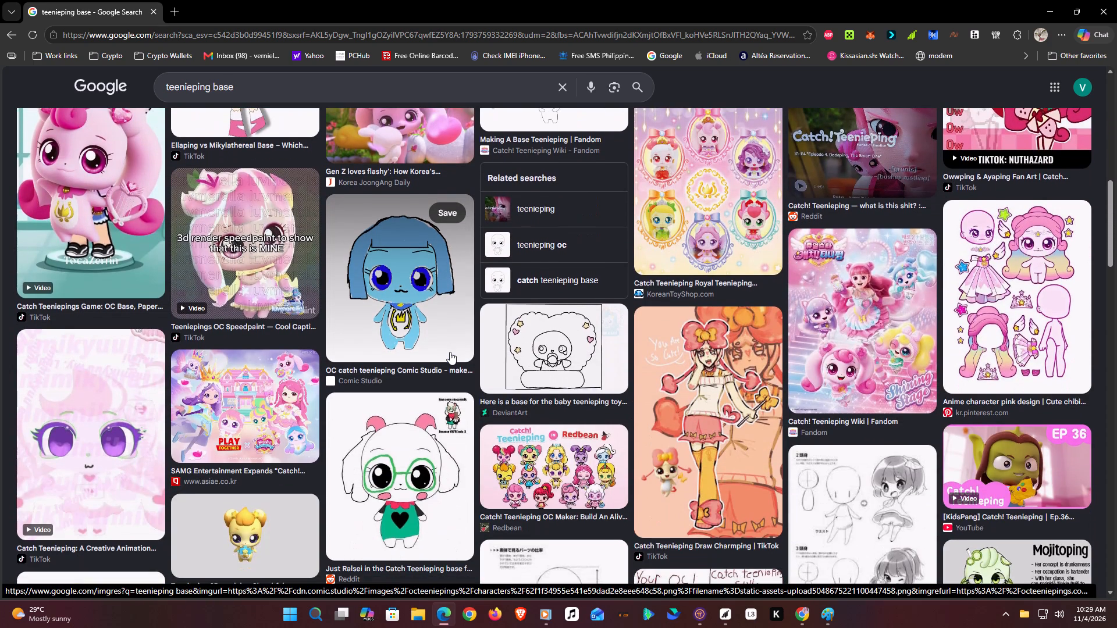
scroll(424, 365, "down", 2)
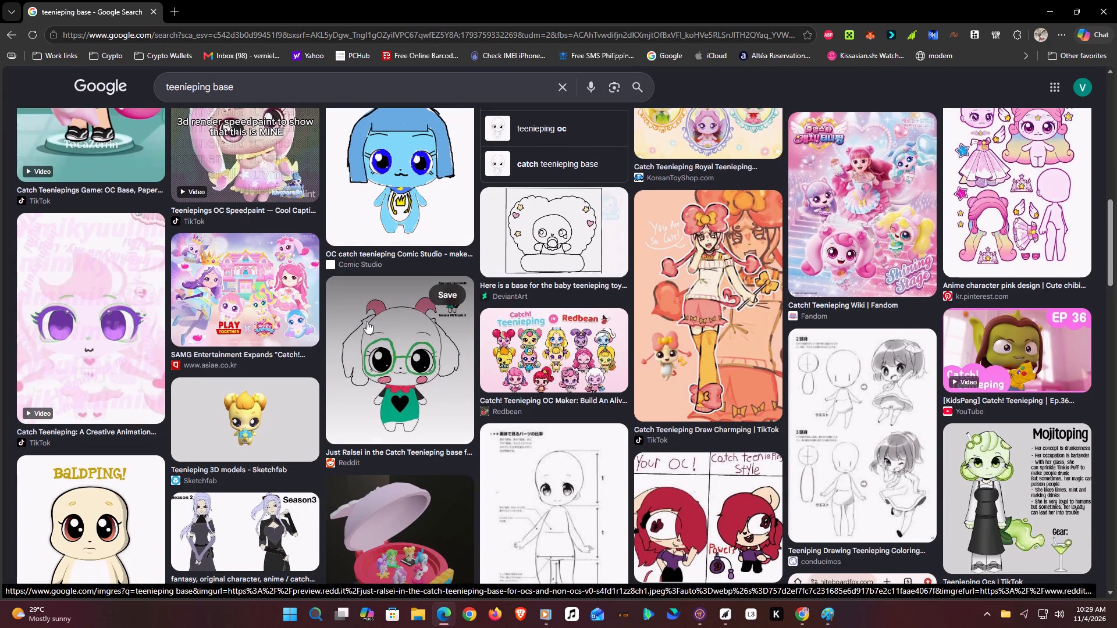
scroll(496, 213, "down", 3)
scroll(169, 370, "down", 1)
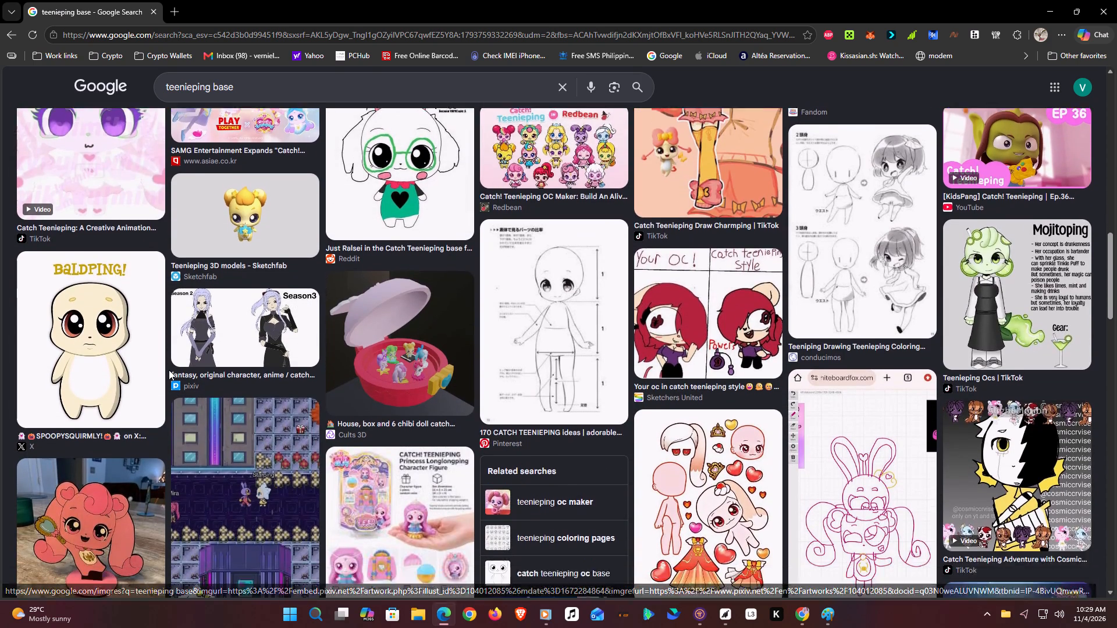
scroll(169, 370, "down", 6)
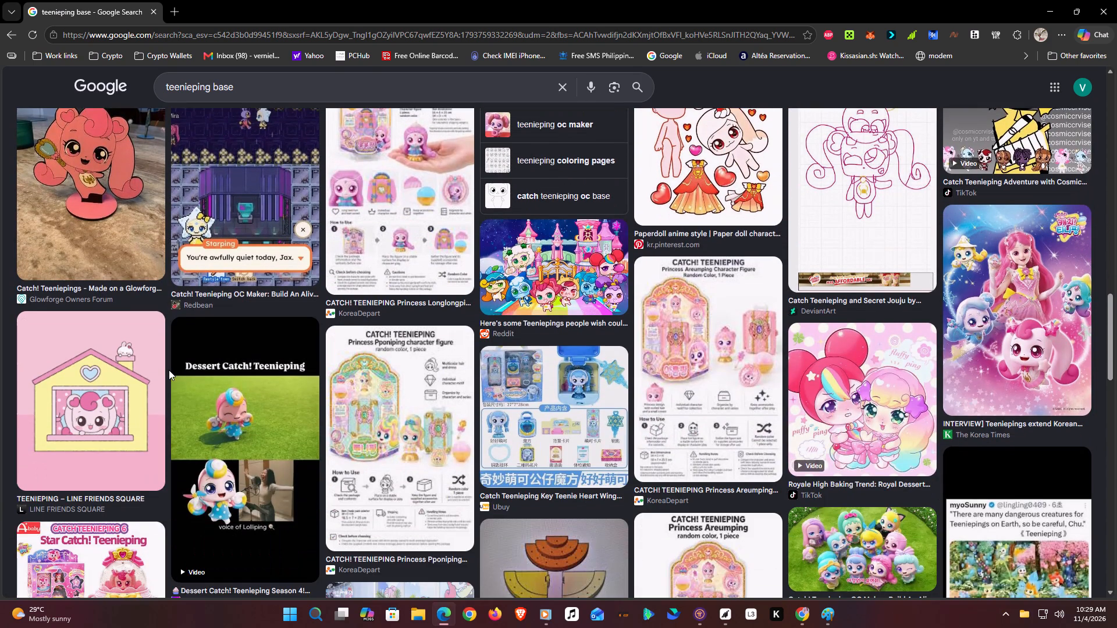
scroll(169, 370, "down", 7)
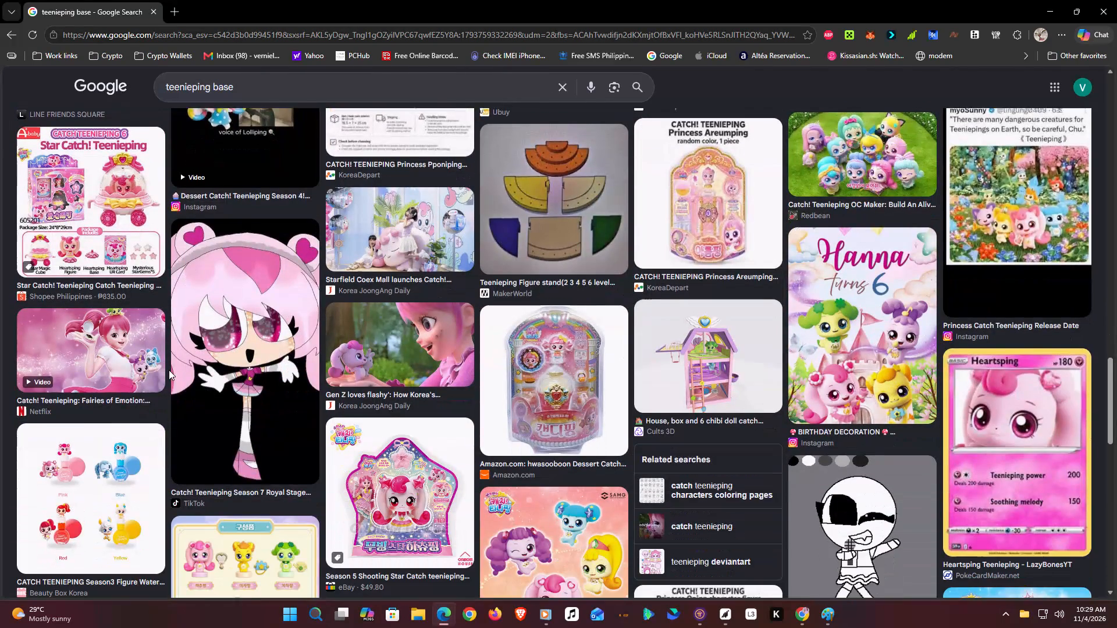
scroll(169, 370, "down", 6)
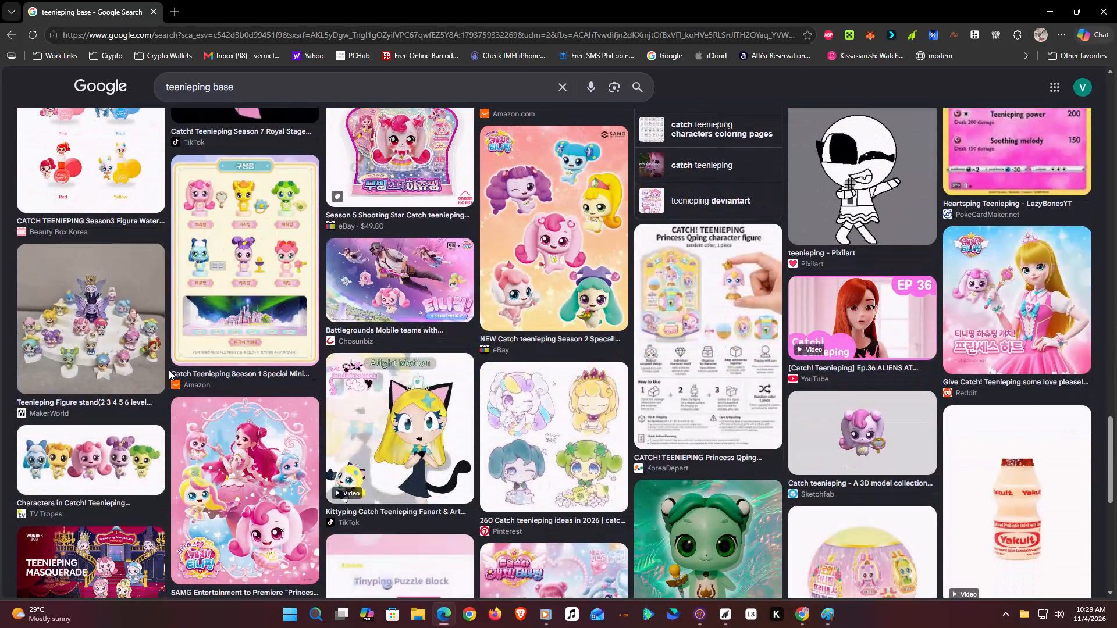
scroll(206, 326, "down", 3)
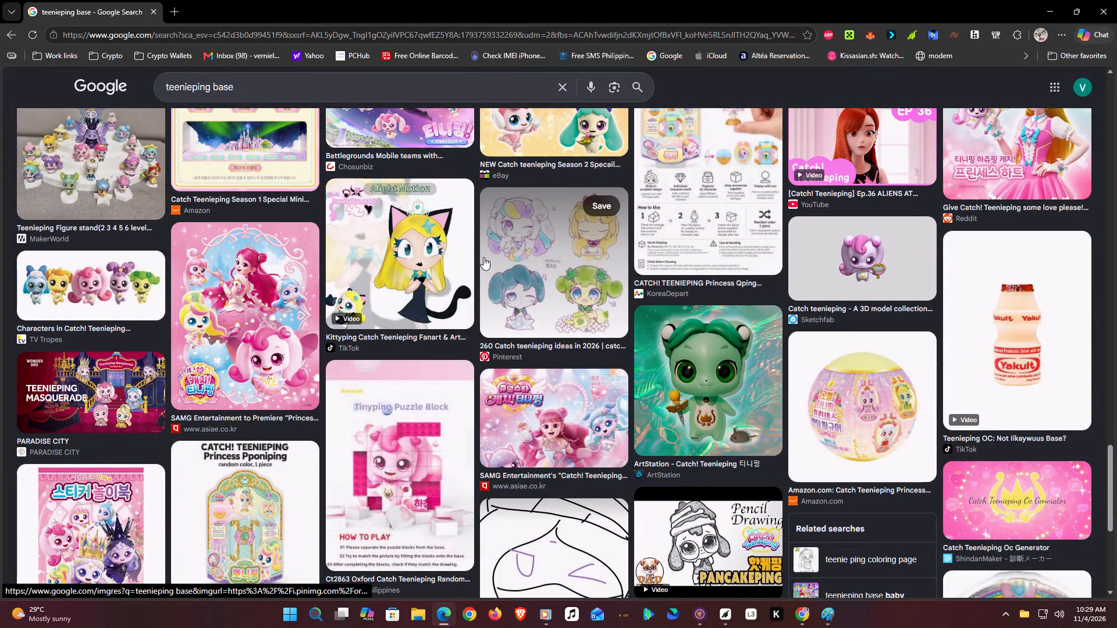
scroll(483, 257, "down", 3)
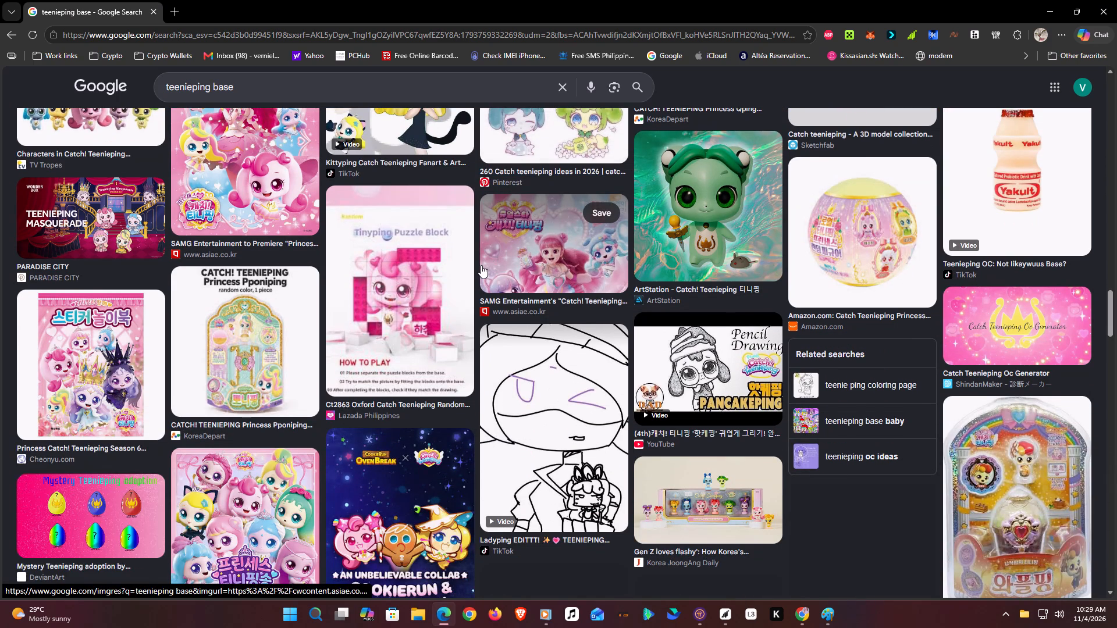
scroll(481, 265, "down", 6)
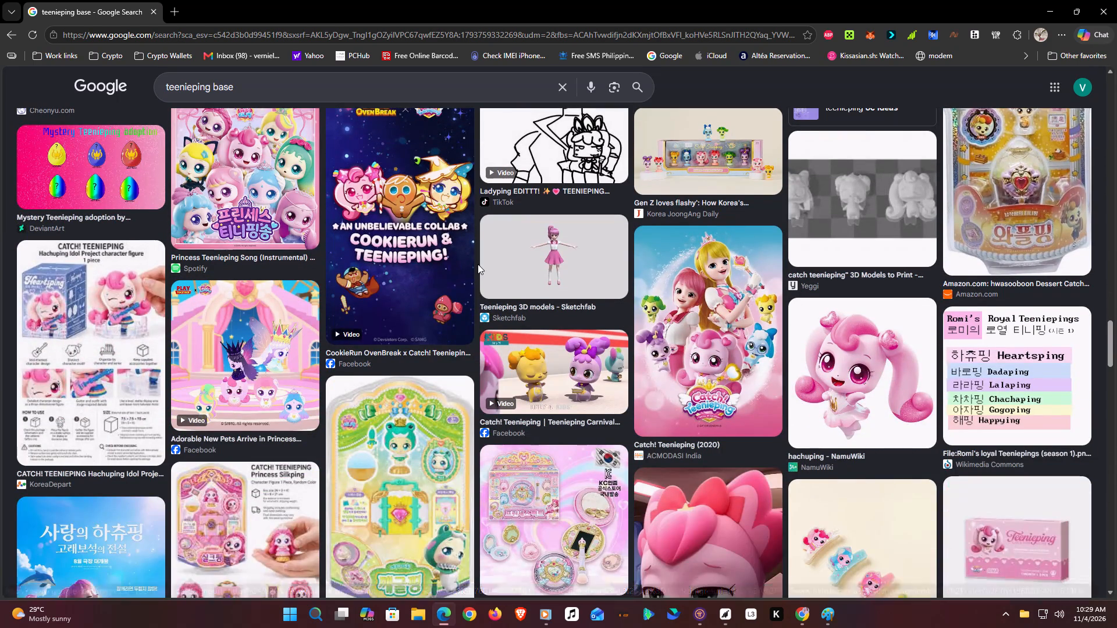
scroll(478, 264, "down", 3)
scroll(763, 434, "down", 4)
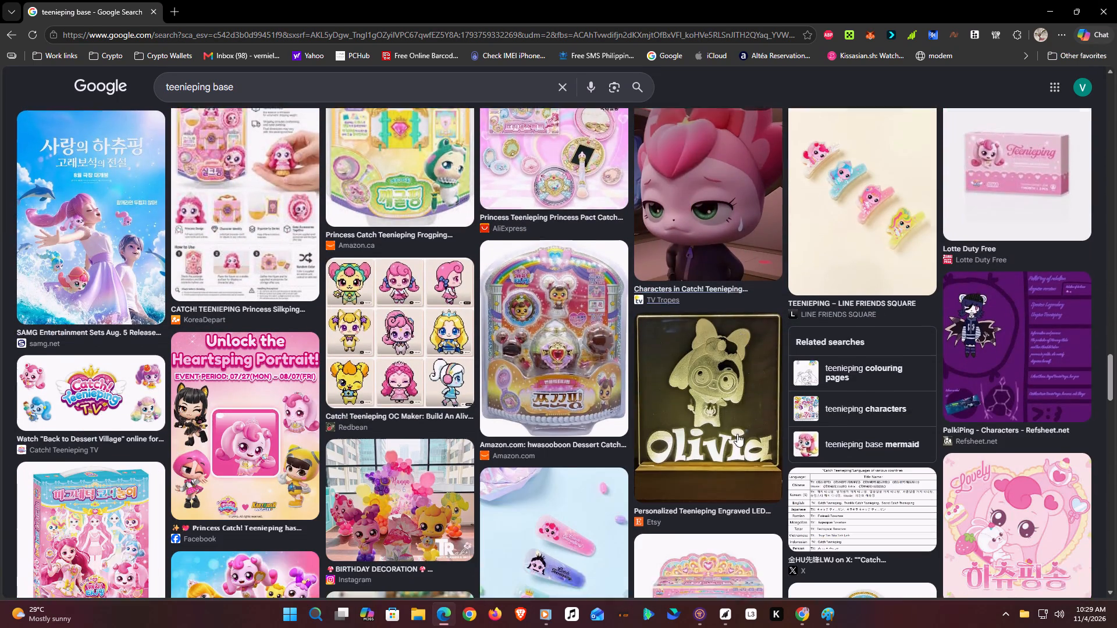
scroll(742, 427, "down", 6)
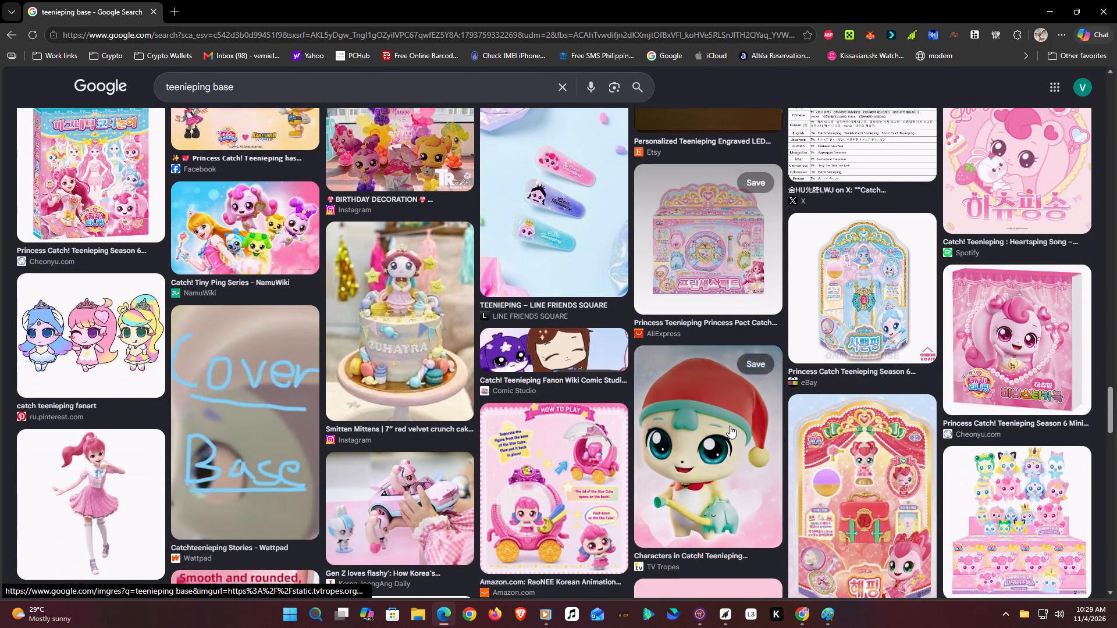
scroll(729, 425, "down", 2)
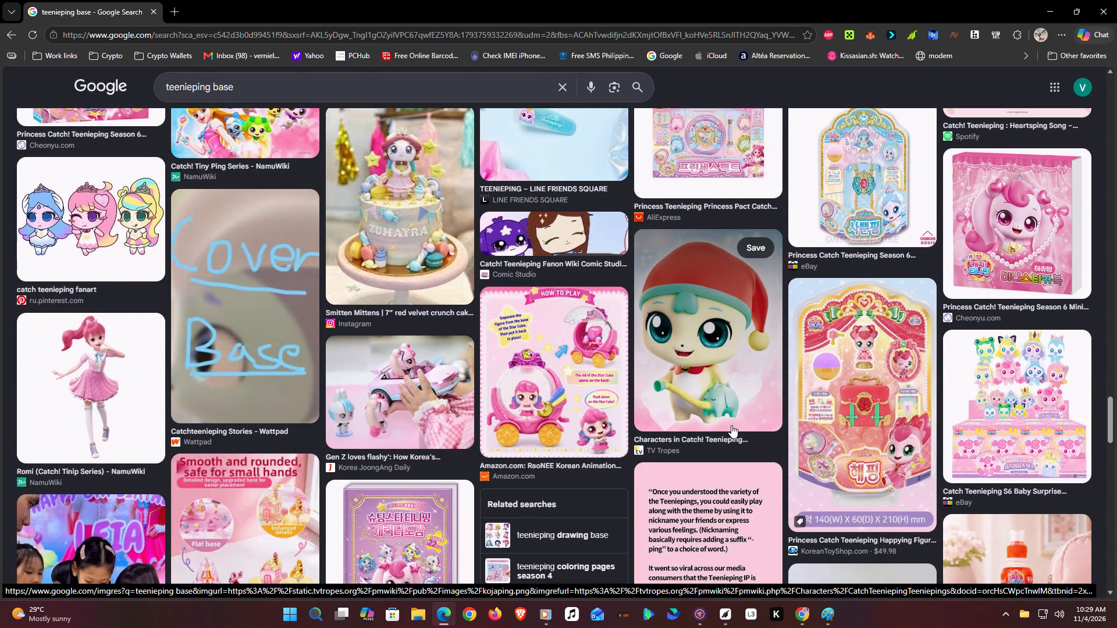
scroll(731, 425, "down", 1)
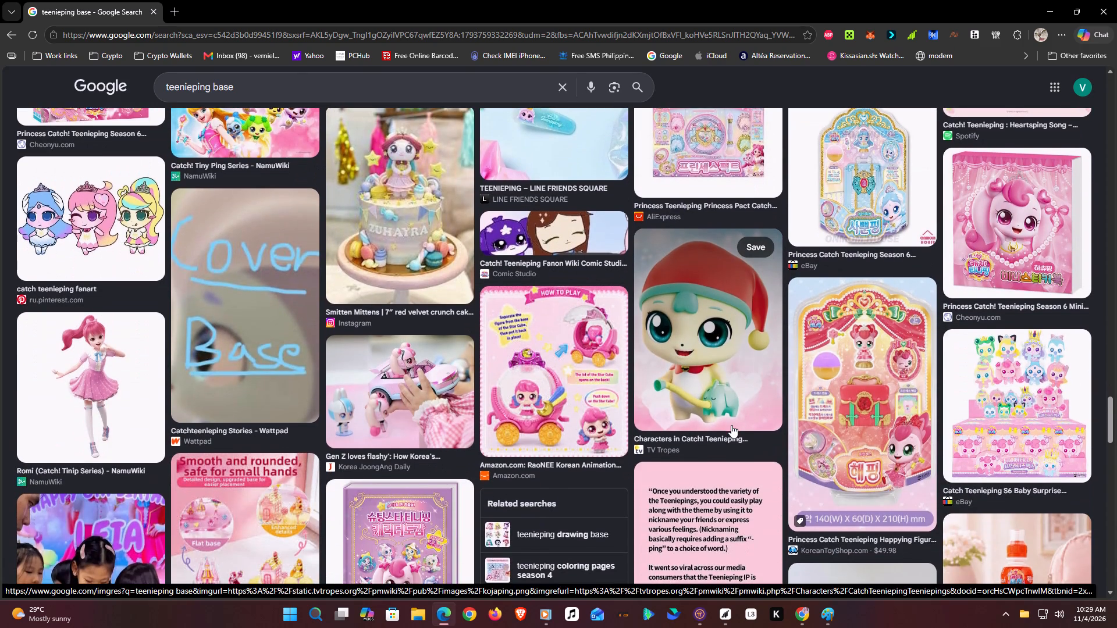
scroll(731, 425, "down", 6)
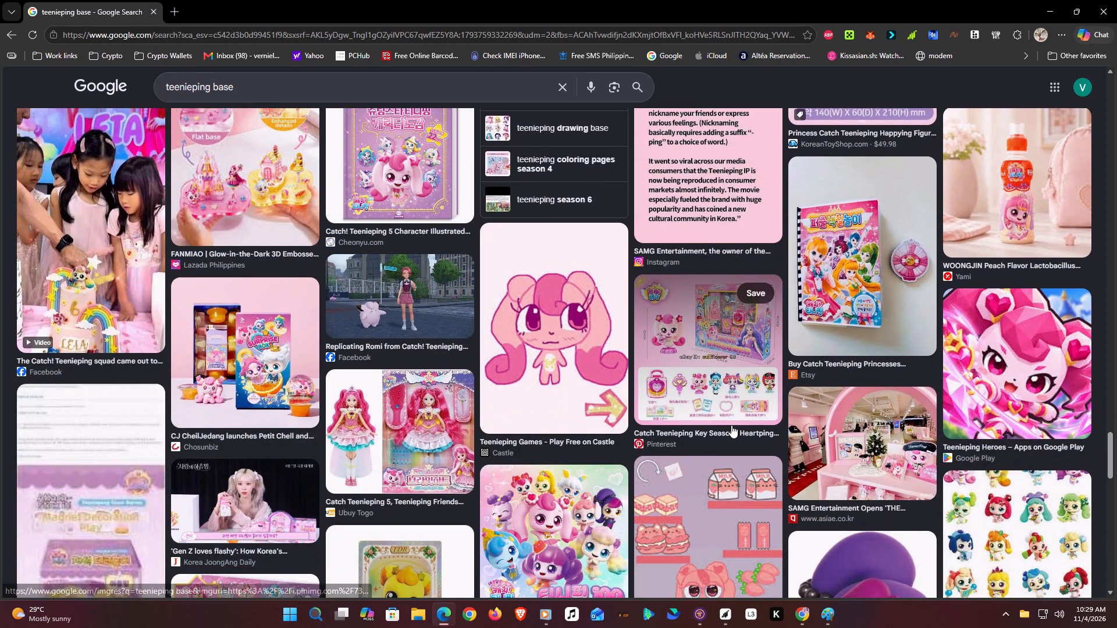
scroll(731, 425, "down", 11)
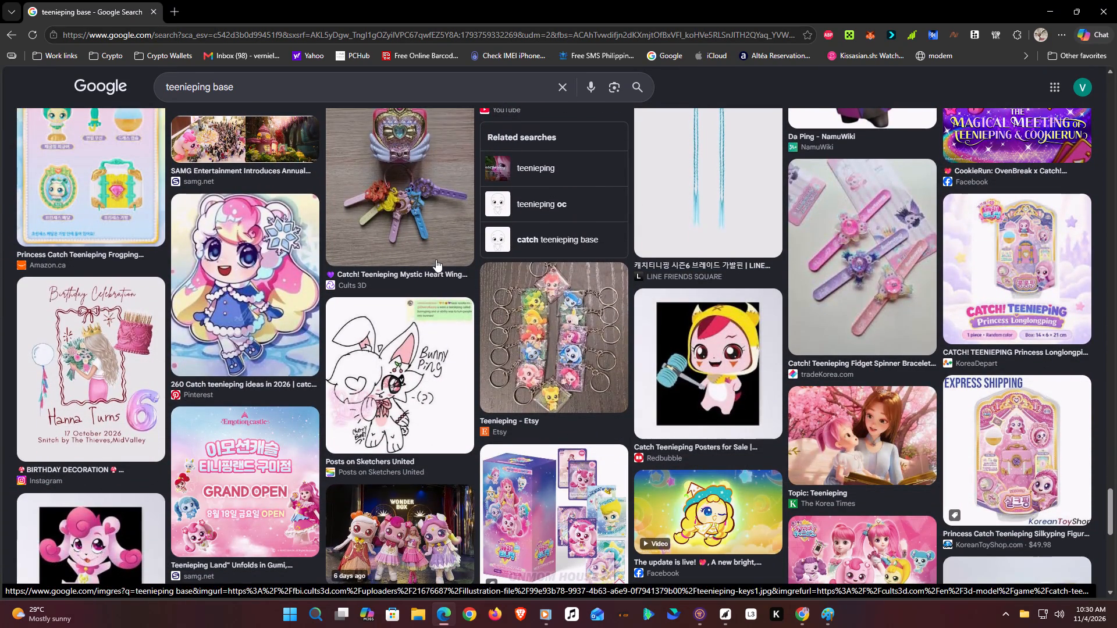
scroll(399, 353, "down", 7)
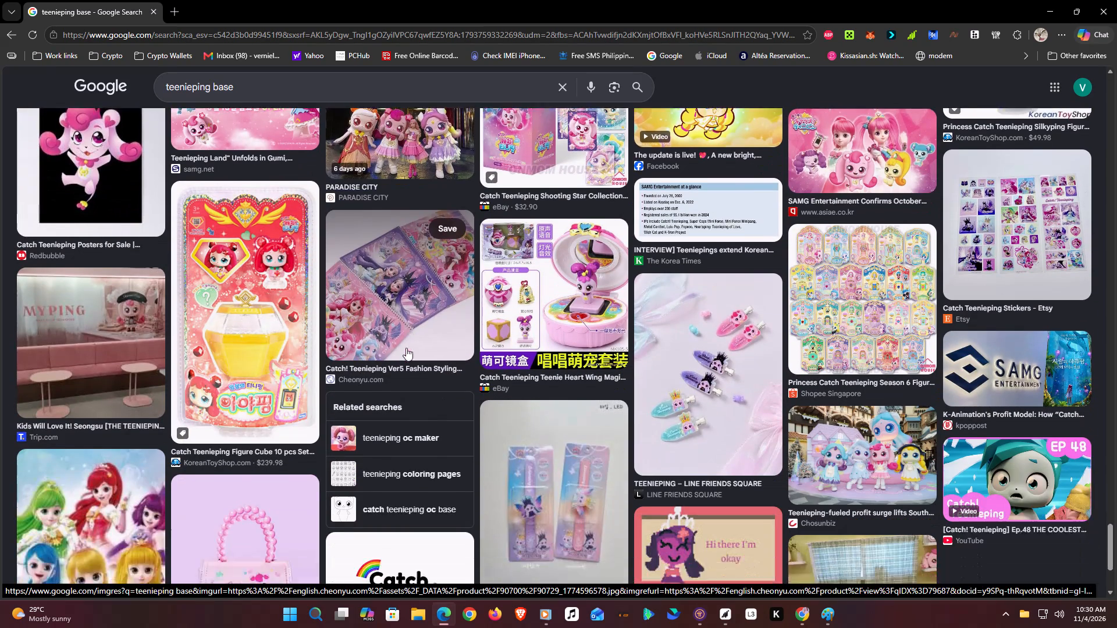
scroll(406, 348, "down", 4)
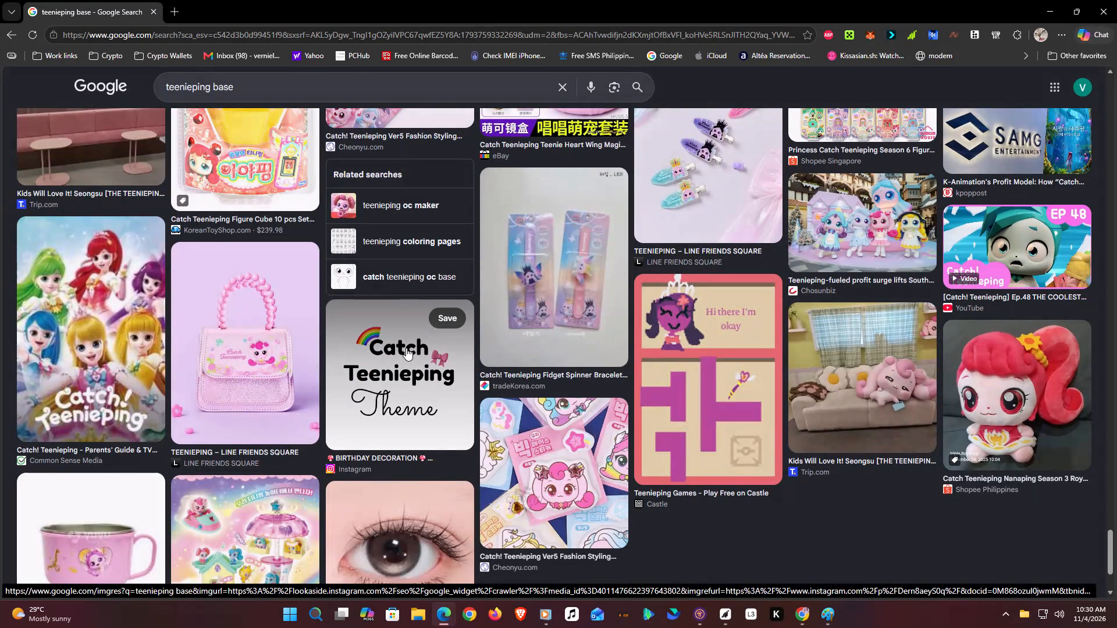
scroll(406, 348, "down", 4)
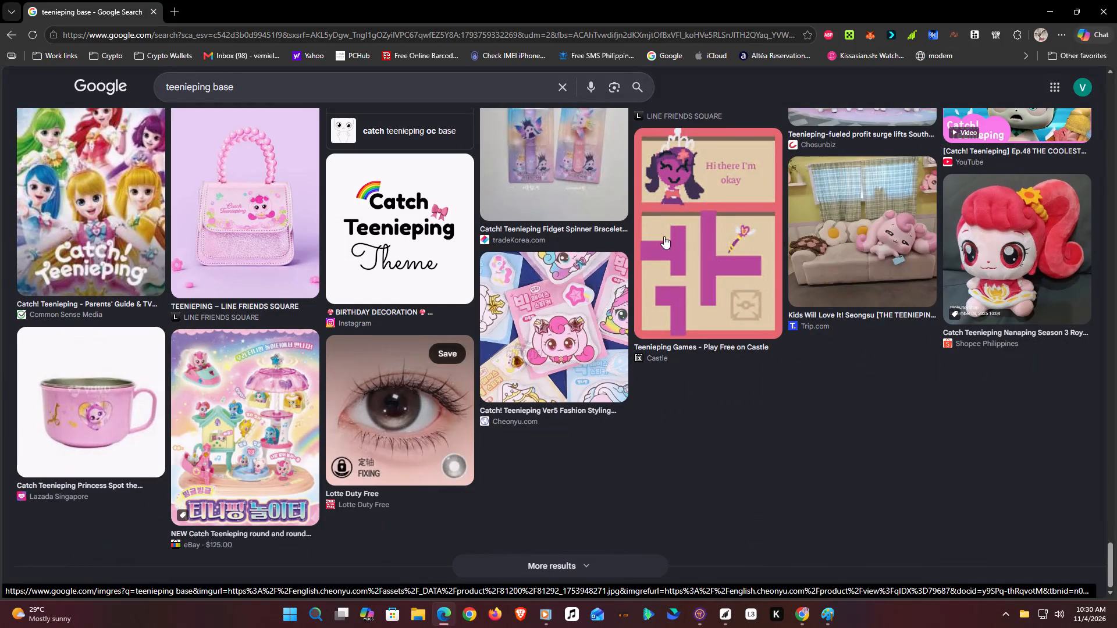
Preview the Trip.com picture of the pink Teenieping plush on a sofa and examine its related images.
left_click(883, 254)
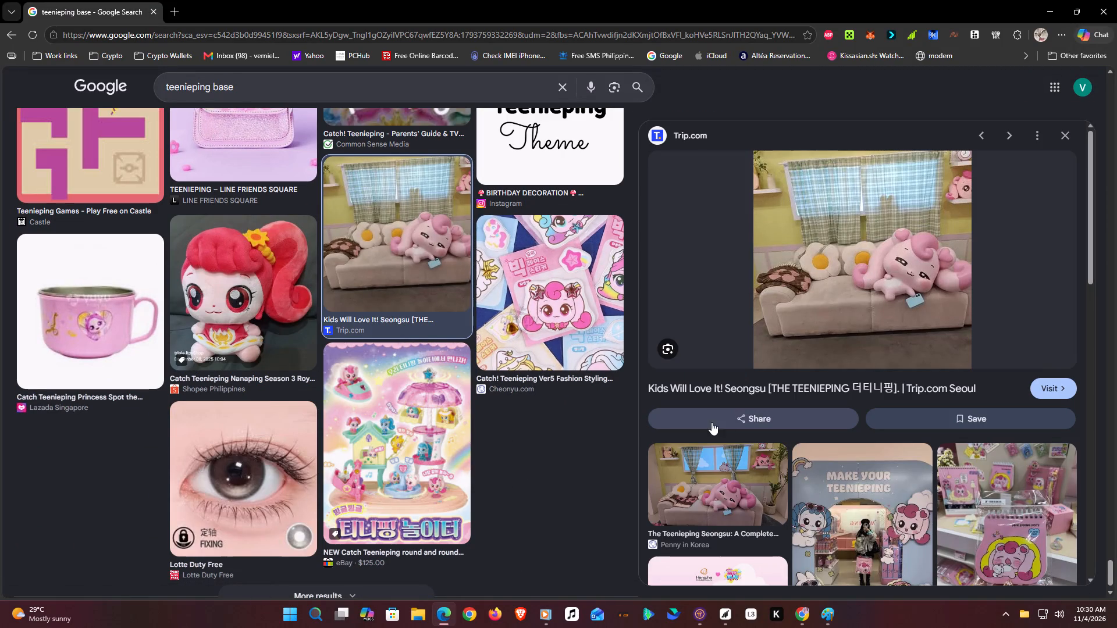
scroll(660, 479, "down", 4)
scroll(709, 346, "down", 2)
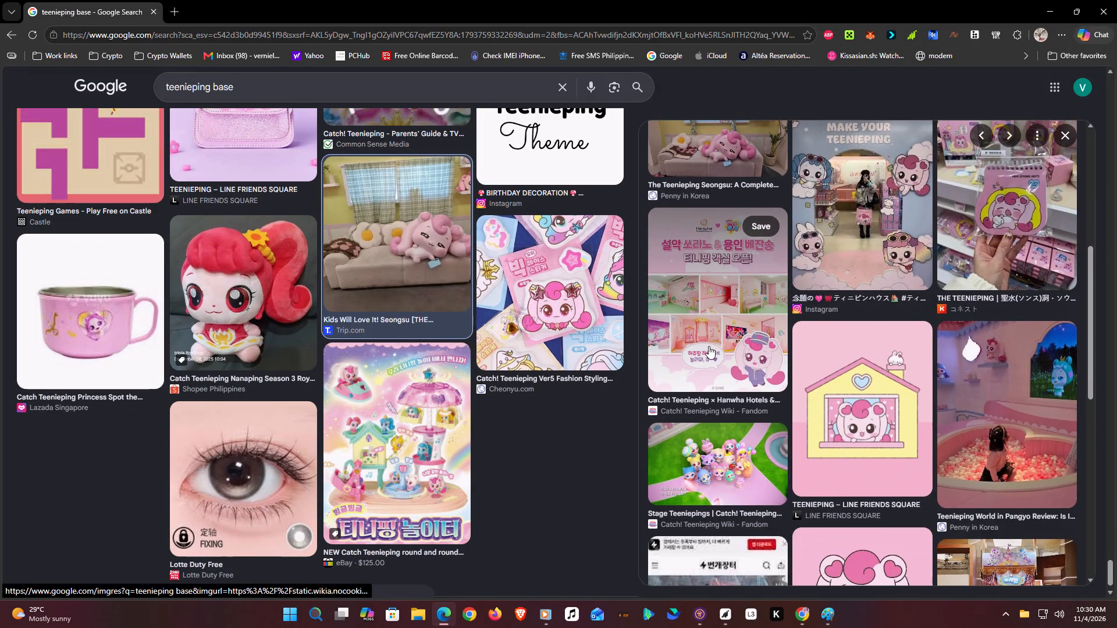
scroll(709, 346, "down", 5)
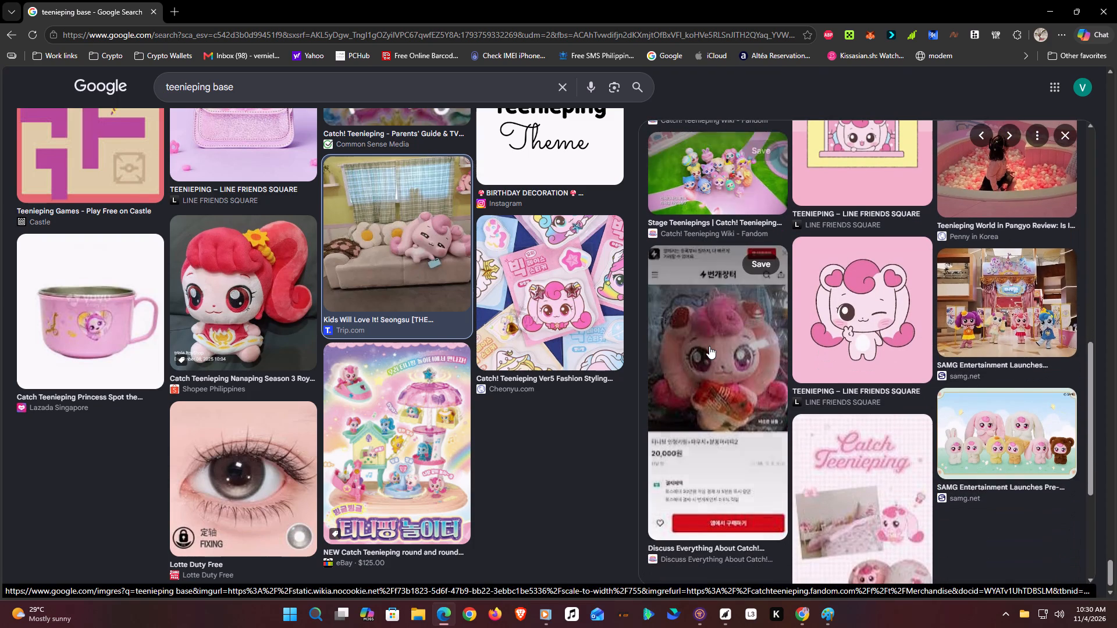
Preview the LINE FRIENDS SQUARE picture of the winking pink Teenieping, check its related images and copy the picture.
left_click(853, 321)
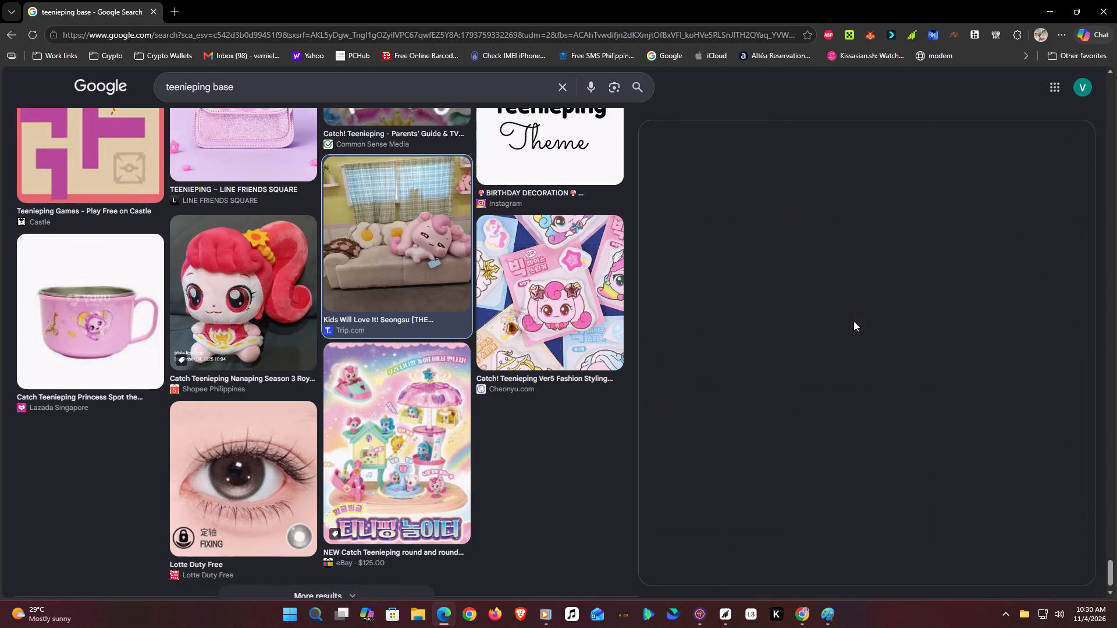
scroll(861, 305, "down", 4)
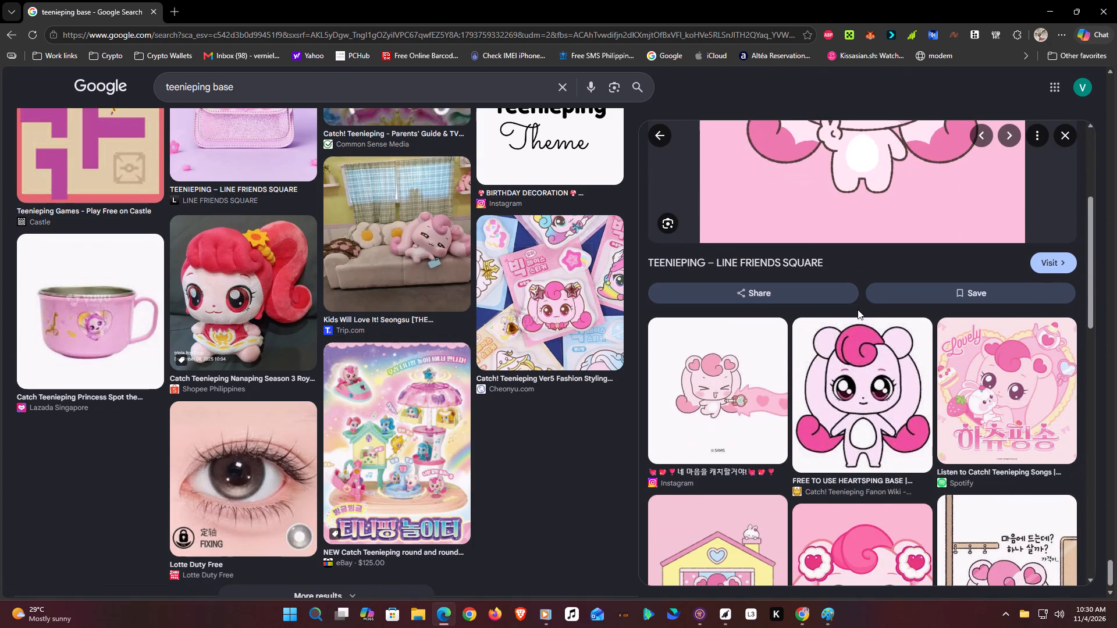
scroll(858, 309, "down", 6)
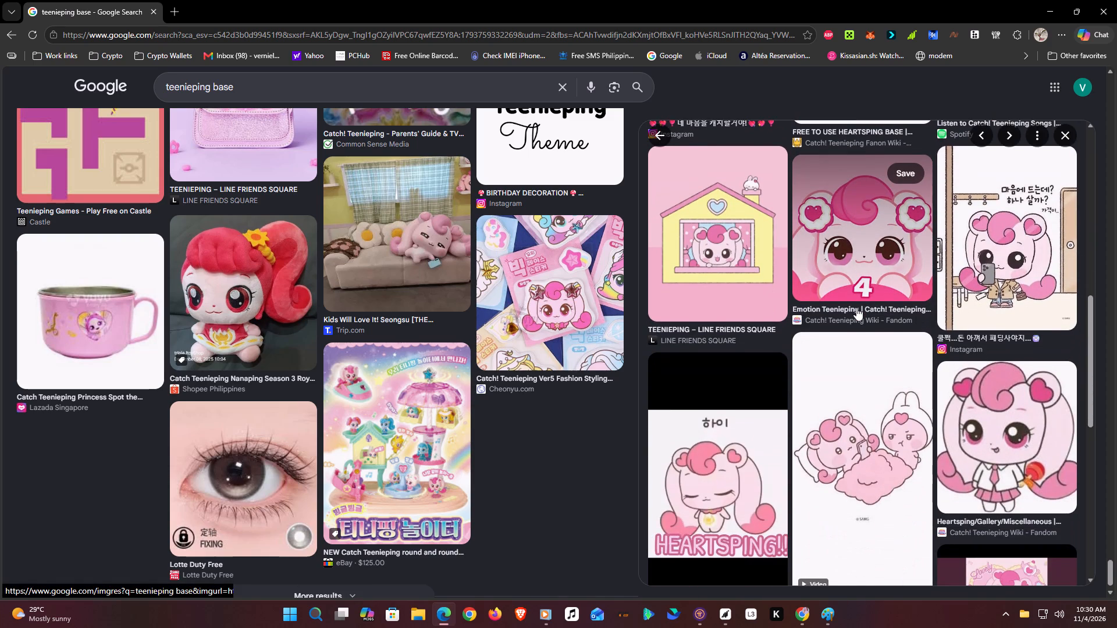
scroll(862, 313, "down", 1)
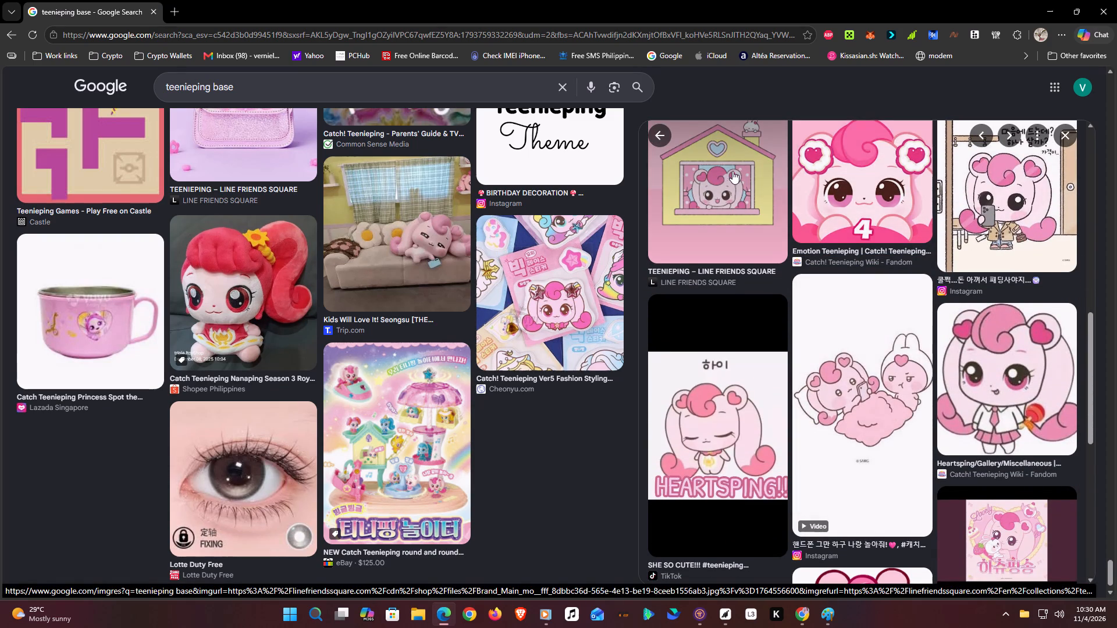
scroll(846, 236, "up", 12)
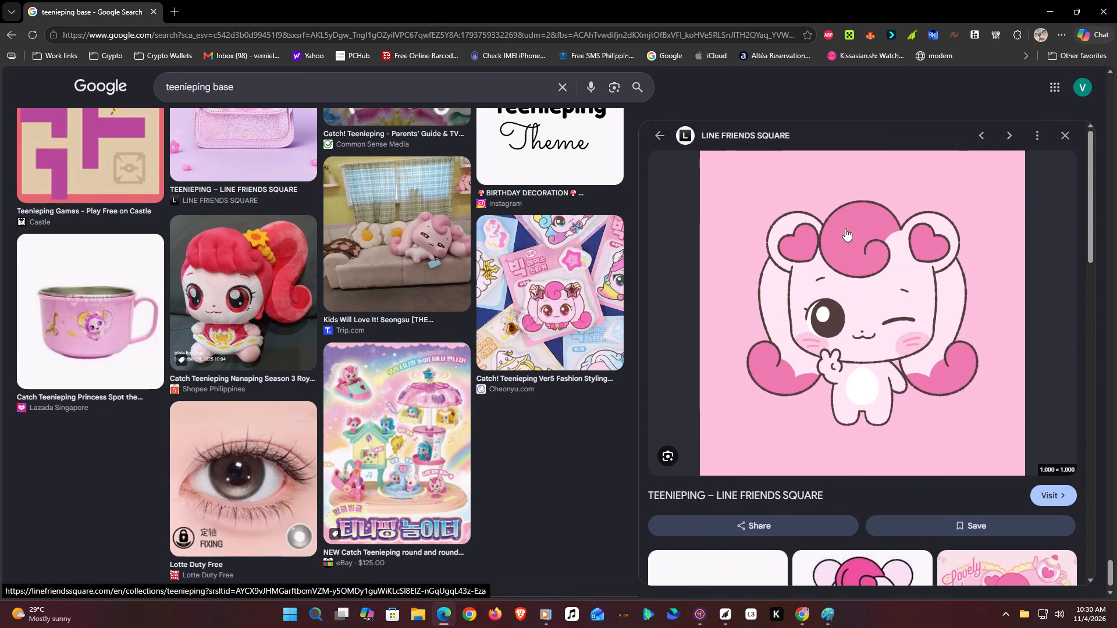
right_click(840, 234)
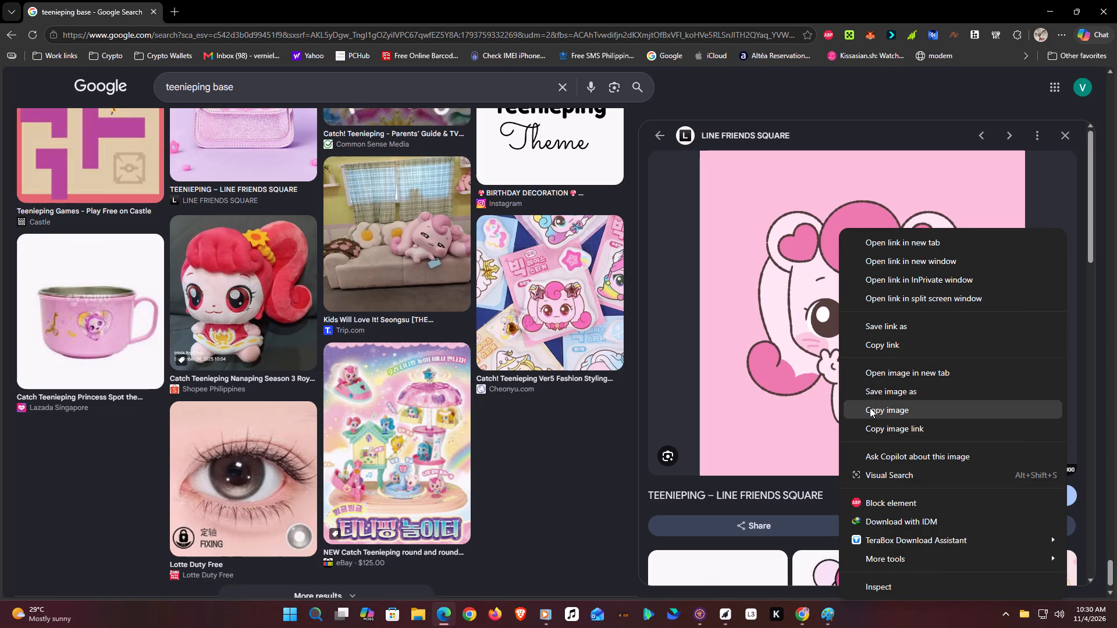
left_click(868, 408)
Examine the related images below the winking Teenieping preview for other drawing references.
scroll(869, 399, "down", 5)
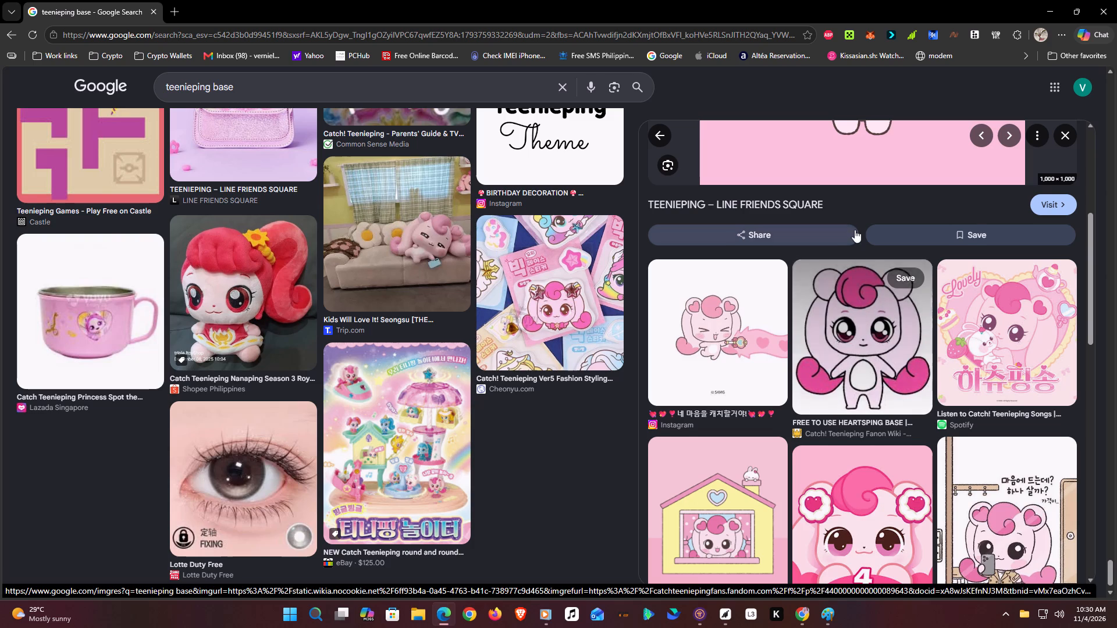
scroll(819, 270, "down", 1)
scroll(774, 336, "down", 5)
scroll(805, 289, "down", 6)
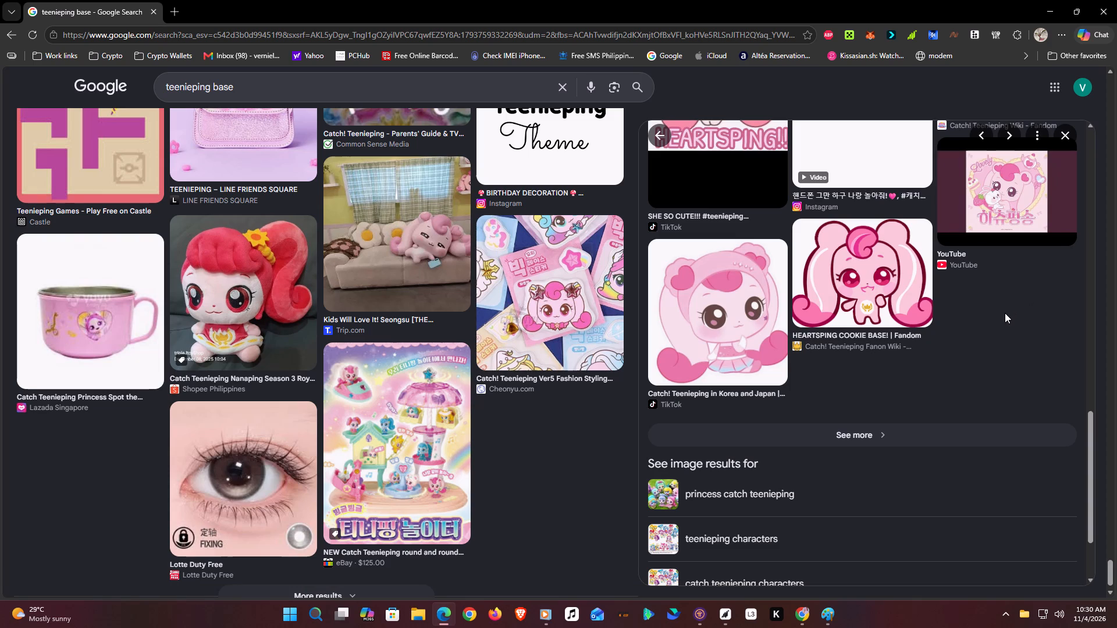
scroll(994, 319, "up", 2)
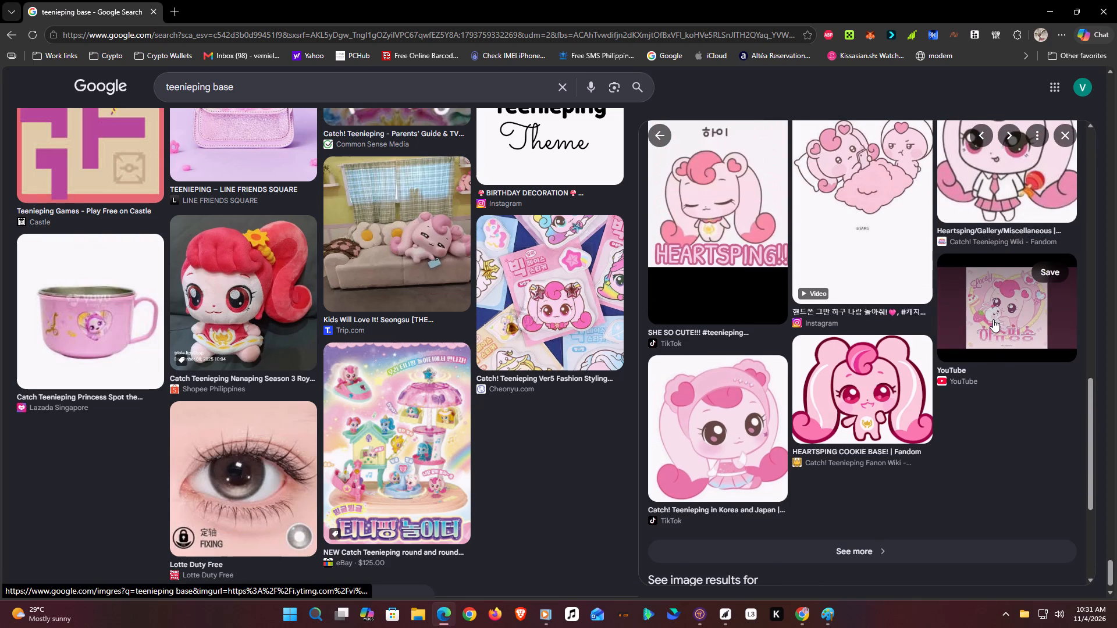
scroll(994, 319, "up", 3)
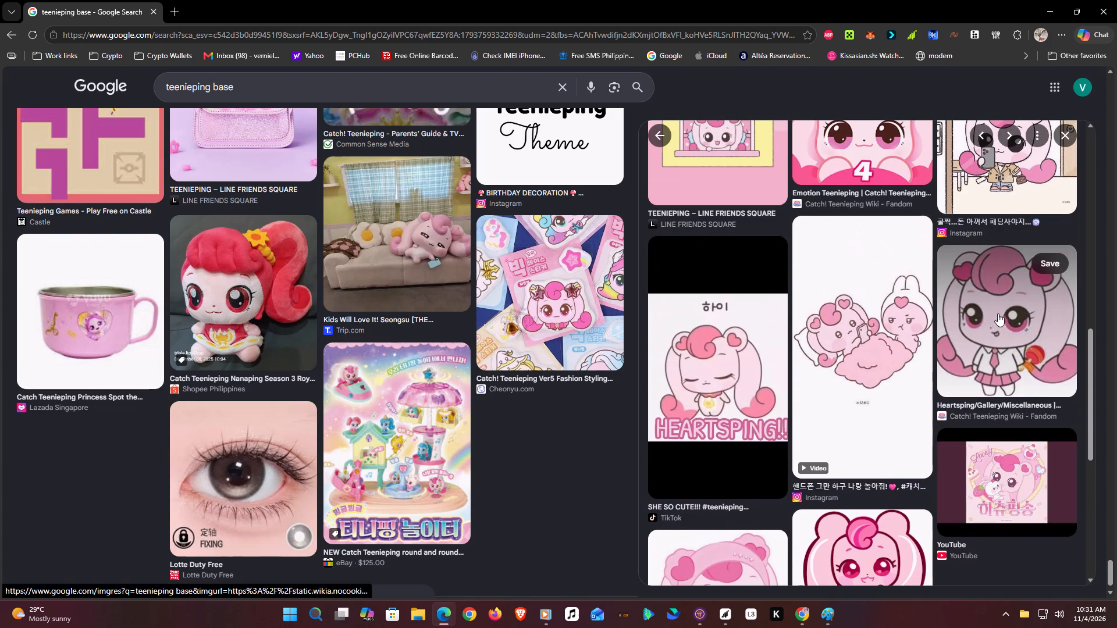
scroll(835, 345, "up", 5)
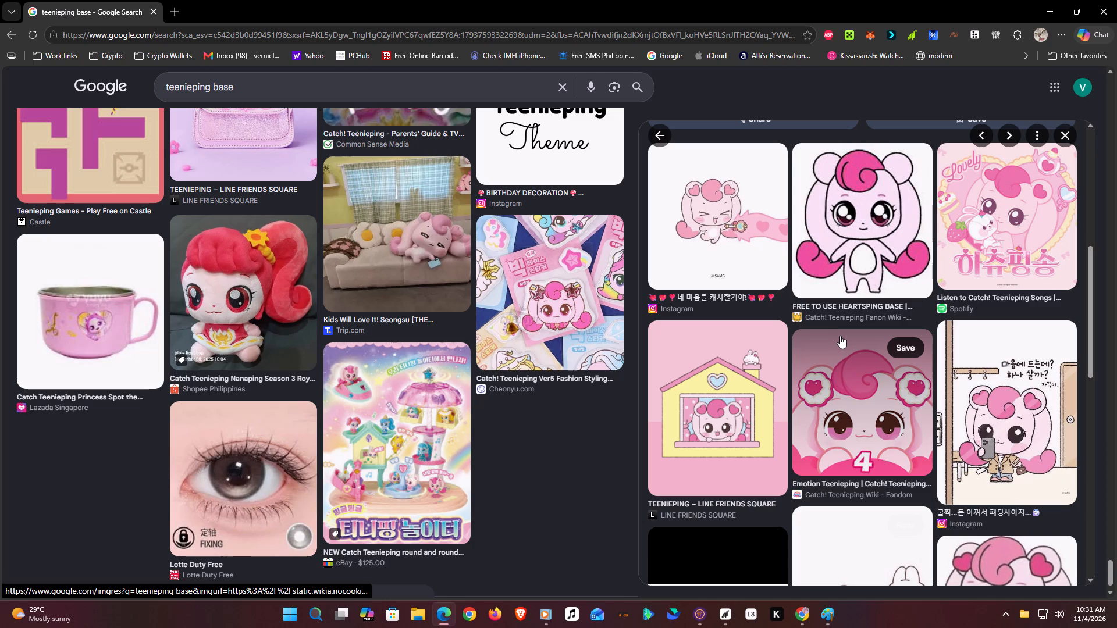
scroll(841, 330, "up", 8)
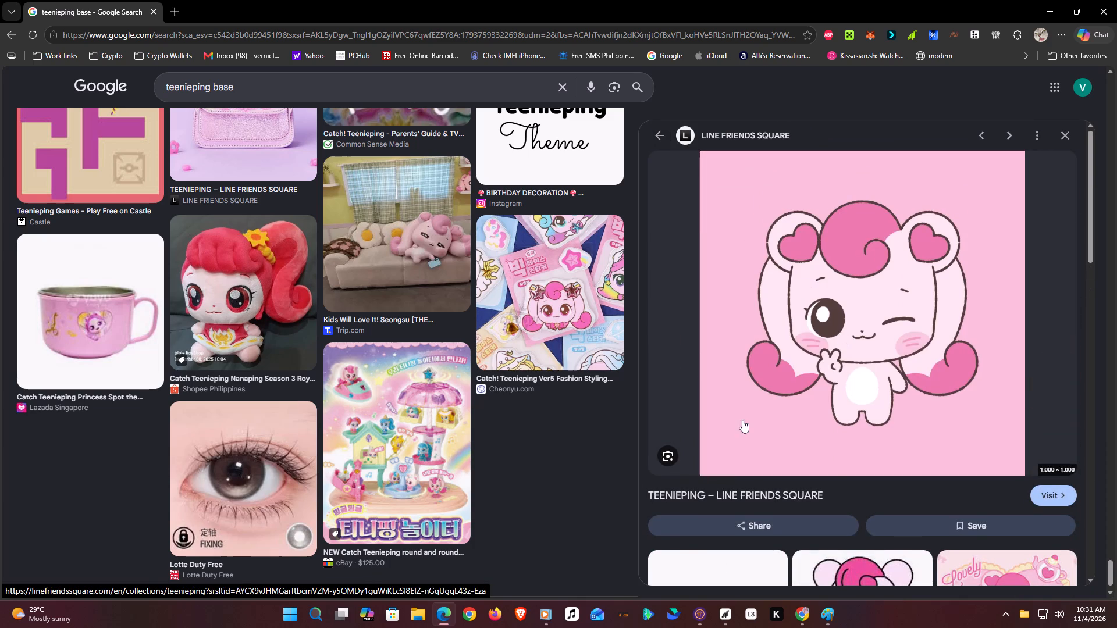
Switch to Paint, paste the copied Teenieping picture onto the blank canvas and deselect it.
left_click(827, 619)
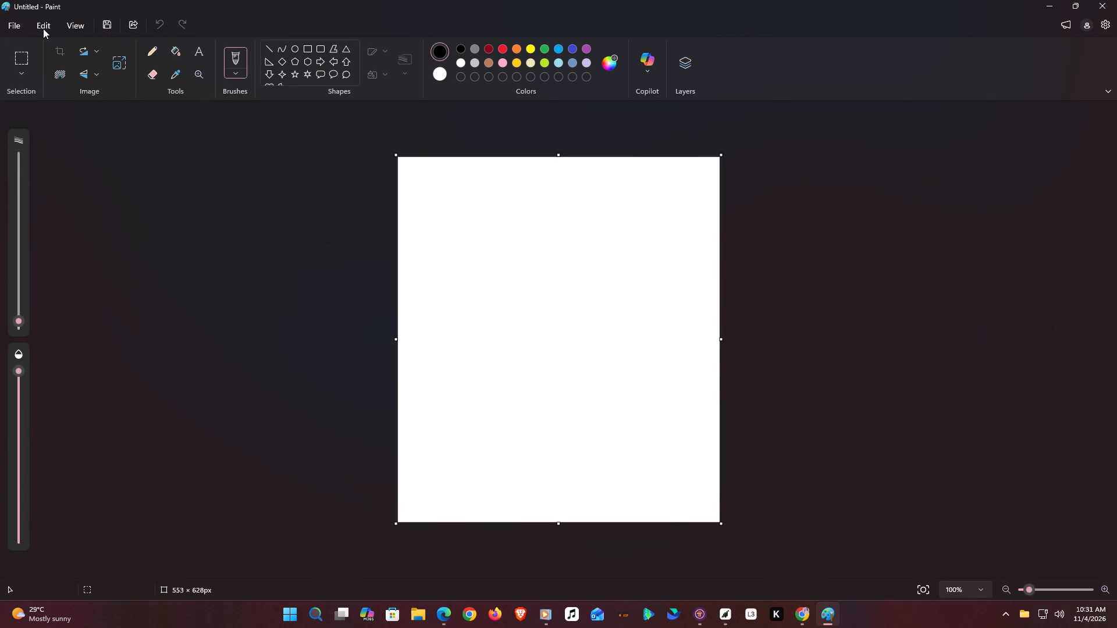
right_click(43, 28)
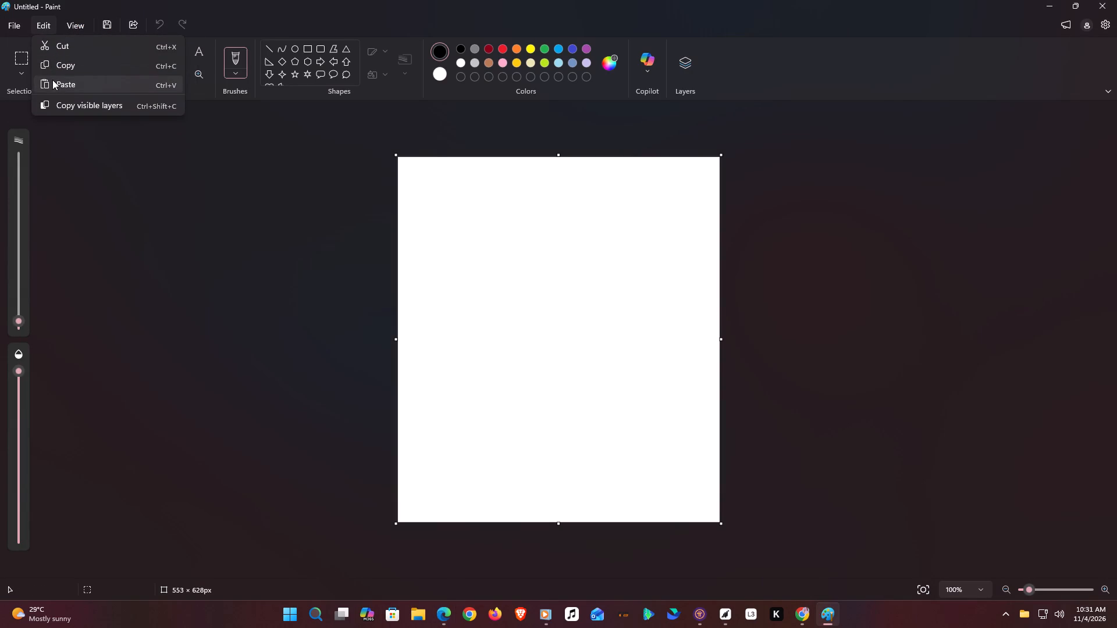
left_click(52, 80)
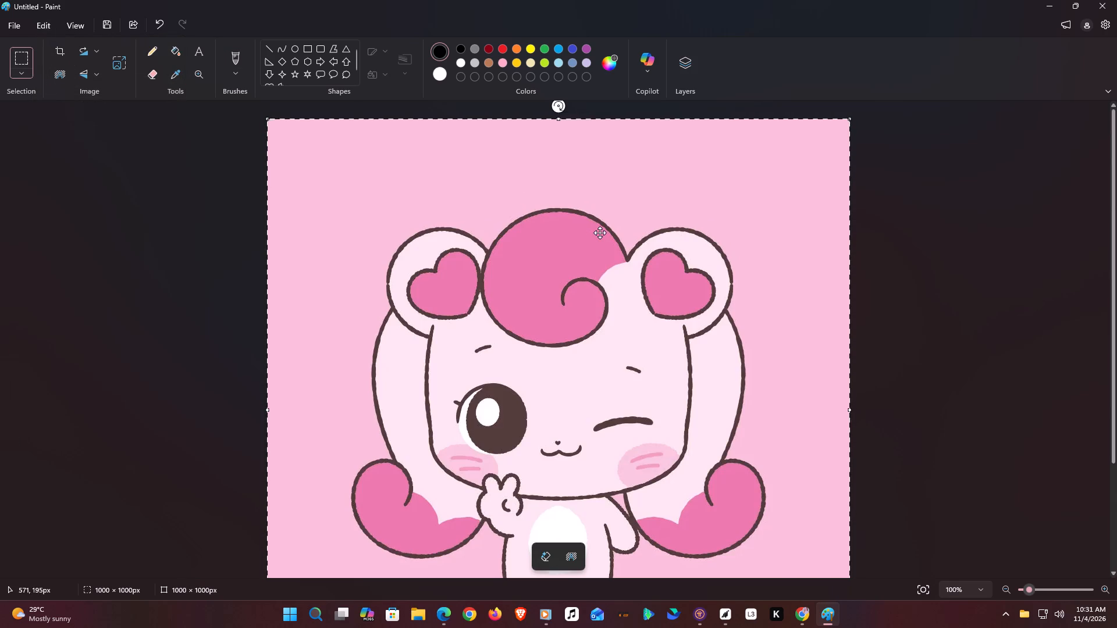
left_click(979, 195)
scroll(947, 244, "down", 6)
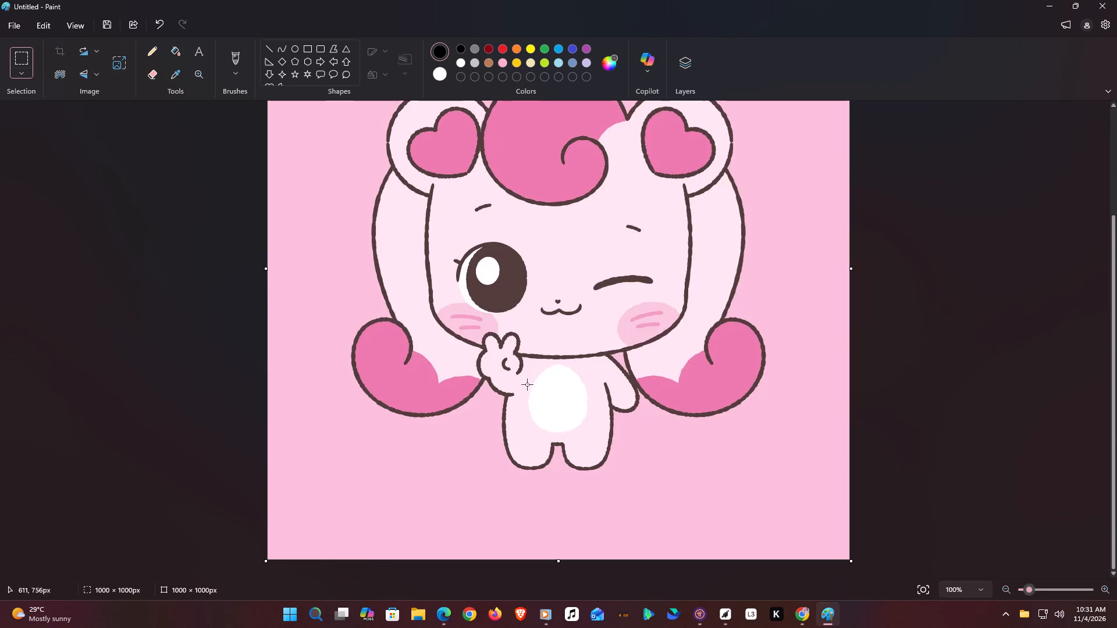
scroll(506, 367, "up", 2)
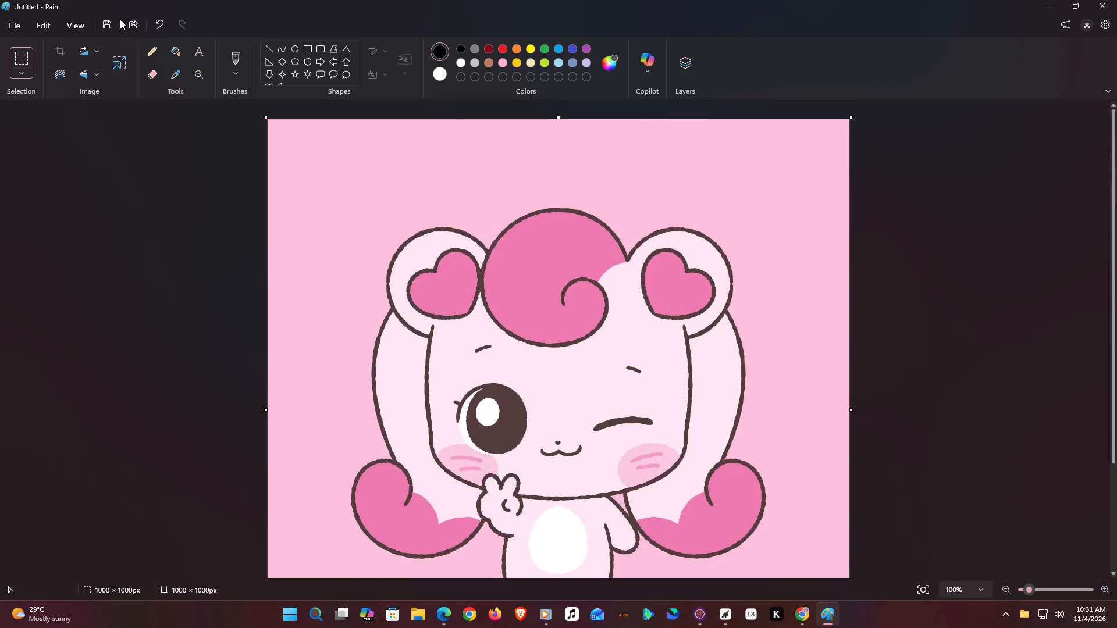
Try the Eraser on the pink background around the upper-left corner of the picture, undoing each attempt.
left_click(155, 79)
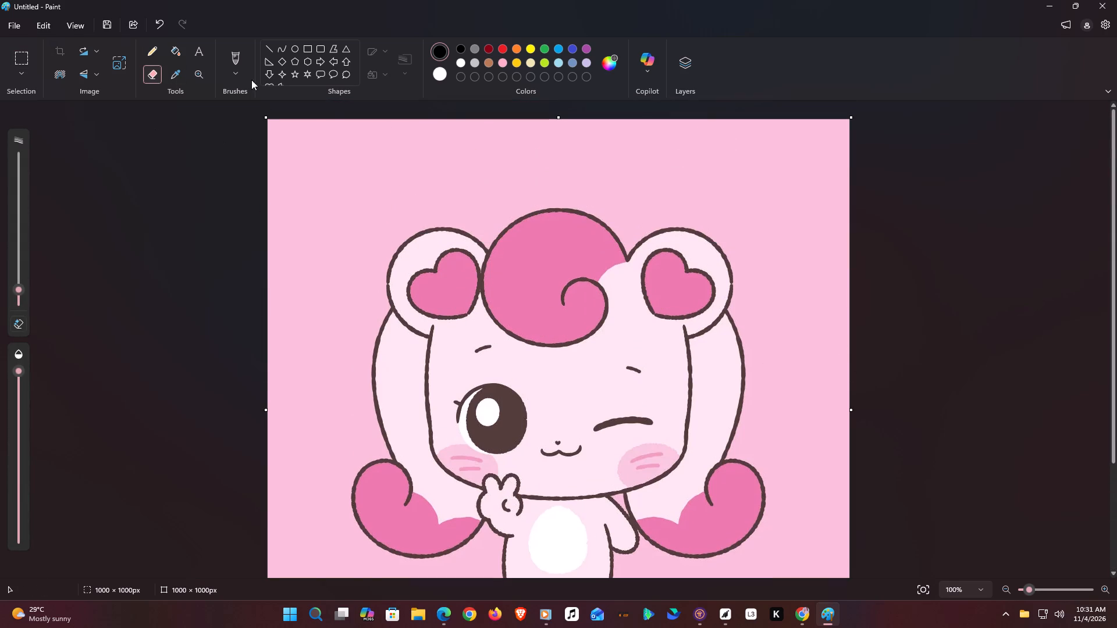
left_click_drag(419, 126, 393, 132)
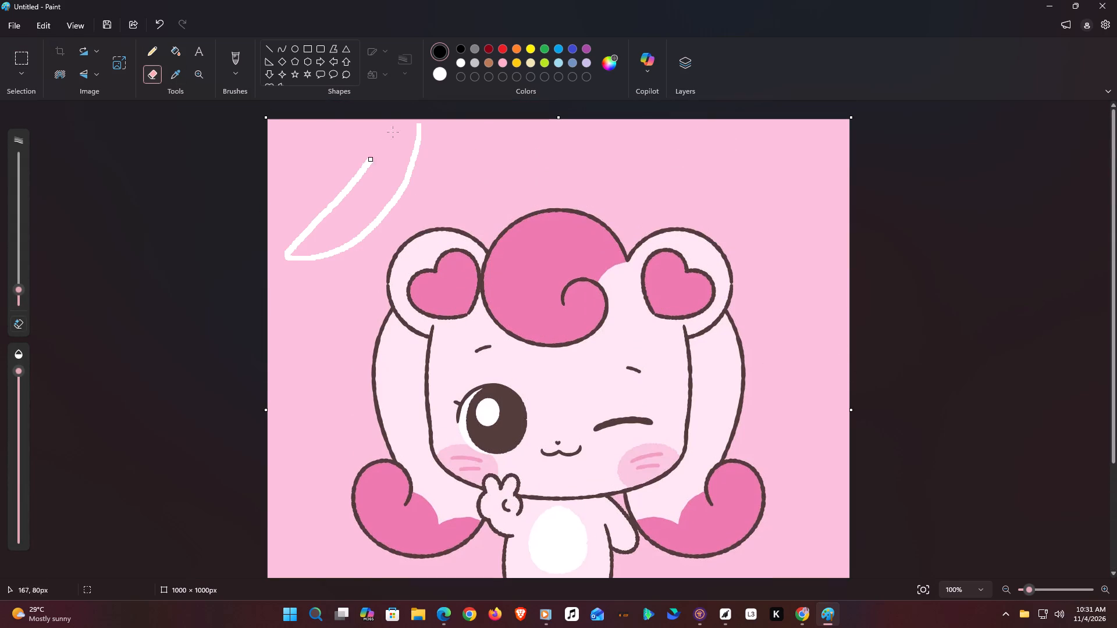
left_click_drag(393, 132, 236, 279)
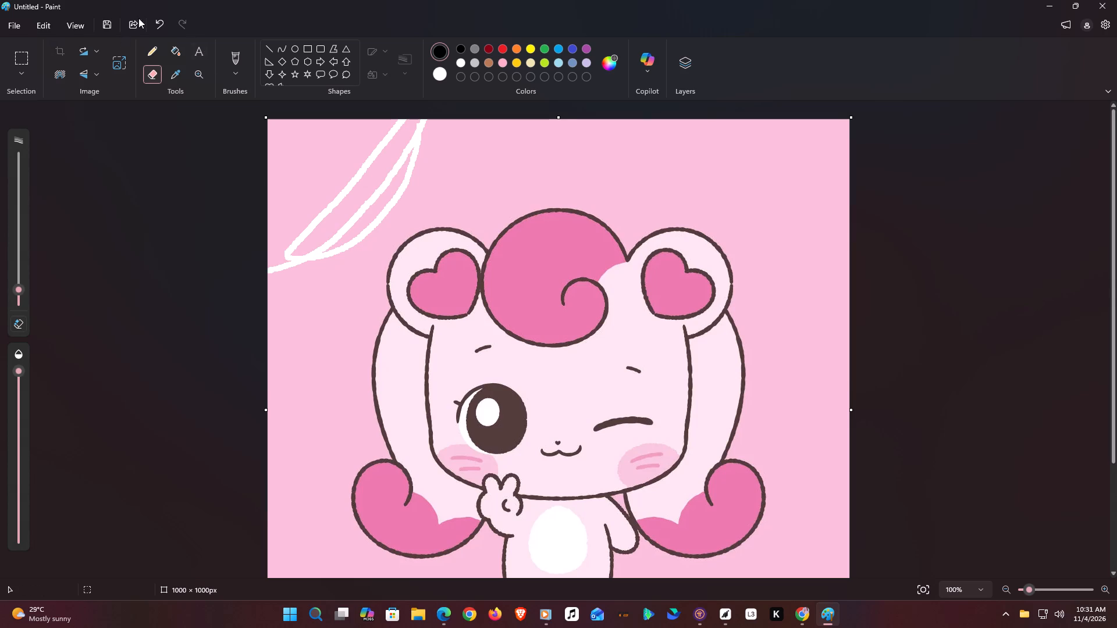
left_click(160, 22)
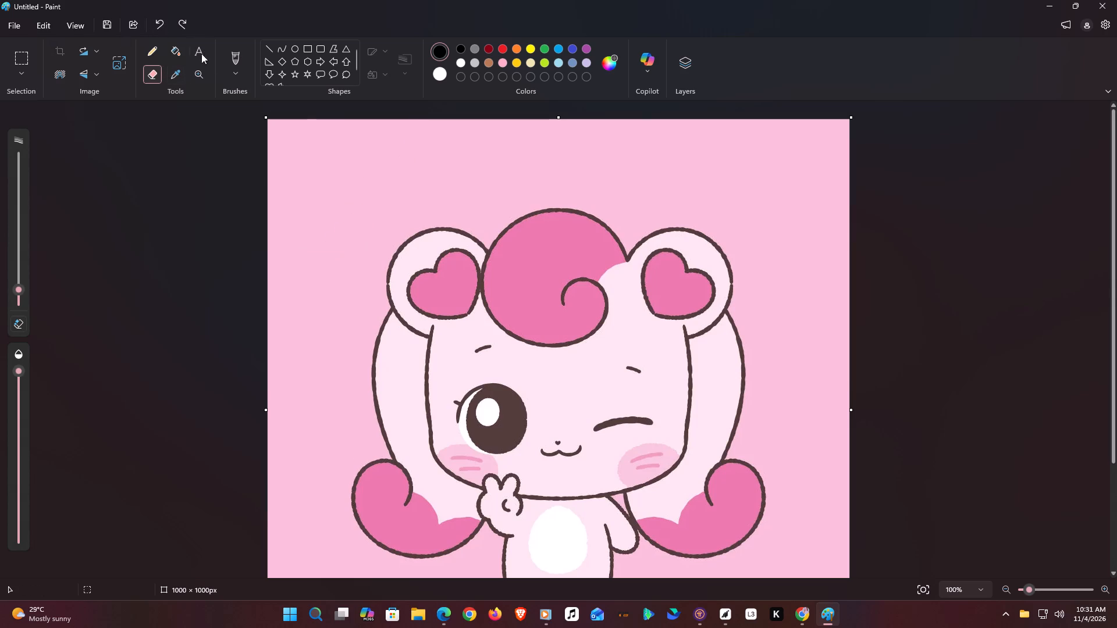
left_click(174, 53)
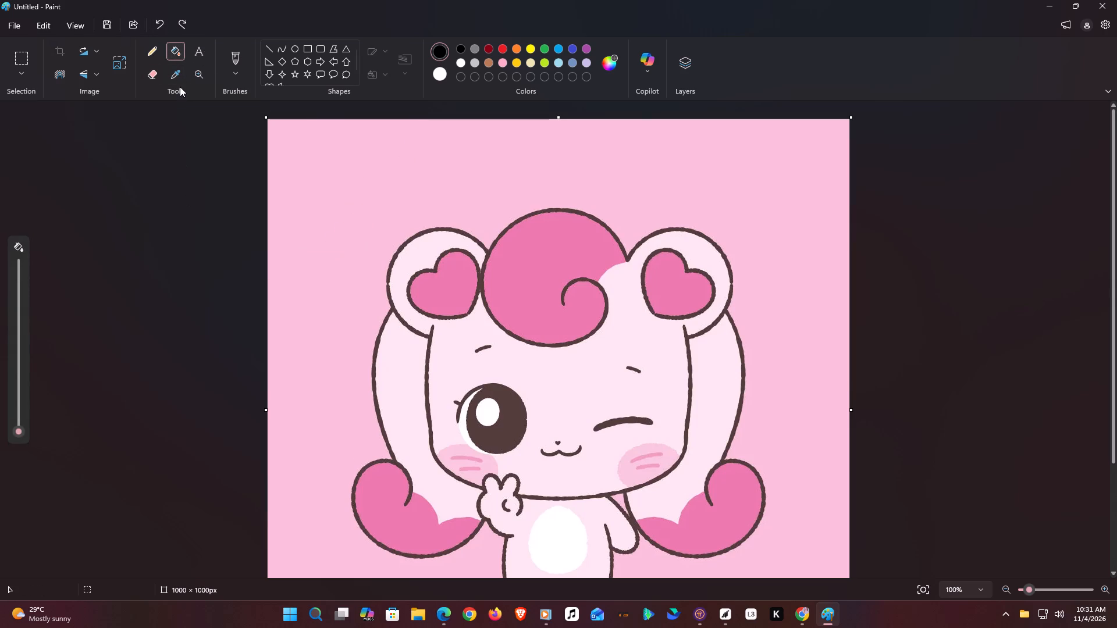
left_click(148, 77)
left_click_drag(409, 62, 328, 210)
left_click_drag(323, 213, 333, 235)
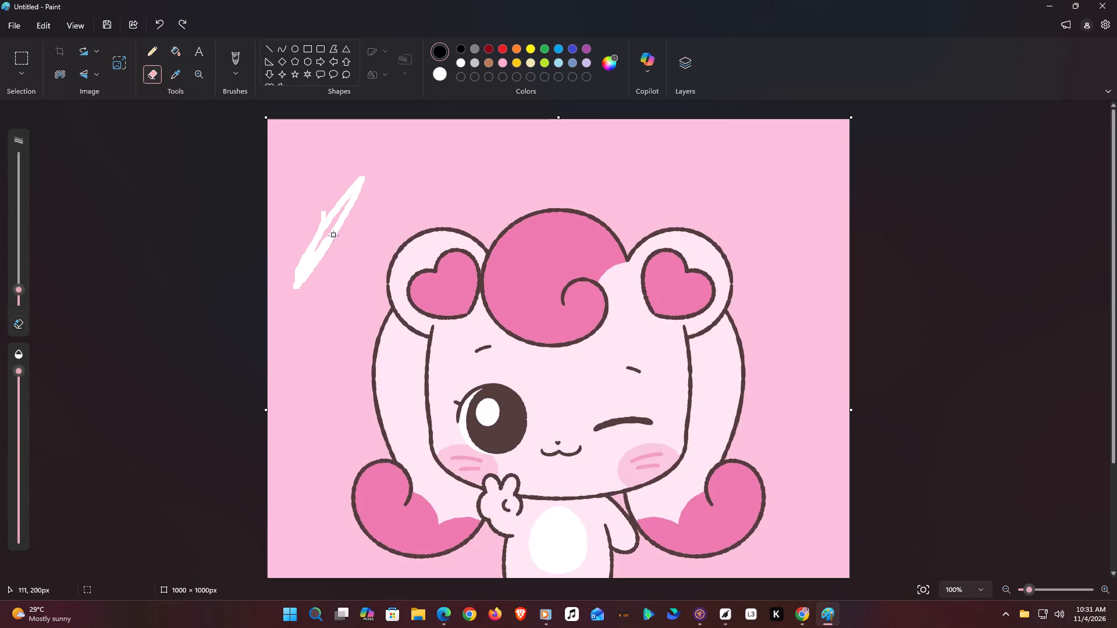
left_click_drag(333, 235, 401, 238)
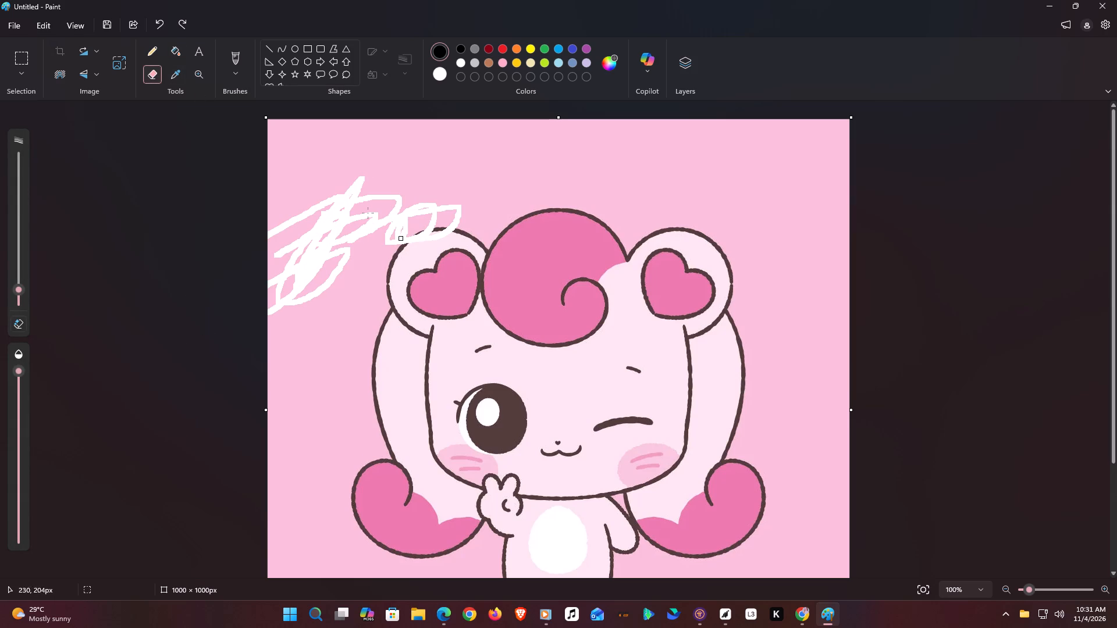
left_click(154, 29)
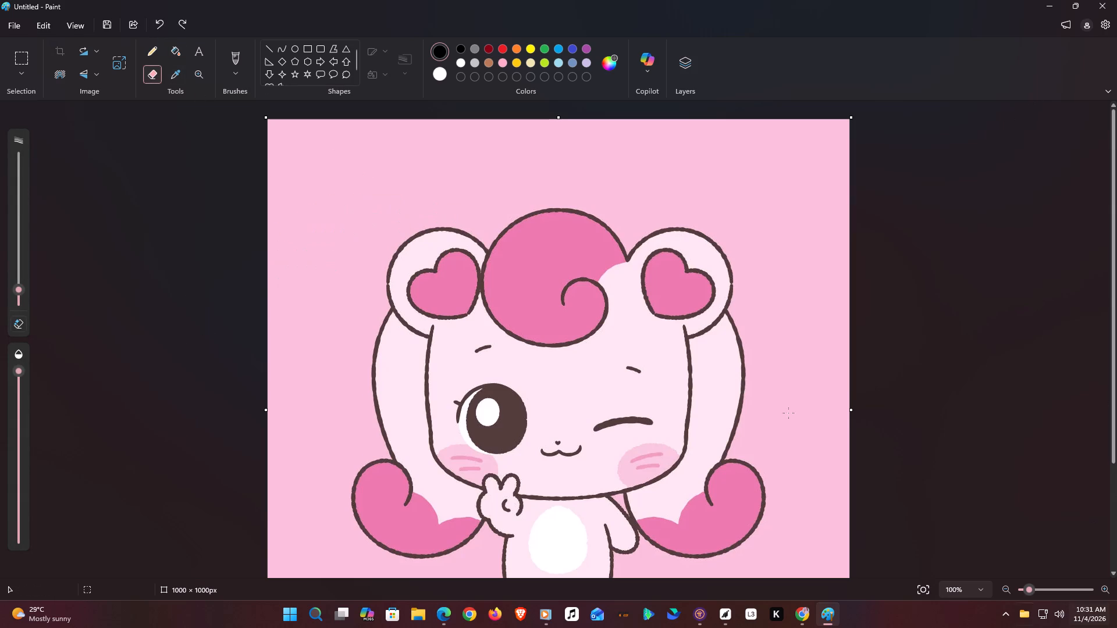
Show the image's layers and add a new empty layer above the Teenieping picture.
left_click(691, 67)
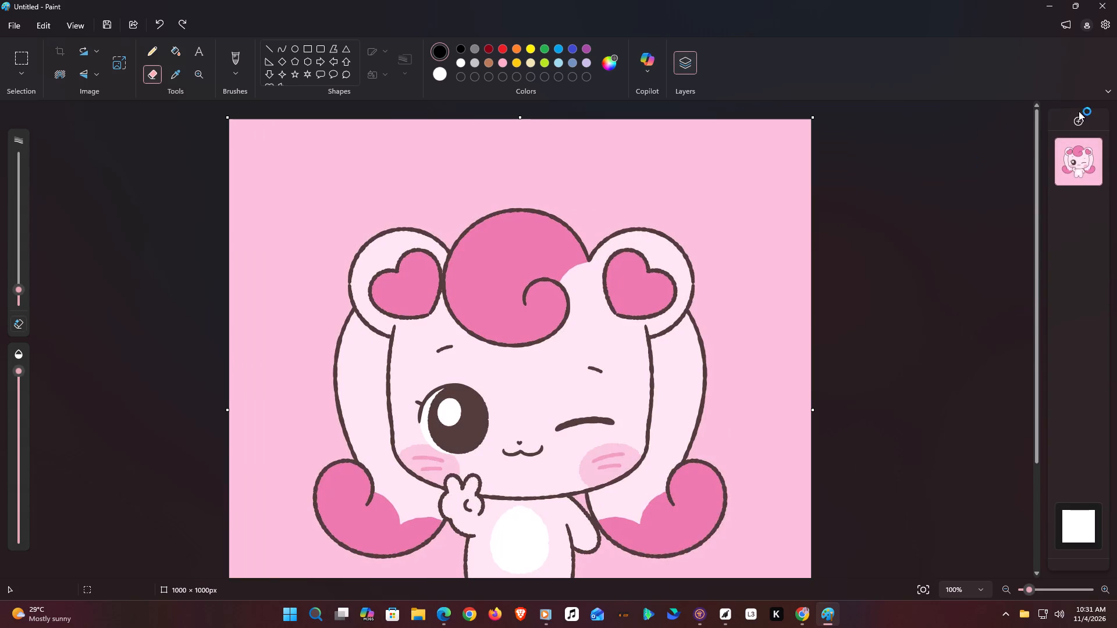
left_click(1081, 120)
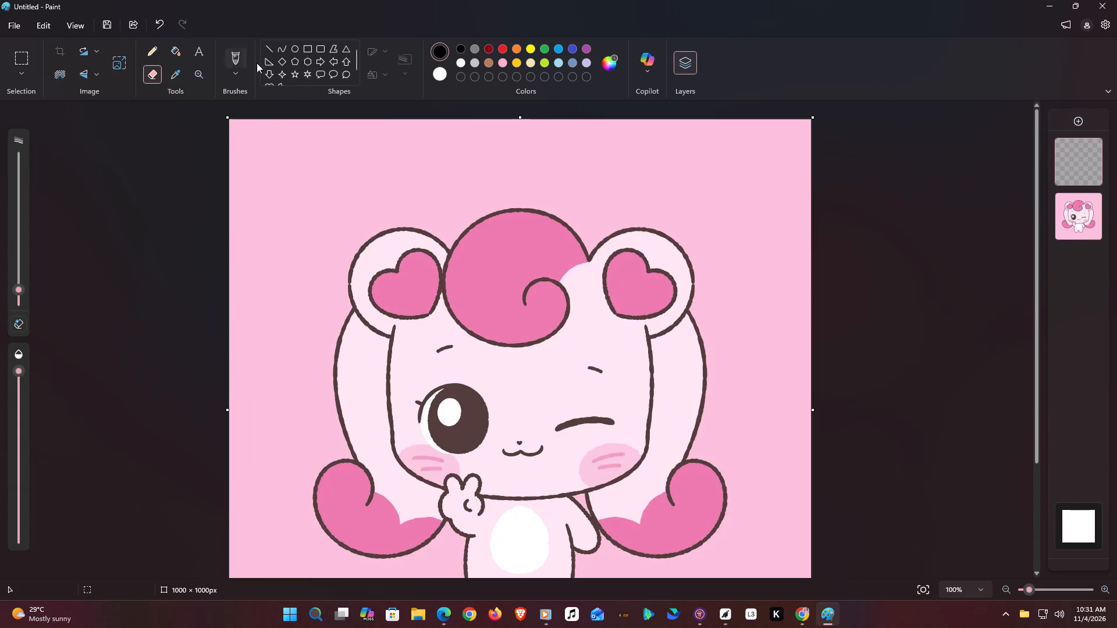
Choose the Curve shape and sample the dark brown of the character's open eye as the drawing colour.
left_click(284, 47)
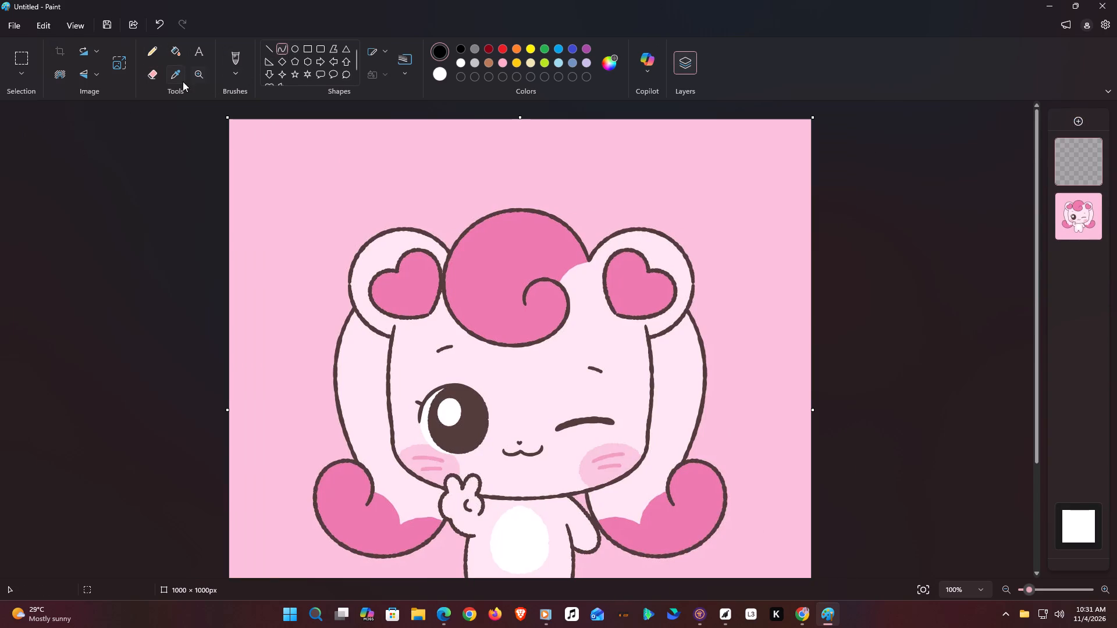
left_click(170, 79)
left_click(467, 438)
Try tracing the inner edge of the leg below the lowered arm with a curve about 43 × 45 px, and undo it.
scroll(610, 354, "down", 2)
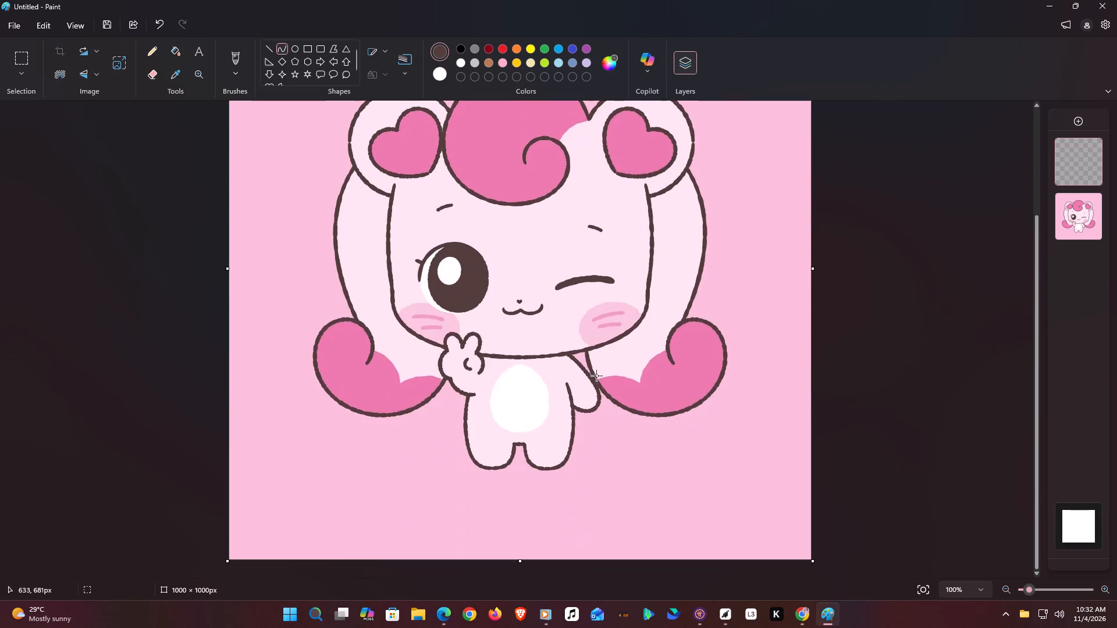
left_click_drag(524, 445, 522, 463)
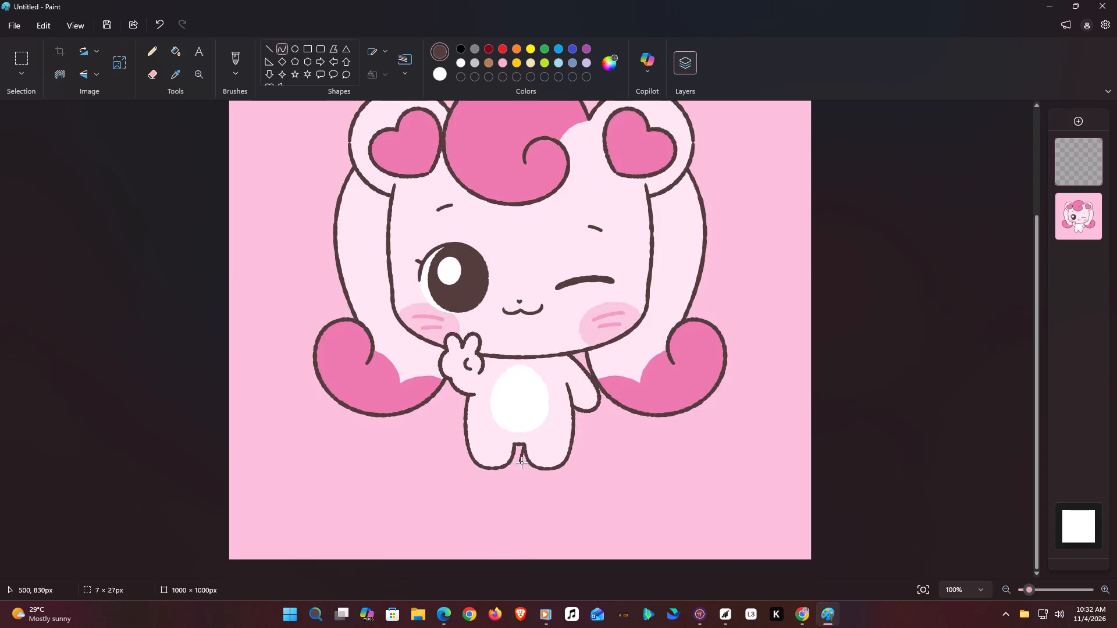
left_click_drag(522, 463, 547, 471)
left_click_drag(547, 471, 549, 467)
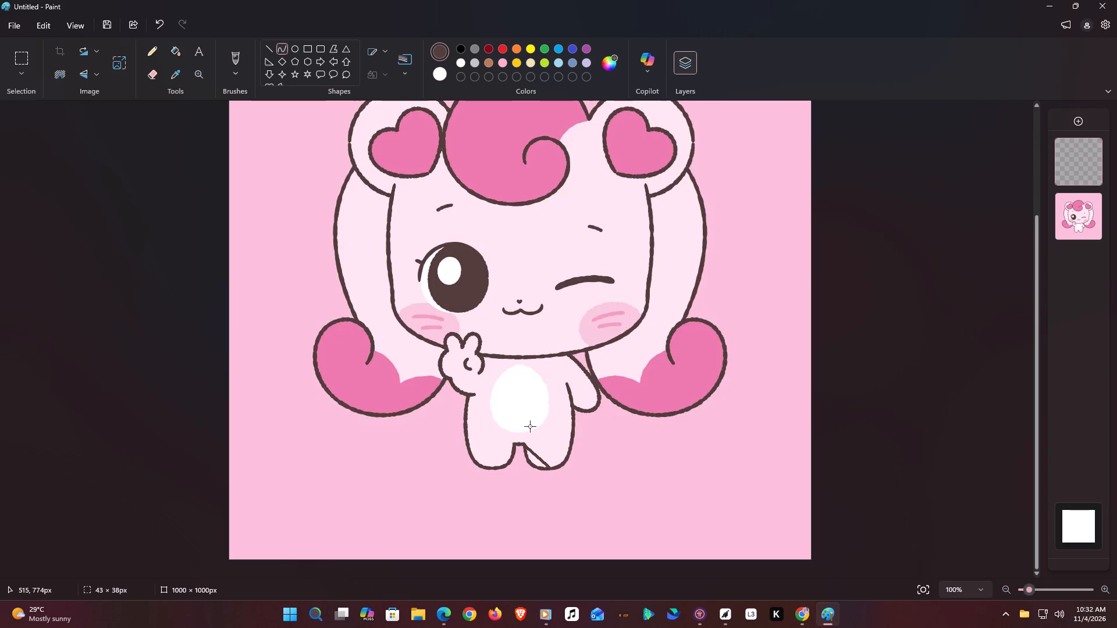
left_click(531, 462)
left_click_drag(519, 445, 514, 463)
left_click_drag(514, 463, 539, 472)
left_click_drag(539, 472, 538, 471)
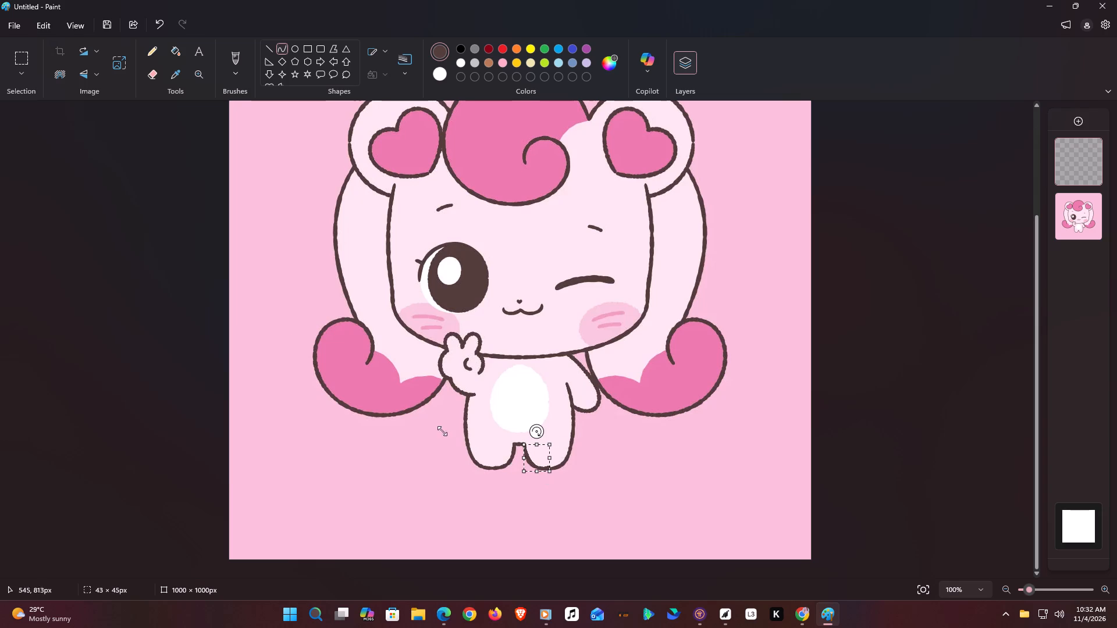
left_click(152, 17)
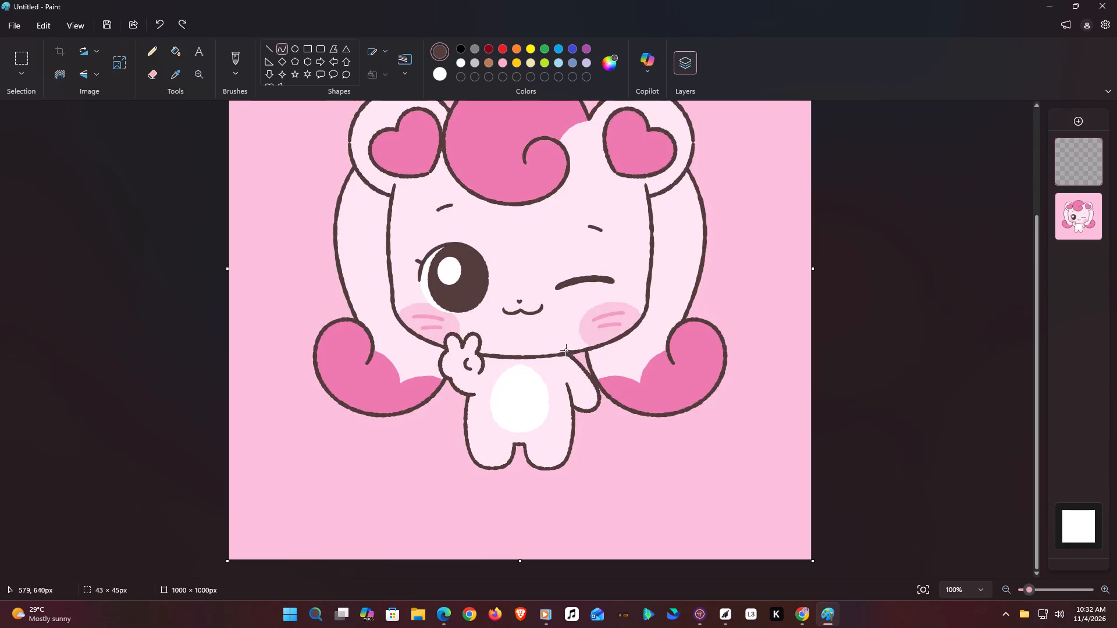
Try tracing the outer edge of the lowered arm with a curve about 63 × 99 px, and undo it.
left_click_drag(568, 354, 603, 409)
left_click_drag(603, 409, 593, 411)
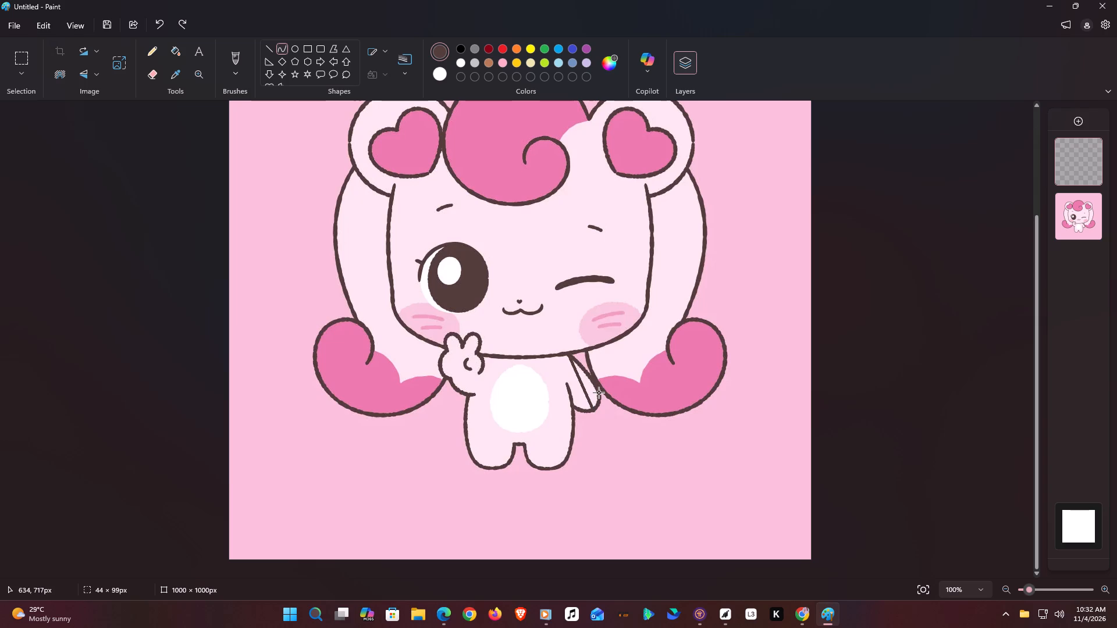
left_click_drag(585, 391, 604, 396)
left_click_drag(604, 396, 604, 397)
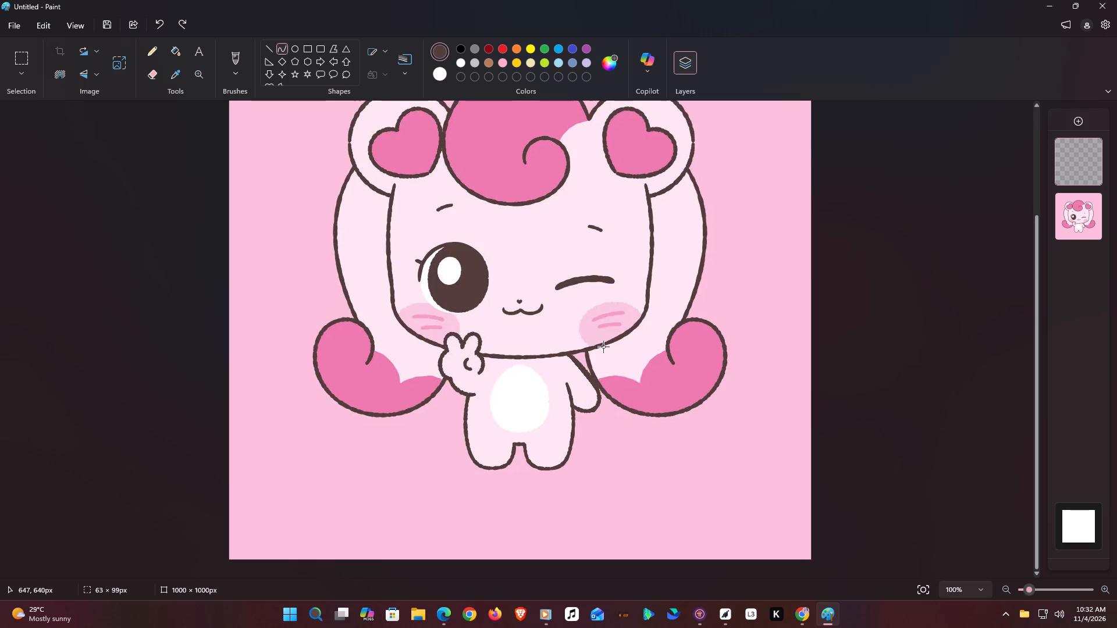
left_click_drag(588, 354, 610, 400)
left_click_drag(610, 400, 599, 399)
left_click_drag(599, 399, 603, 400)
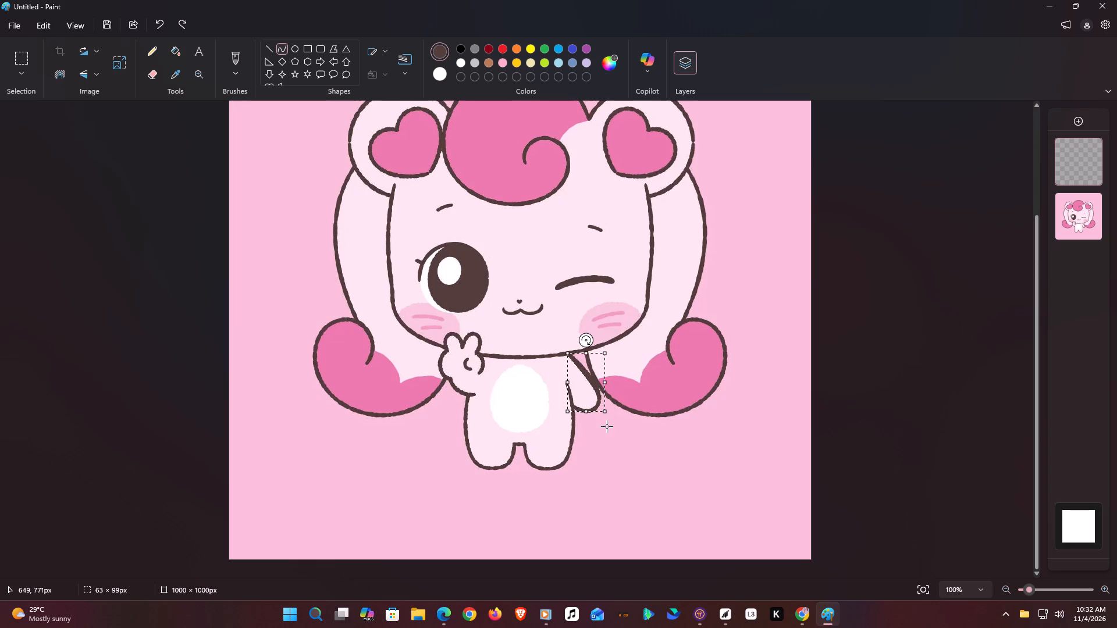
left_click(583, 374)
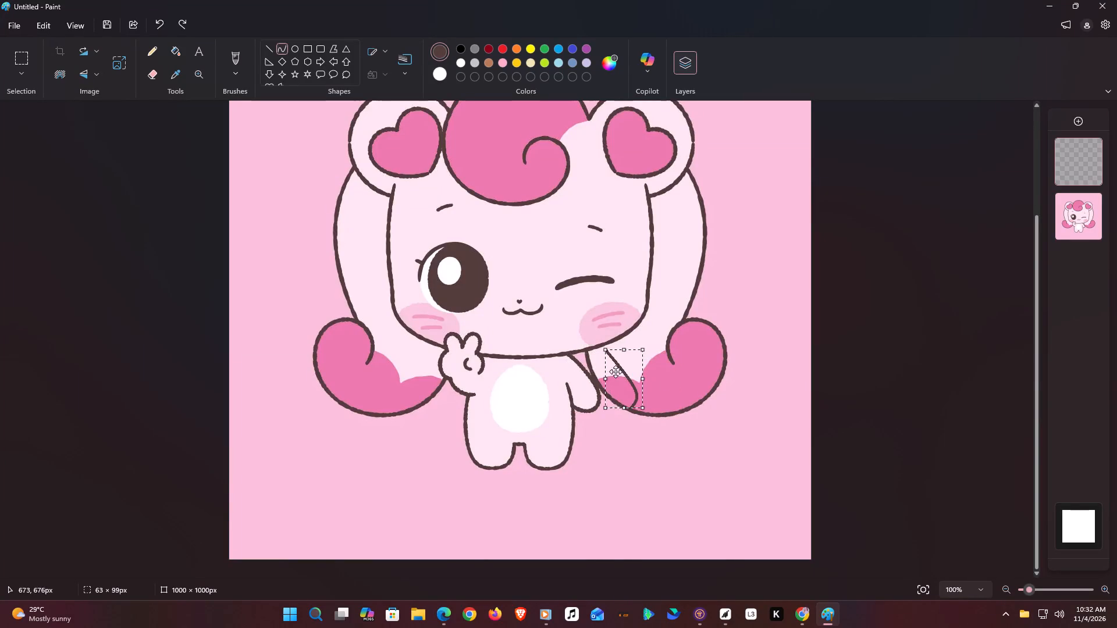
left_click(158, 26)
Trace the outer edge of the lowered arm from the chin to the hand with a curve about 61 × 99 px, undoing any stray mark.
left_click_drag(569, 354, 593, 411)
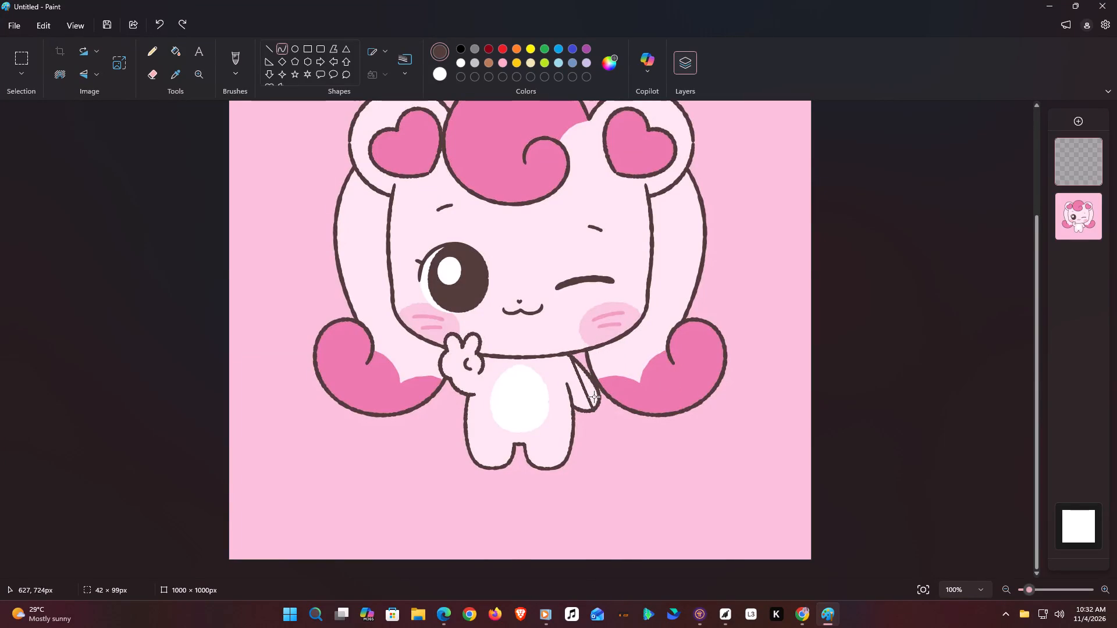
left_click_drag(595, 391, 605, 397)
left_click_drag(605, 397, 603, 391)
left_click_drag(604, 382, 604, 395)
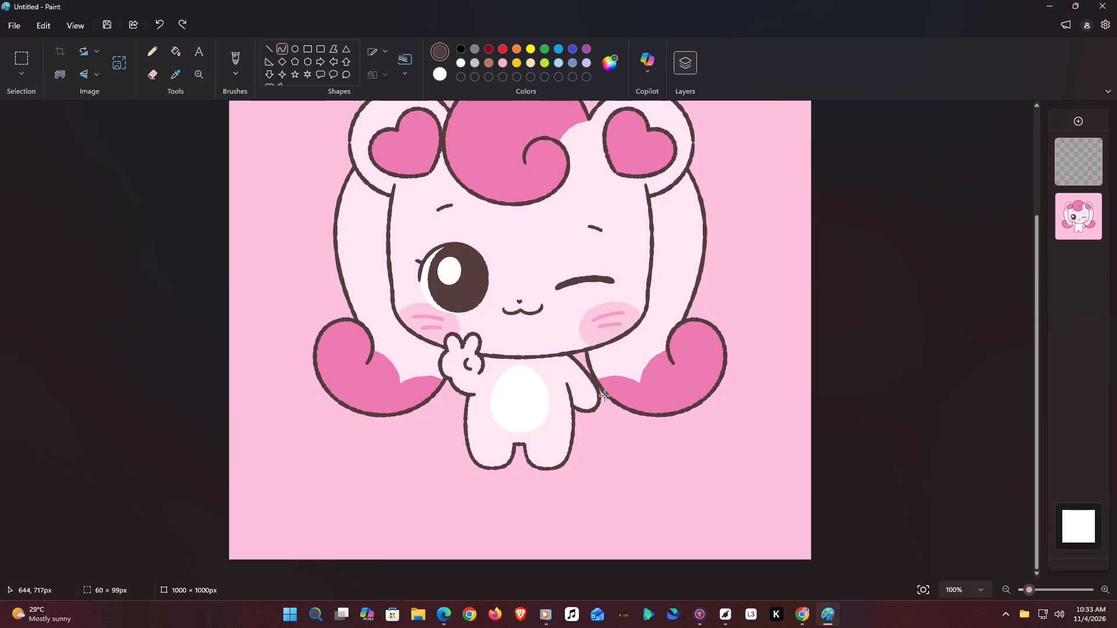
left_click_drag(604, 395, 604, 402)
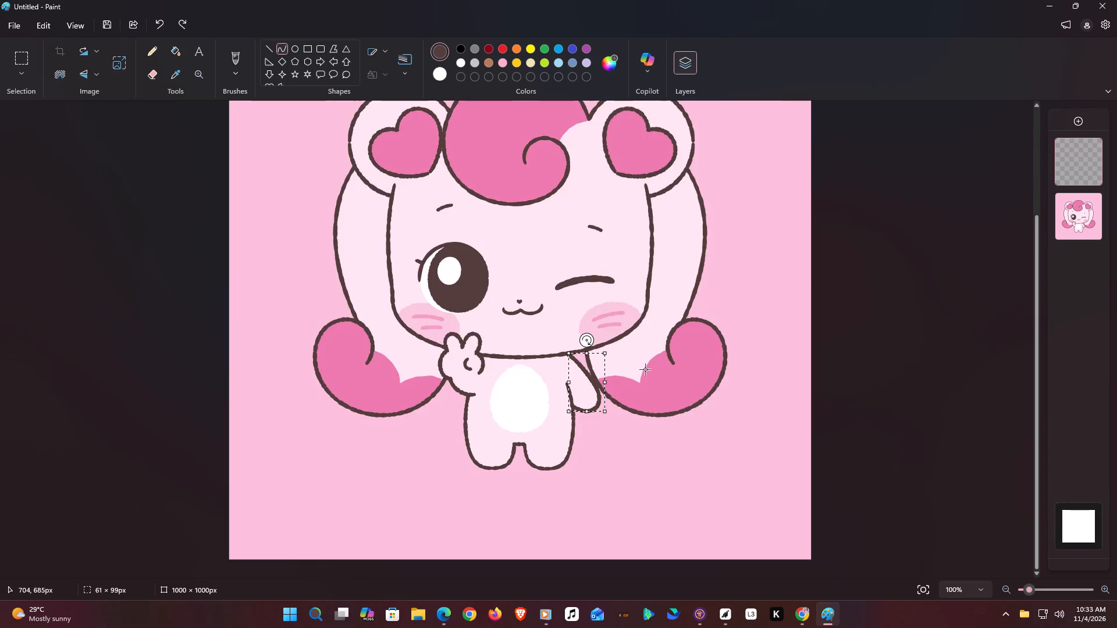
left_click_drag(645, 369, 646, 364)
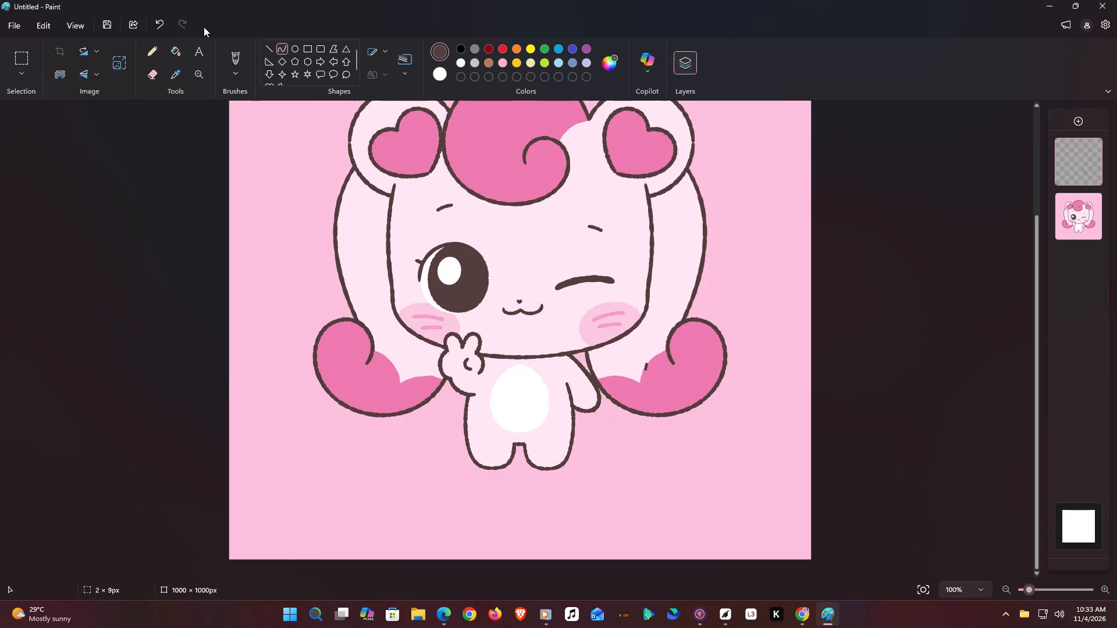
left_click(157, 23)
Hide the Teenieping picture layer to check the traced arm line, and show the layer again.
left_click(1089, 201)
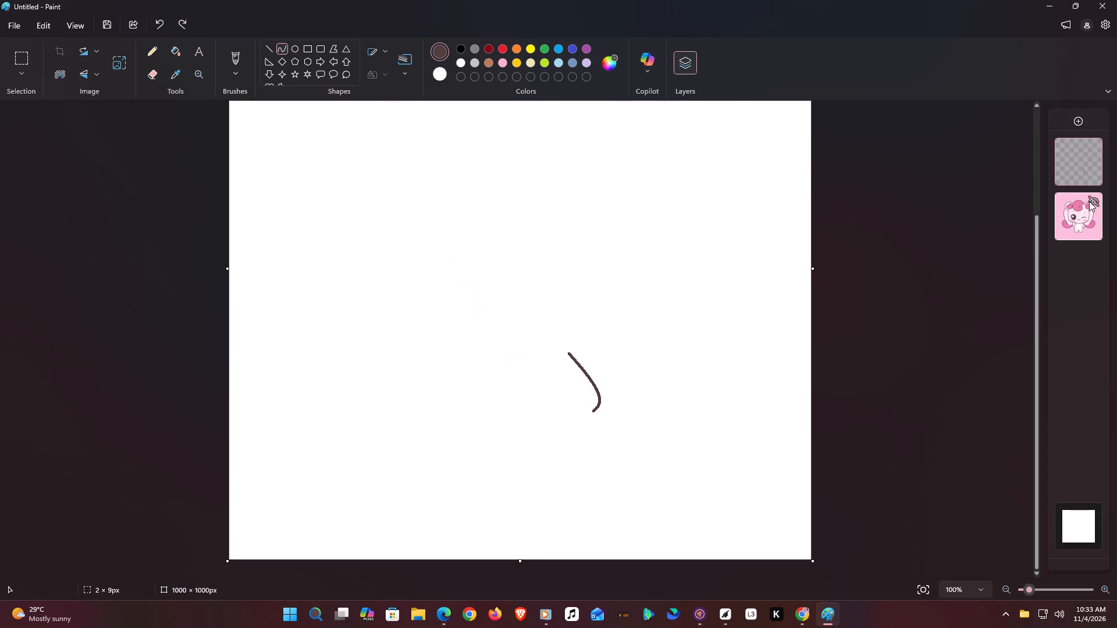
left_click(1088, 205)
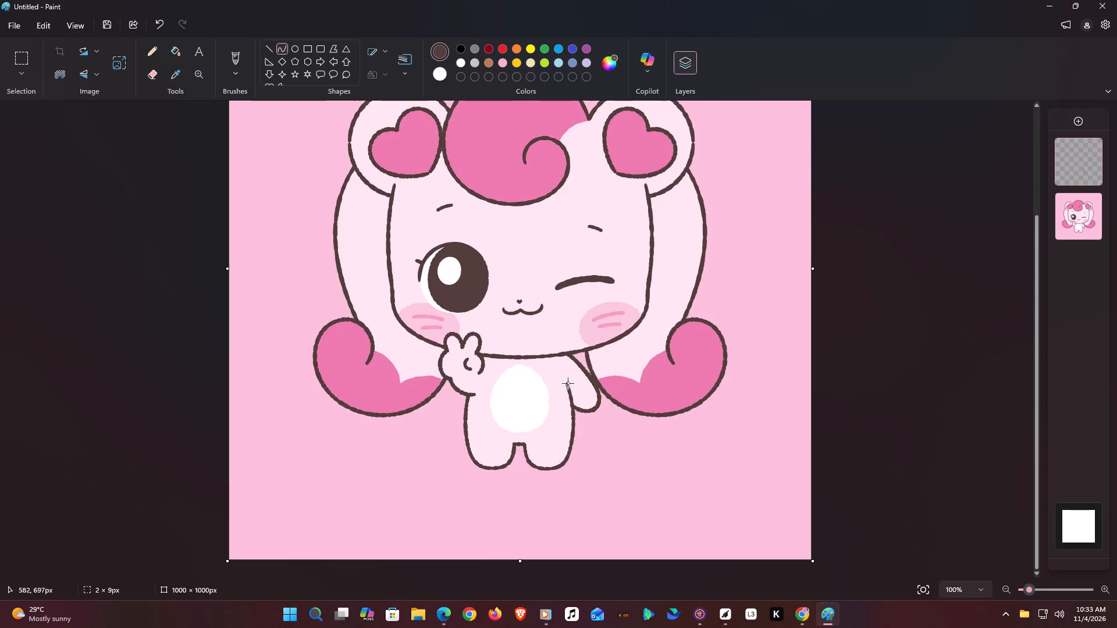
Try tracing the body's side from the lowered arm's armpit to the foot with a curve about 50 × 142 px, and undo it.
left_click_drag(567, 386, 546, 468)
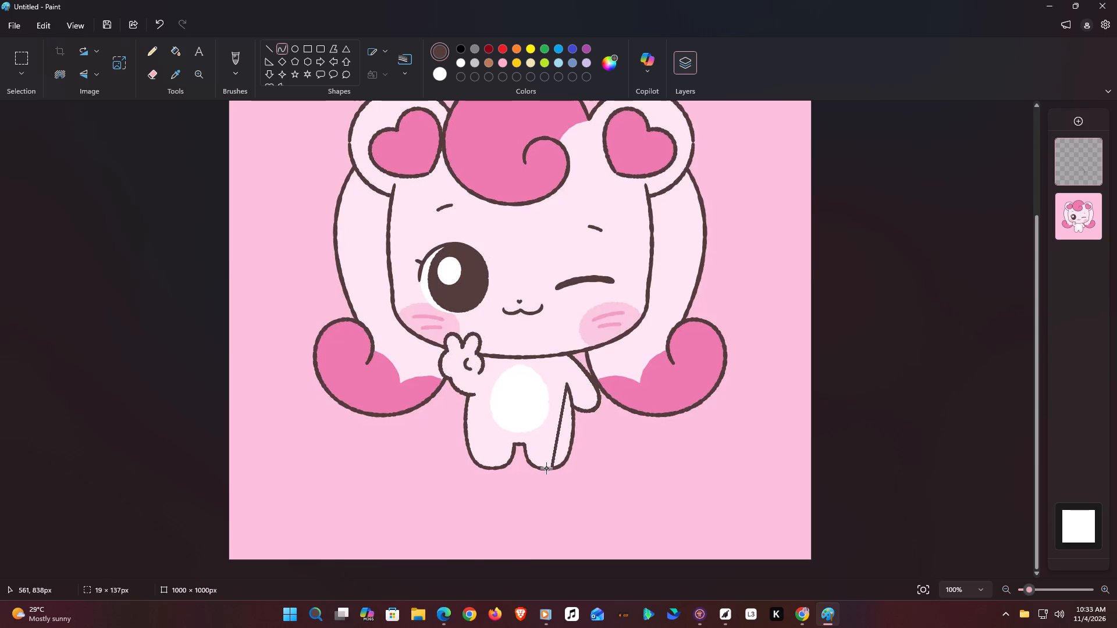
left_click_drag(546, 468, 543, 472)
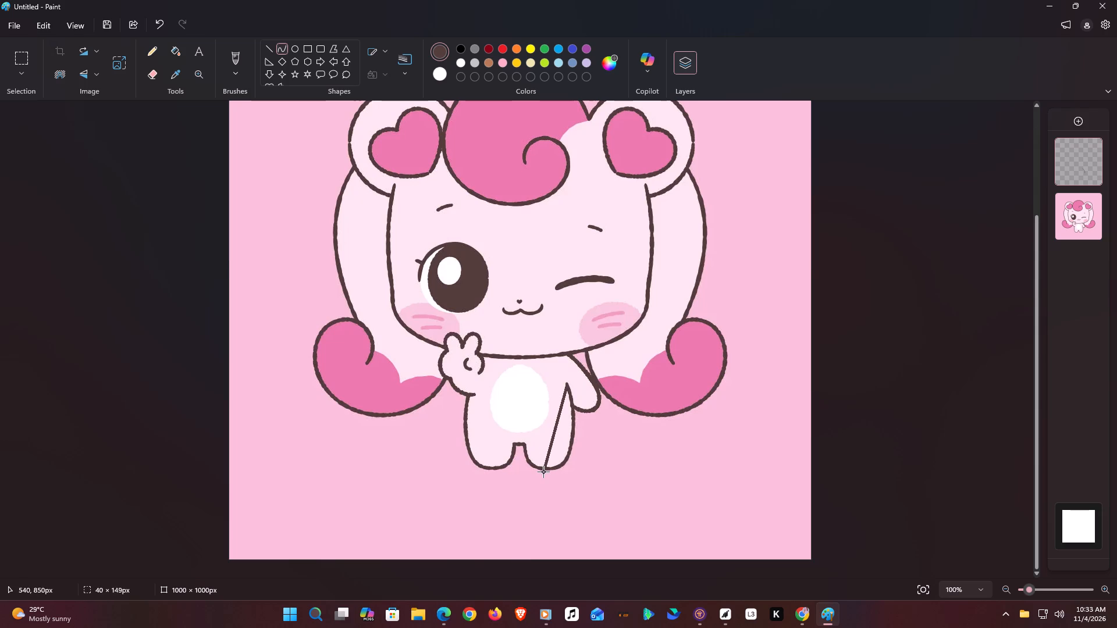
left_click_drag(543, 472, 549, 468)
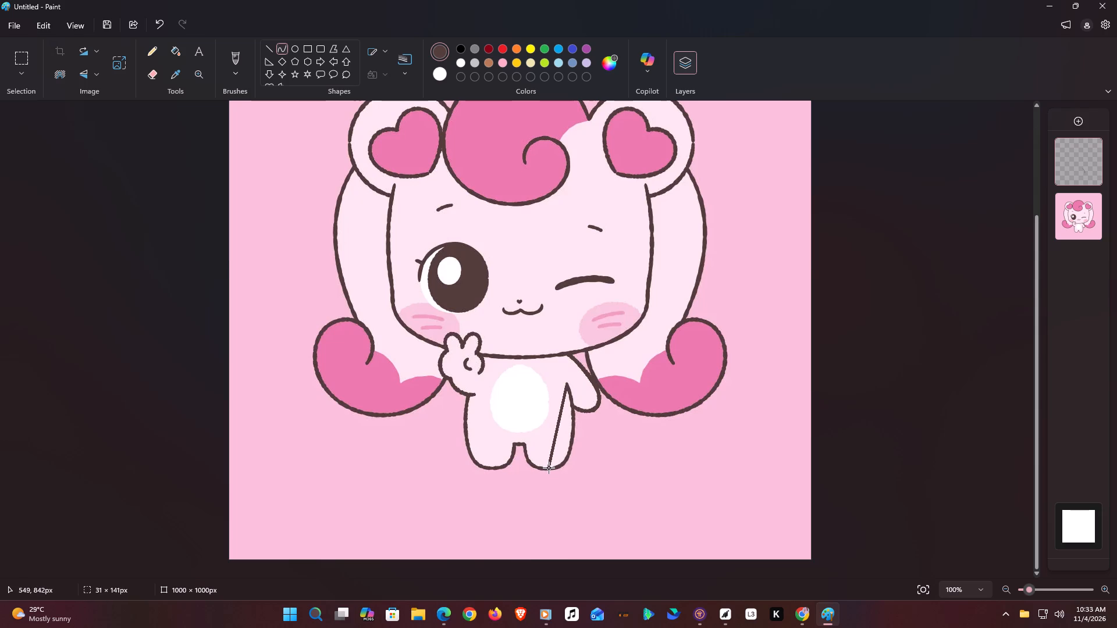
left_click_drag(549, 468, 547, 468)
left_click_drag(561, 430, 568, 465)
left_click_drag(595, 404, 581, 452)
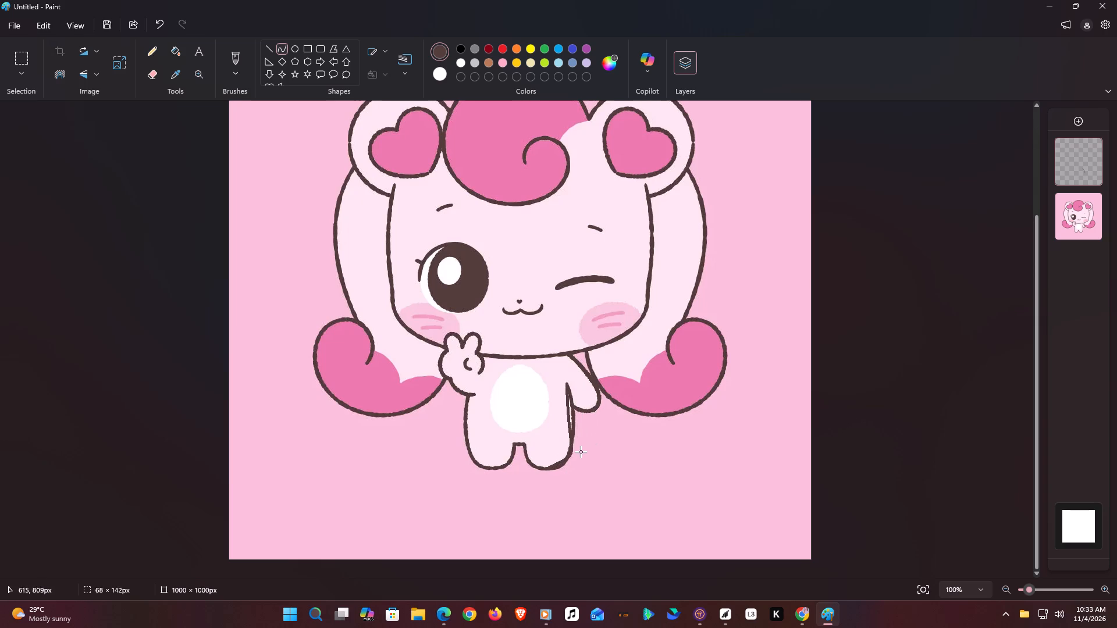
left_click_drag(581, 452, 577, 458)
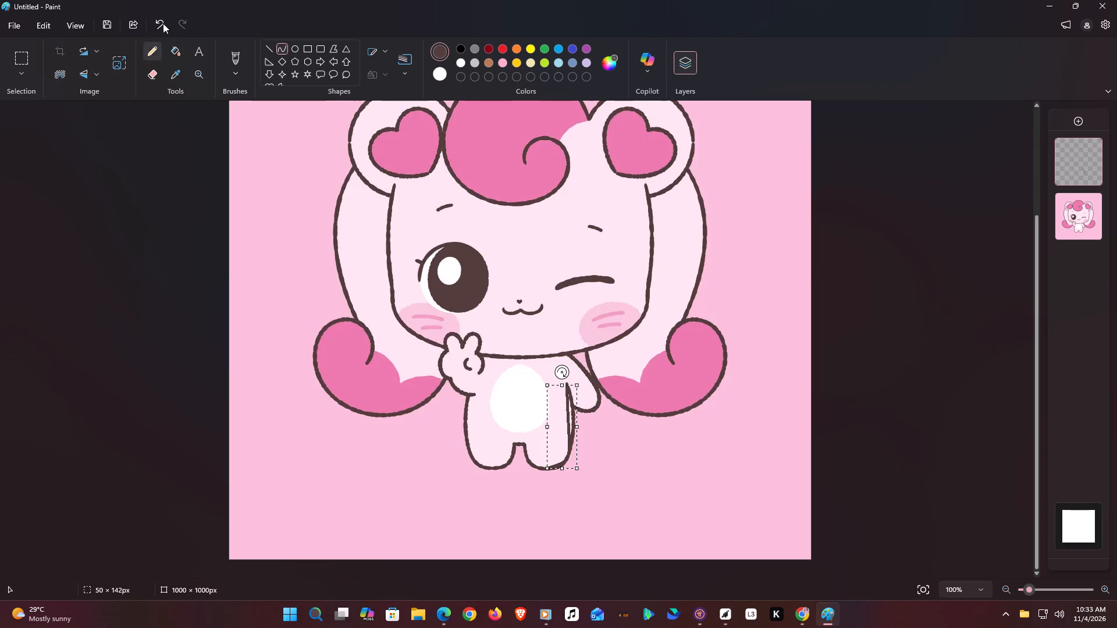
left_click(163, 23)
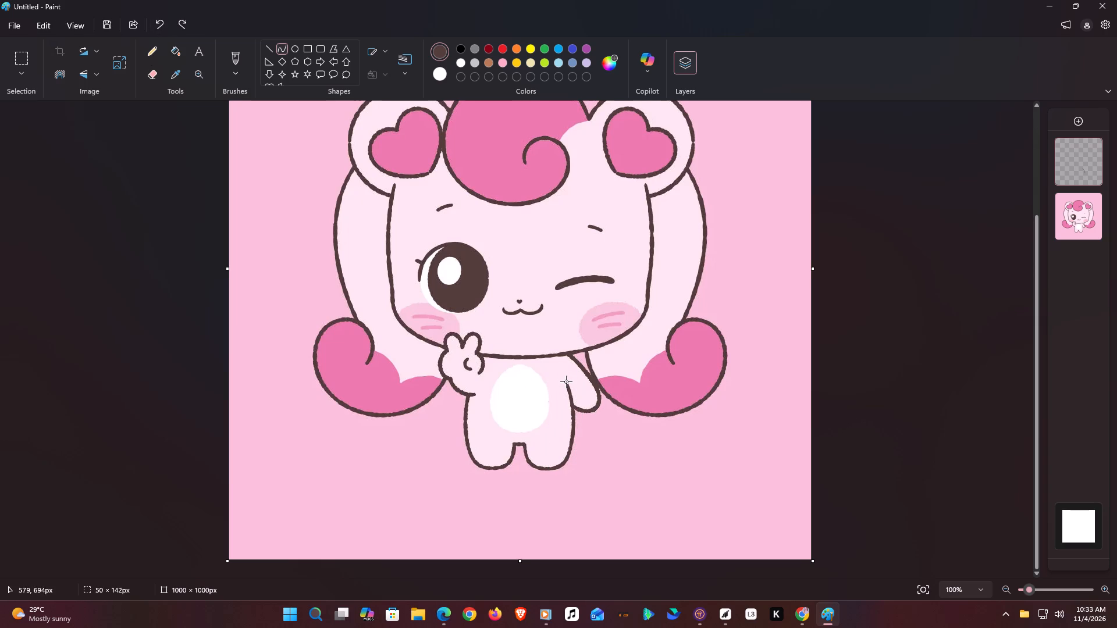
Trace the body's side from the lowered arm's armpit to the underside of the foot with a curve about 58 × 159 px.
left_click_drag(566, 384, 542, 470)
left_click_drag(542, 470, 545, 468)
left_click_drag(572, 410, 579, 423)
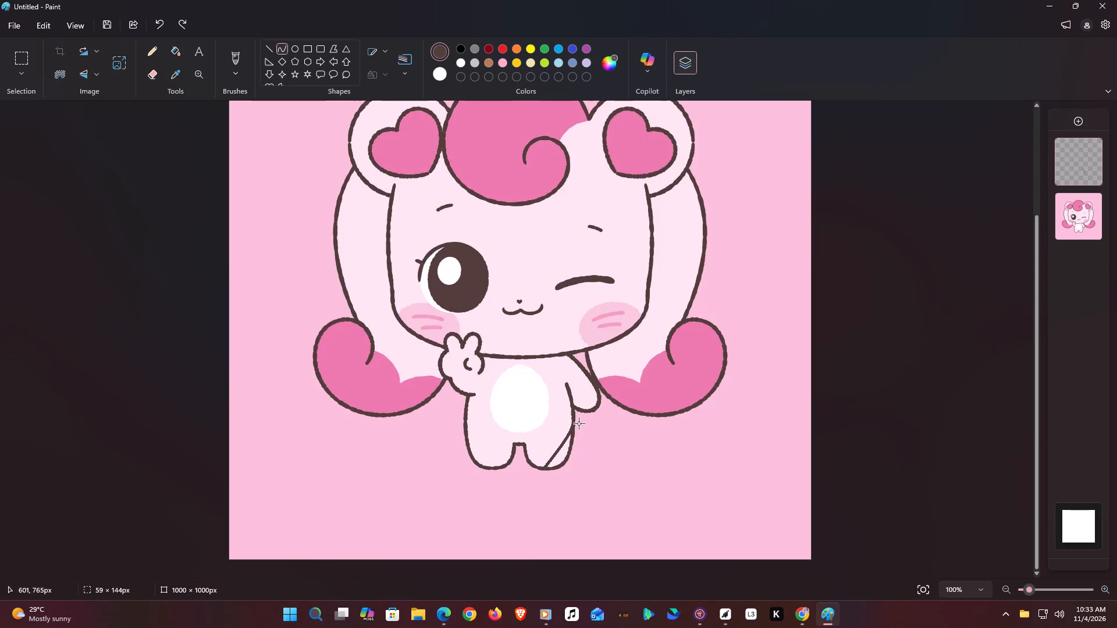
left_click_drag(579, 423, 578, 423)
left_click_drag(566, 456, 571, 469)
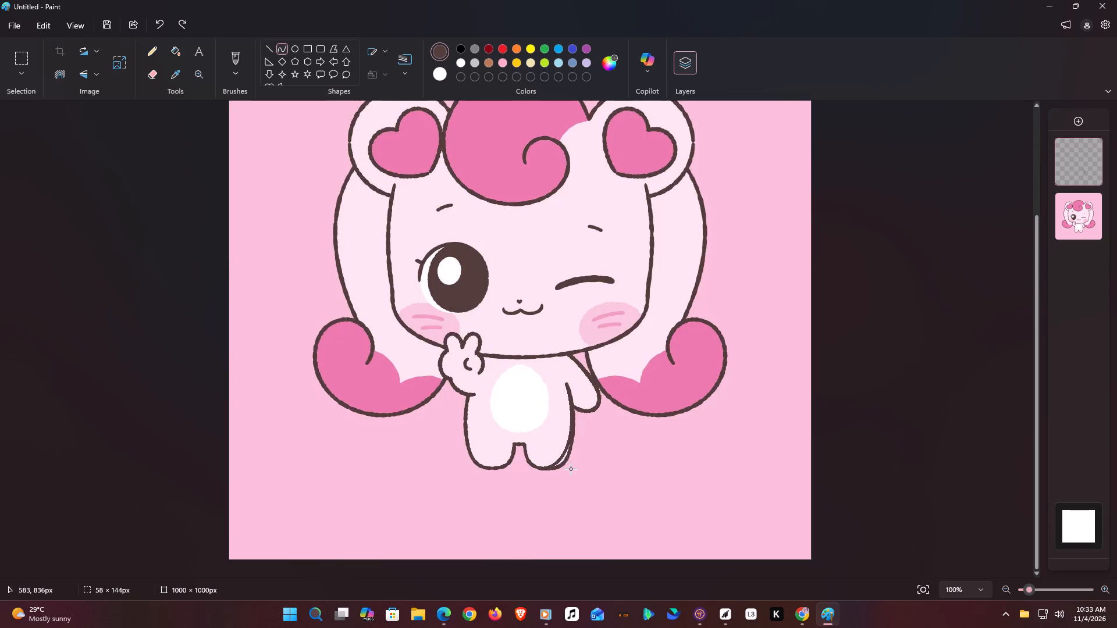
left_click_drag(571, 469, 574, 476)
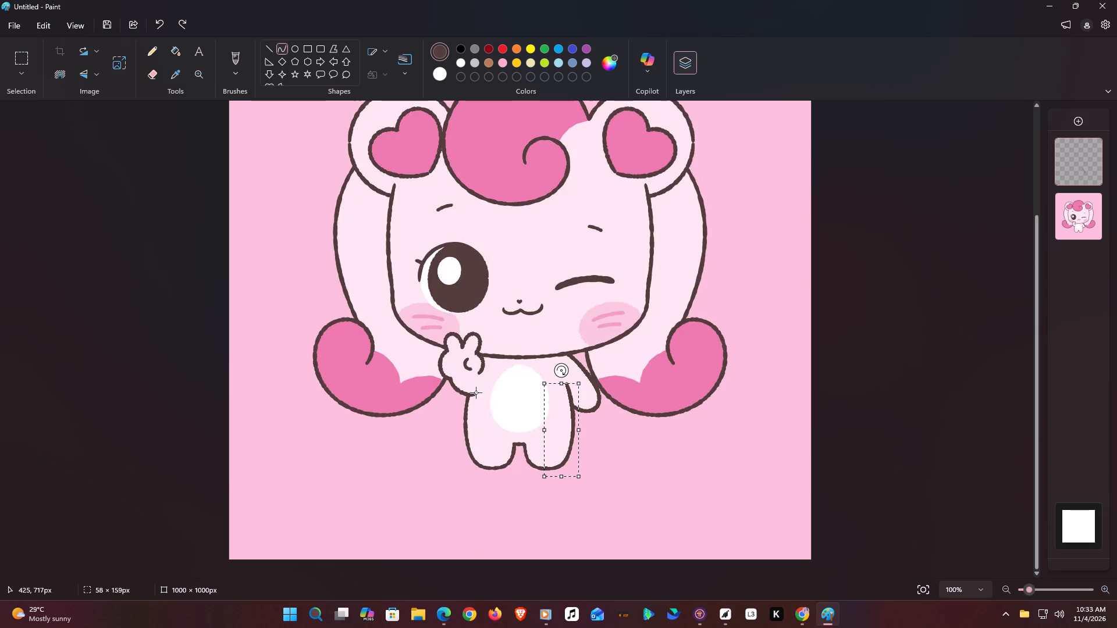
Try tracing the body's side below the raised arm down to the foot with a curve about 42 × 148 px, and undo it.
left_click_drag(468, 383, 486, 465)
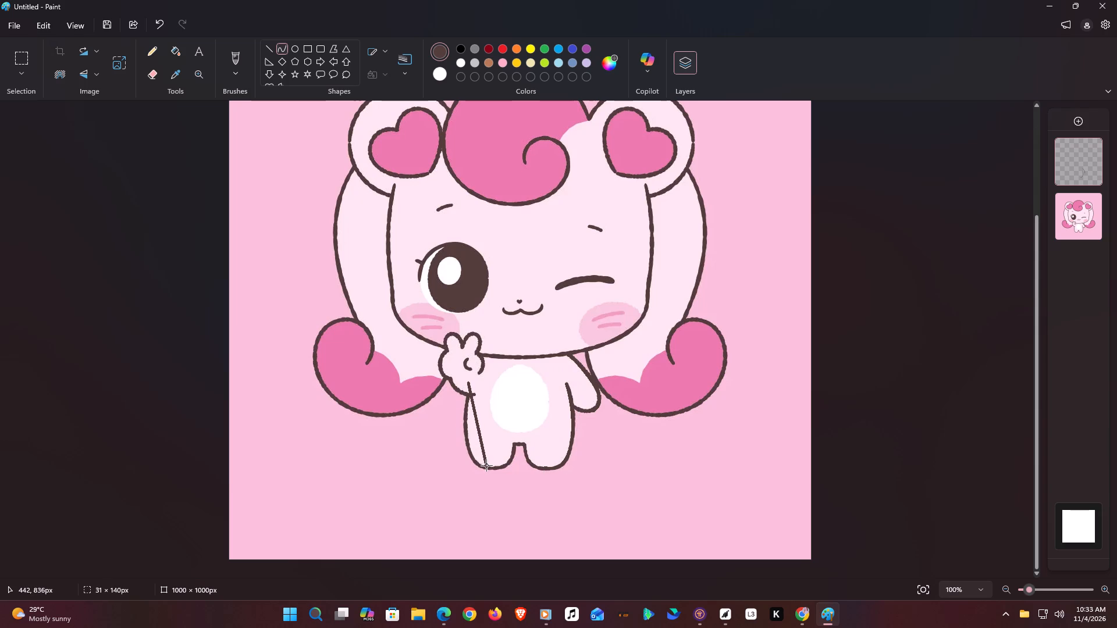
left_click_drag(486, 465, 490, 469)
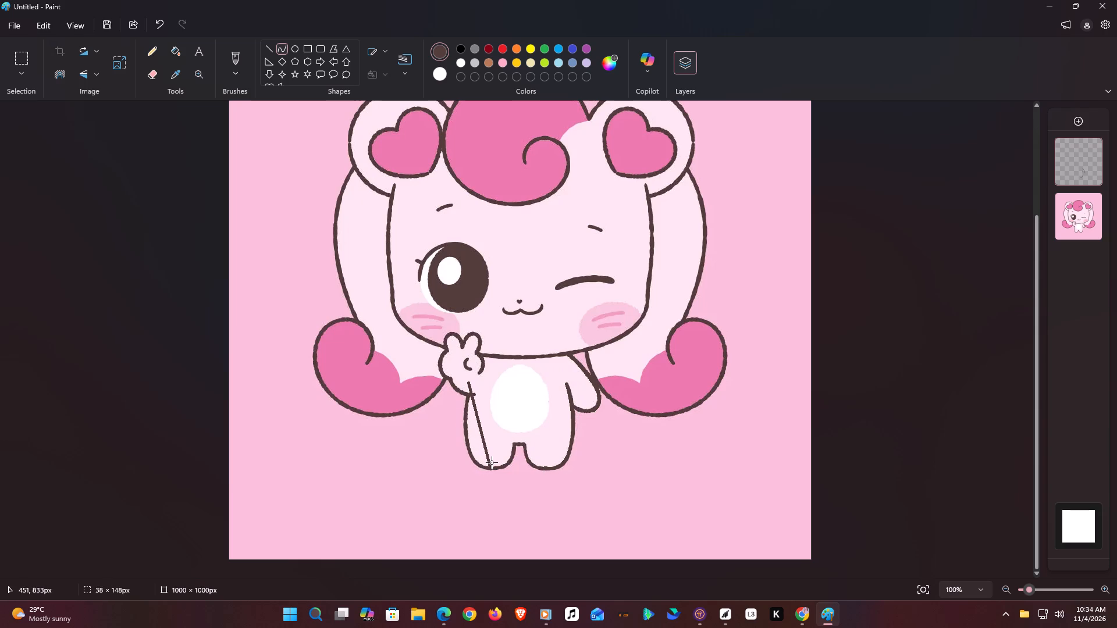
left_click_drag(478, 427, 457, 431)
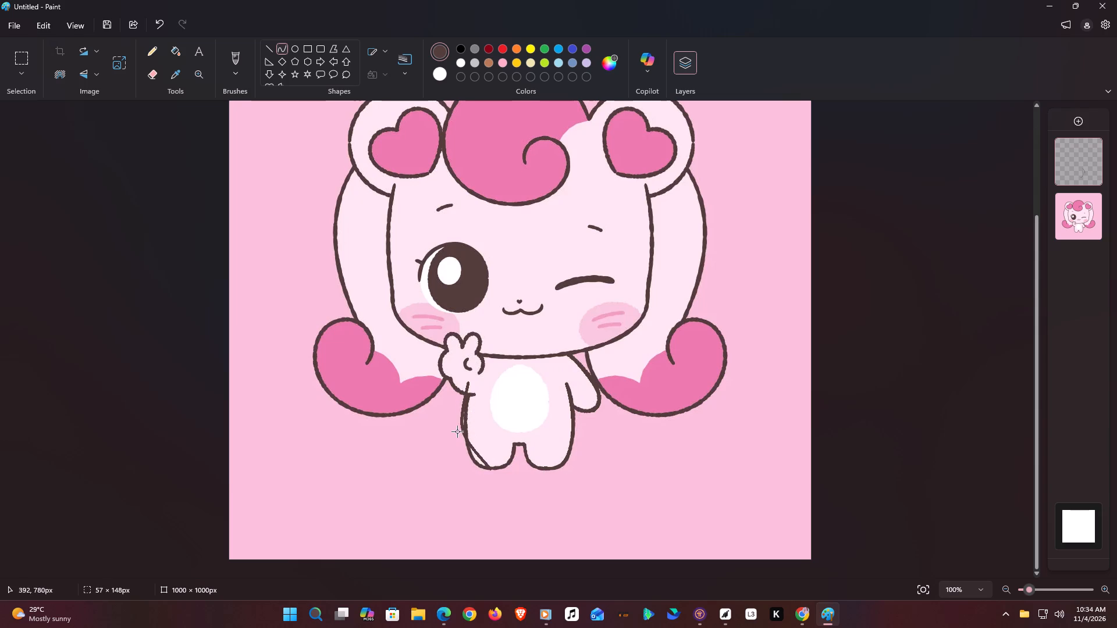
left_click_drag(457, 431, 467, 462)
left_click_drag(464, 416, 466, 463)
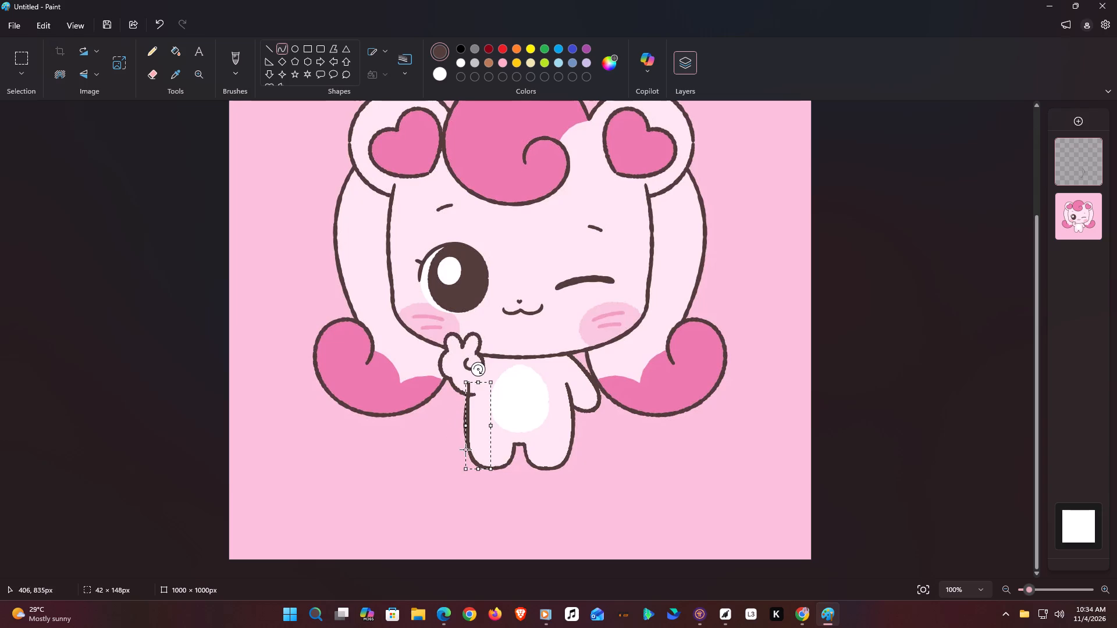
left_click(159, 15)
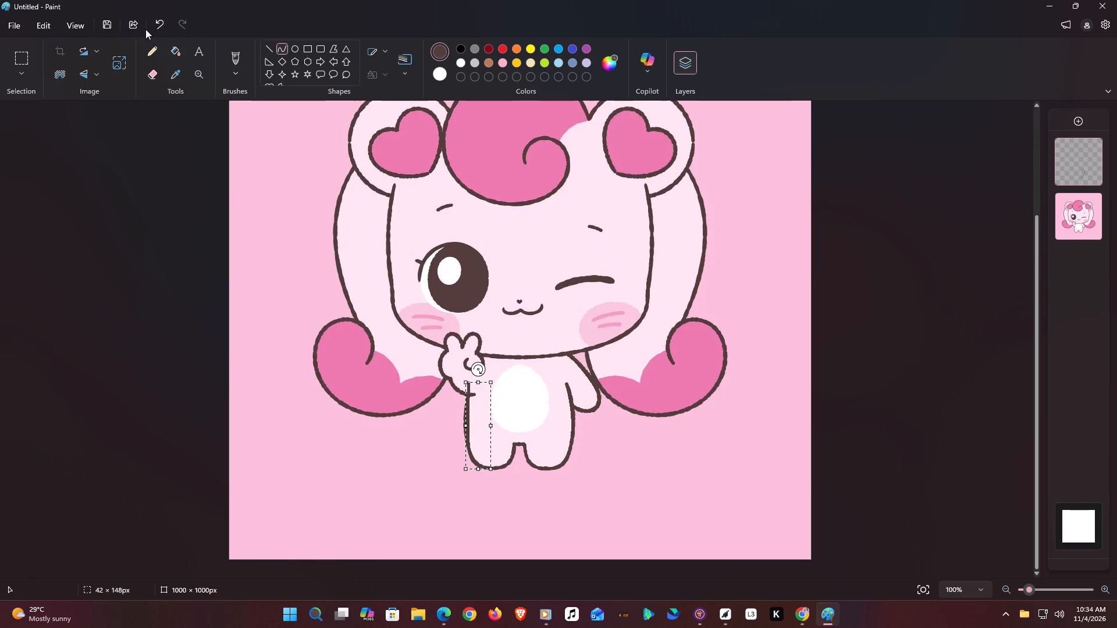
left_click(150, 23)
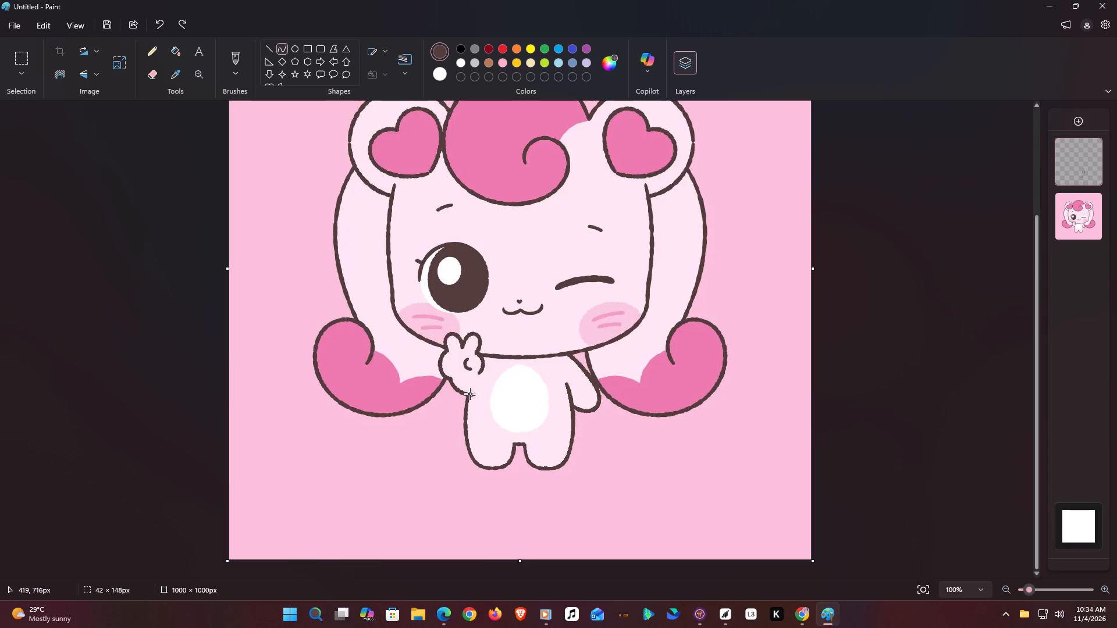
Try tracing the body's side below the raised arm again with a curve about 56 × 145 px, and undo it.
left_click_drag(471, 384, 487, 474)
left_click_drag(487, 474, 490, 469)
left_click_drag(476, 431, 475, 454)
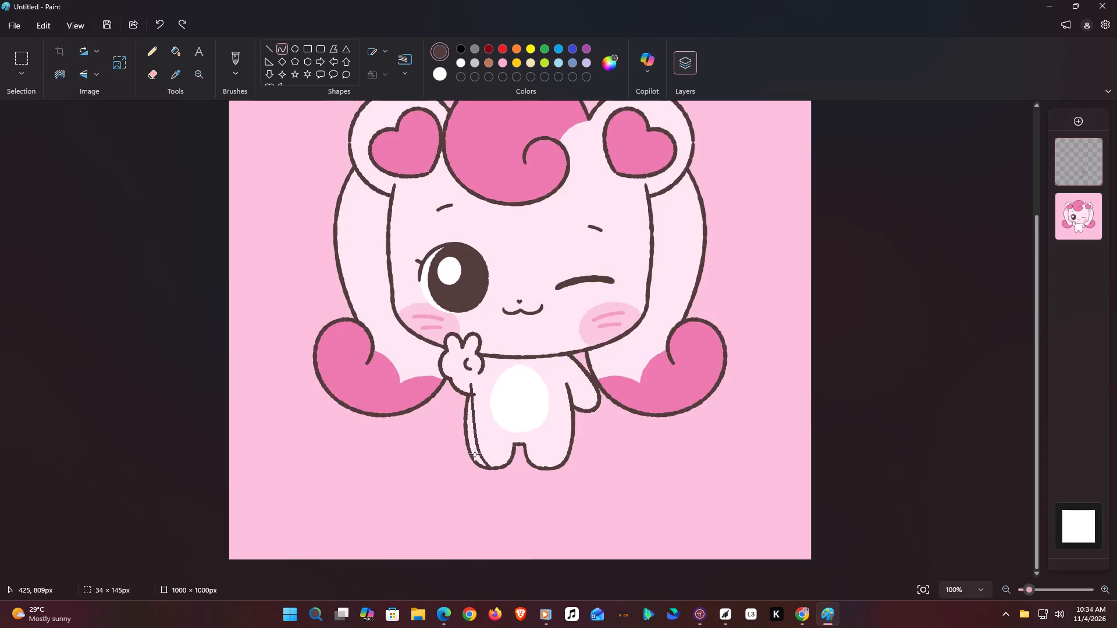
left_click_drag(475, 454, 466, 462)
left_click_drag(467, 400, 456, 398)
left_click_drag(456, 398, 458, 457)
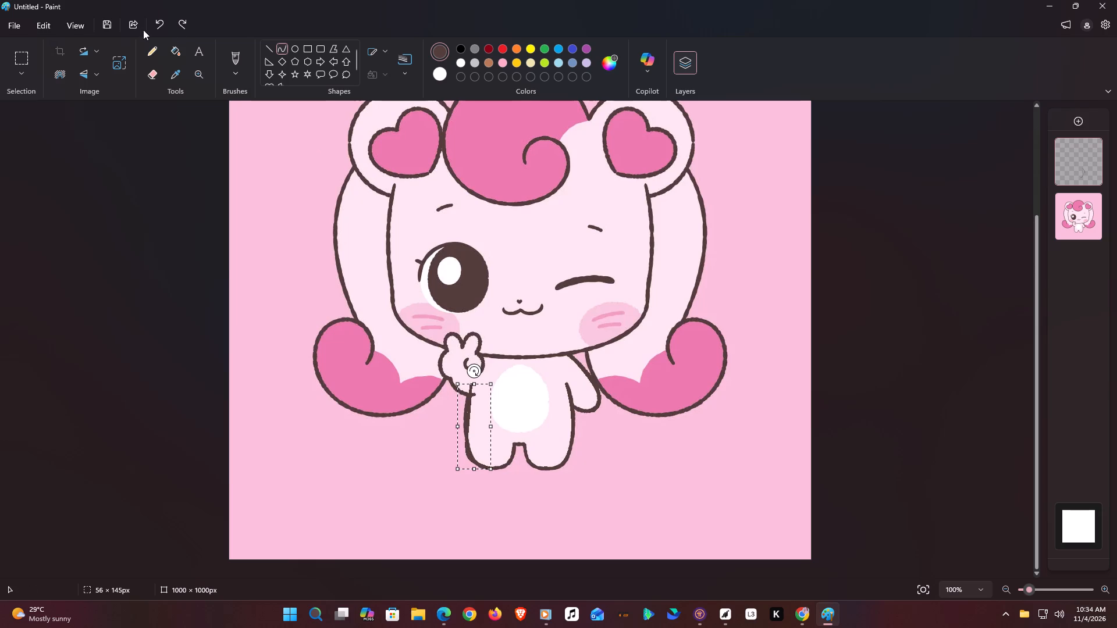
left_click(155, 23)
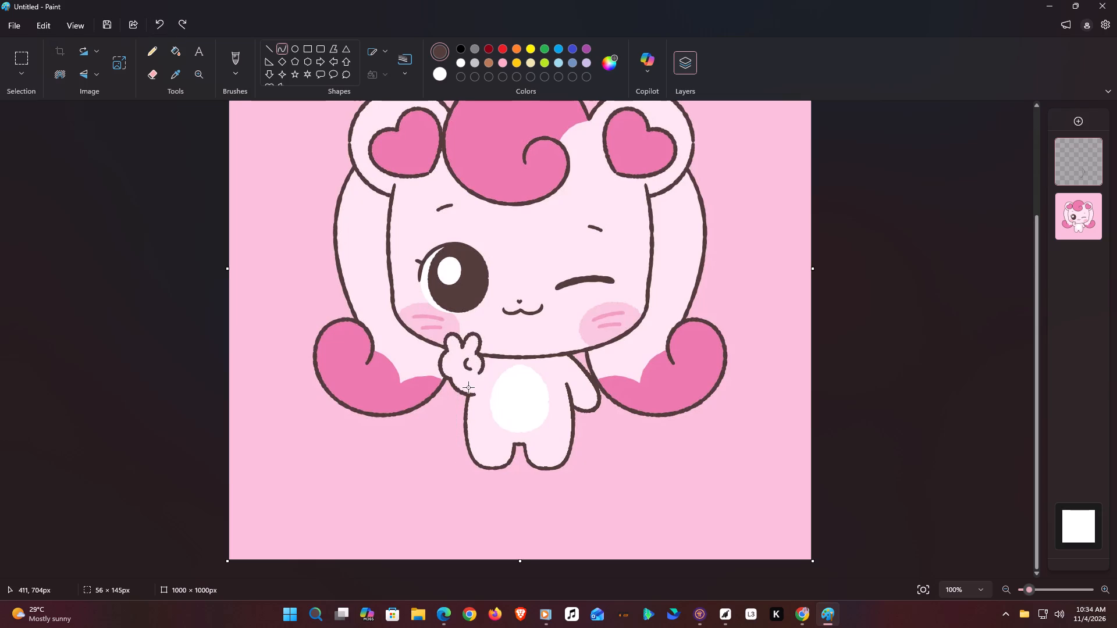
Trace the body's side from below the raised hand to the underside of the foot with a curve about 52 × 149 px.
left_click_drag(469, 383, 498, 469)
left_click_drag(498, 469, 491, 469)
left_click_drag(481, 406, 463, 415)
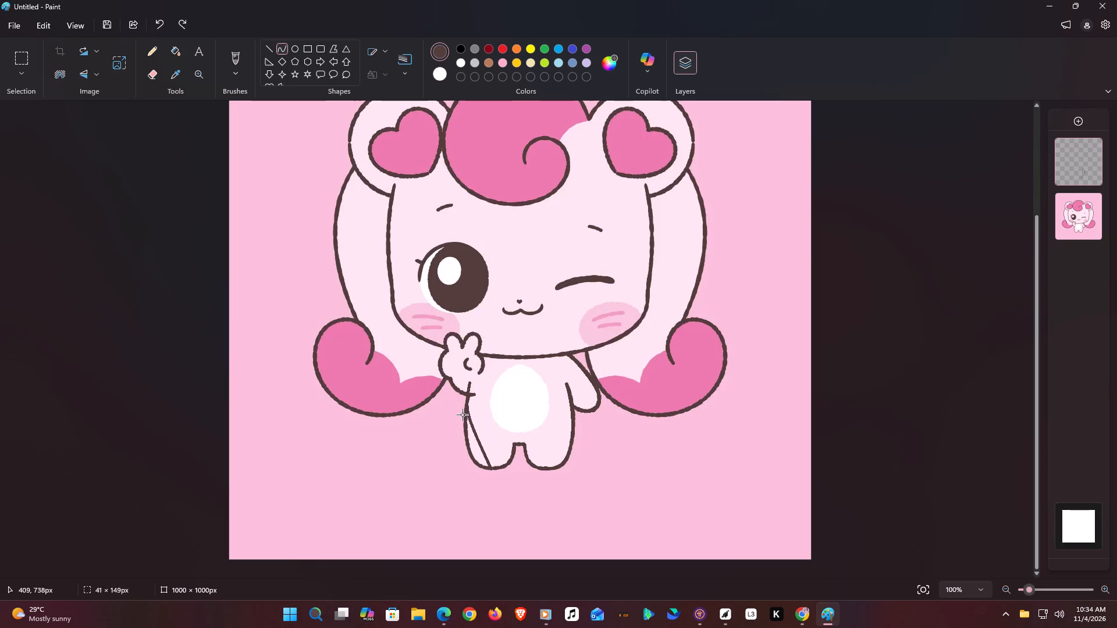
left_click_drag(463, 415, 461, 428)
left_click_drag(476, 462, 463, 465)
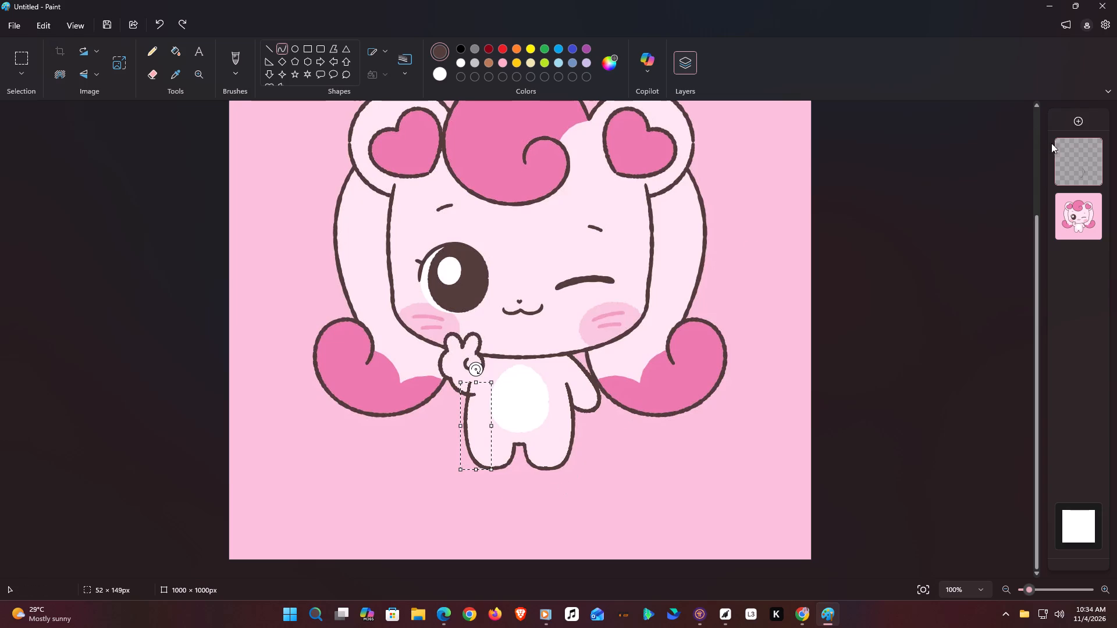
Toggle the Teenieping picture layer's visibility to check the traced body and arm lines, leaving the picture shown.
left_click(1091, 206)
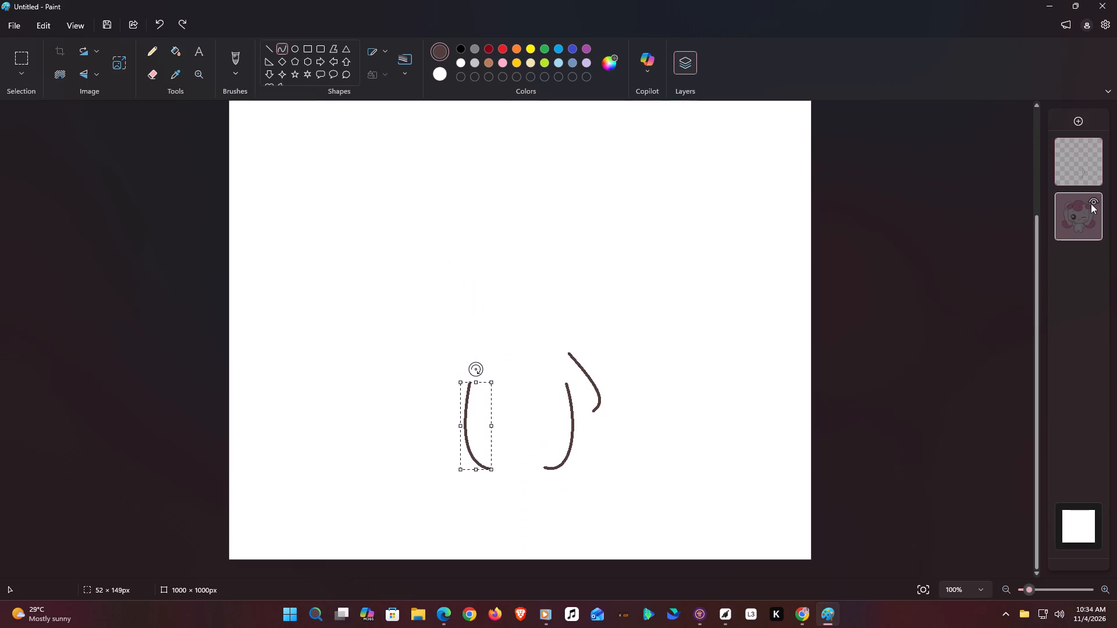
left_click(1091, 204)
left_click(1091, 204)
left_click(1091, 204)
left_click(903, 306)
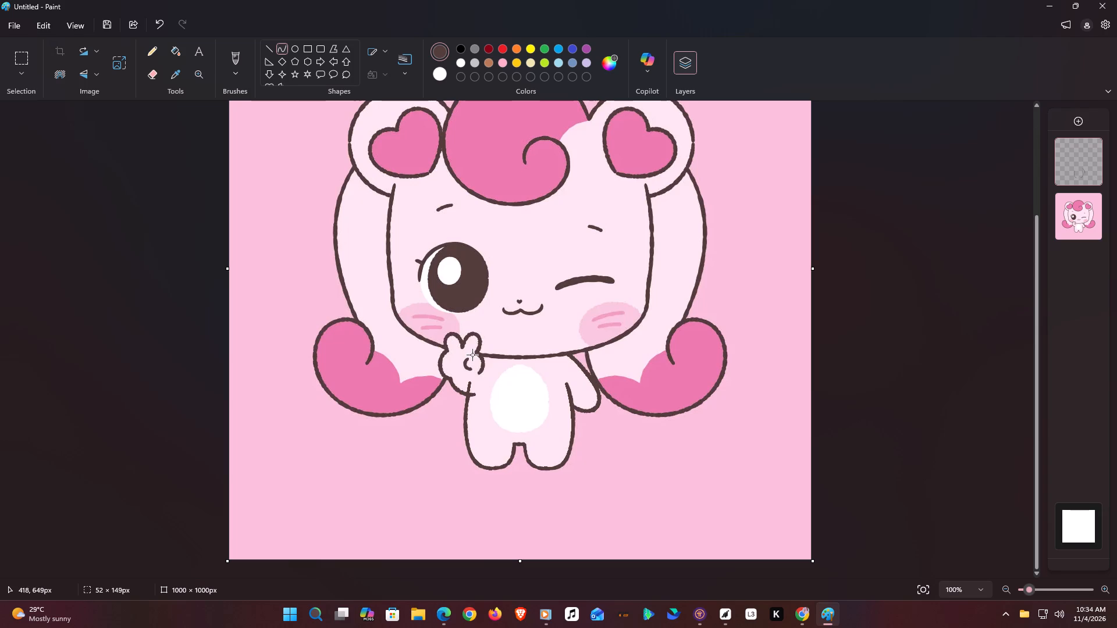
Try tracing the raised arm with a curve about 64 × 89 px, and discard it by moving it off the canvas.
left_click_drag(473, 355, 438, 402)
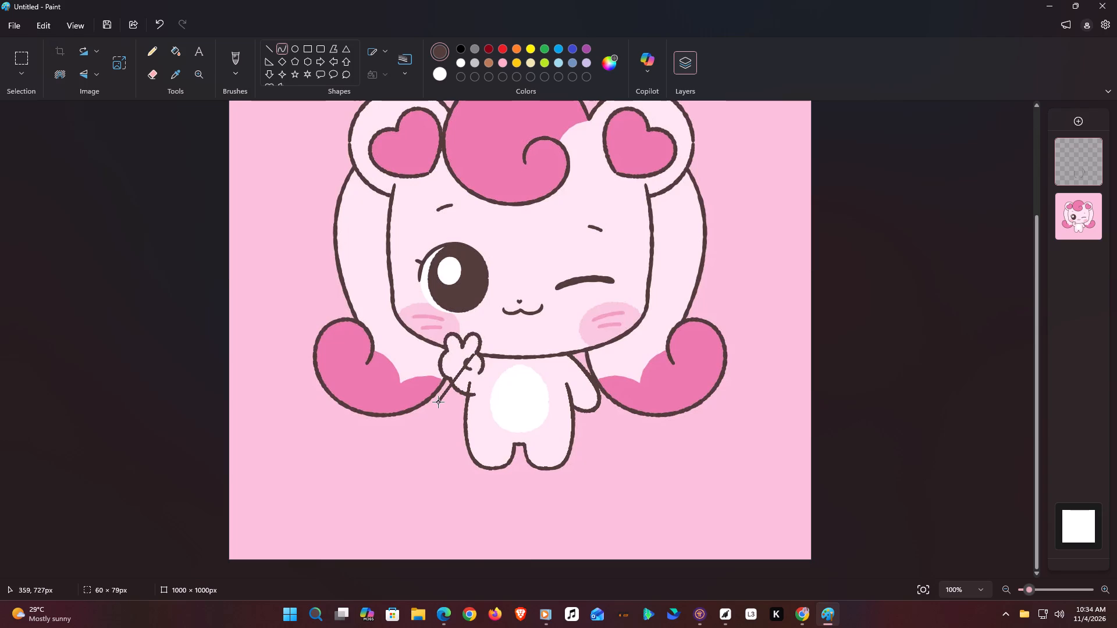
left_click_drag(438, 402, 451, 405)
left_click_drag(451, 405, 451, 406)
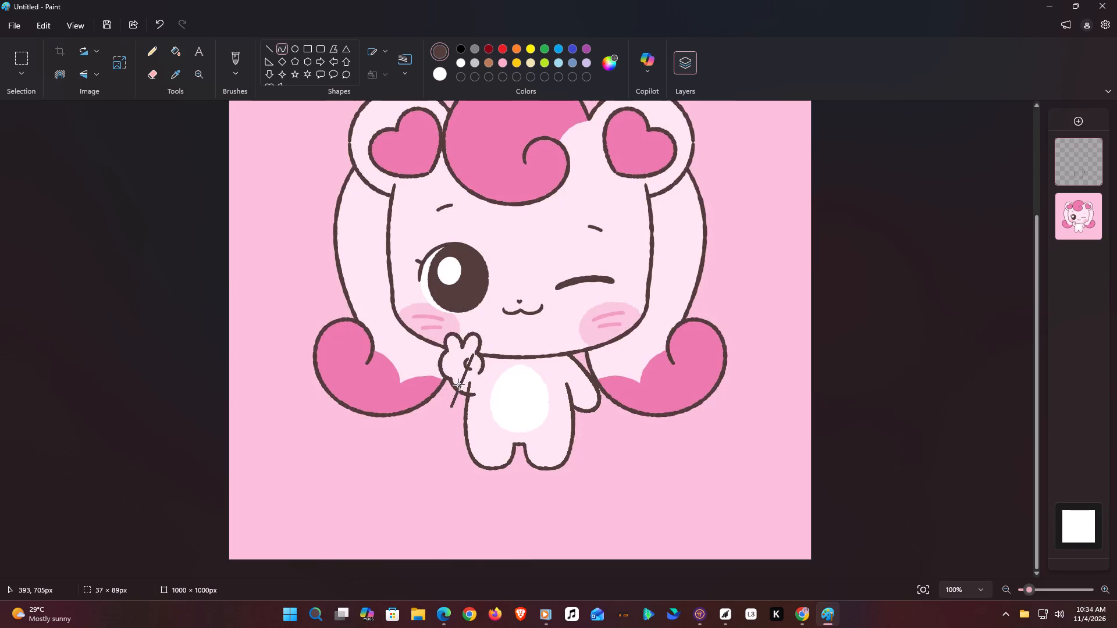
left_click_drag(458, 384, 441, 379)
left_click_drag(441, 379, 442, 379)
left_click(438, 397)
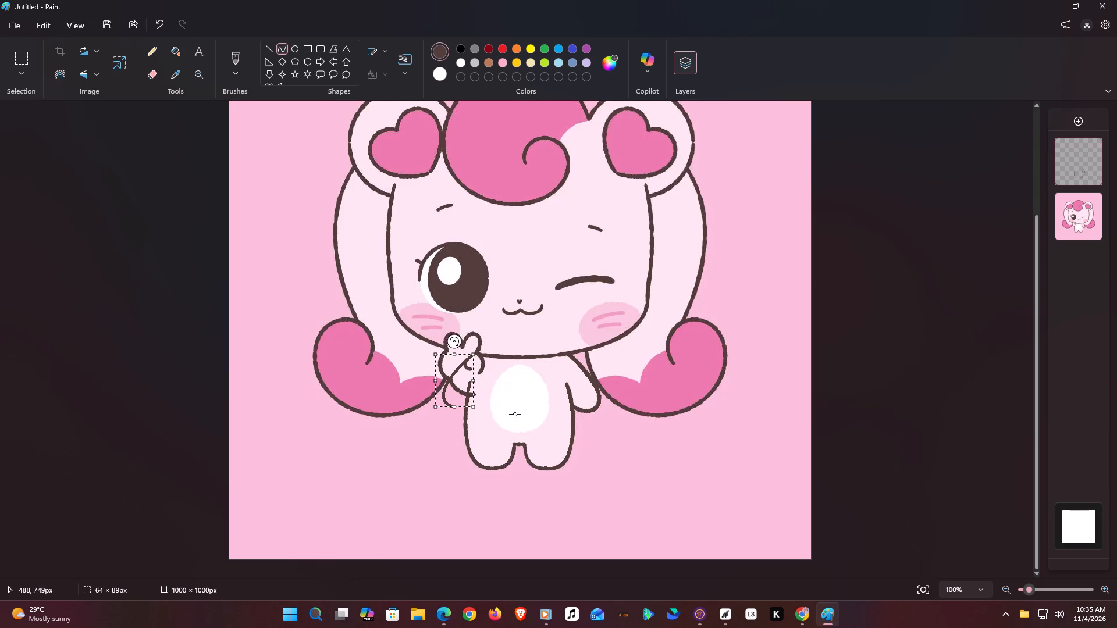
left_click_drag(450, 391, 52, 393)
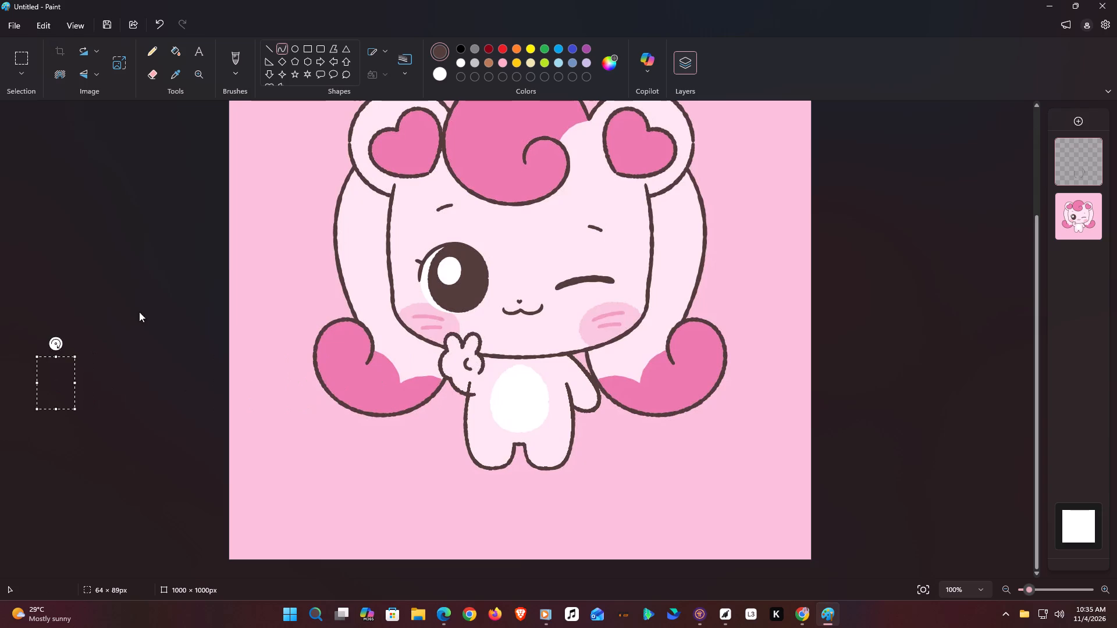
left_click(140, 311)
Hide the picture layer and copy a 155 × 273 px selection around the traced lowered arm and the body side beside it.
left_click(16, 49)
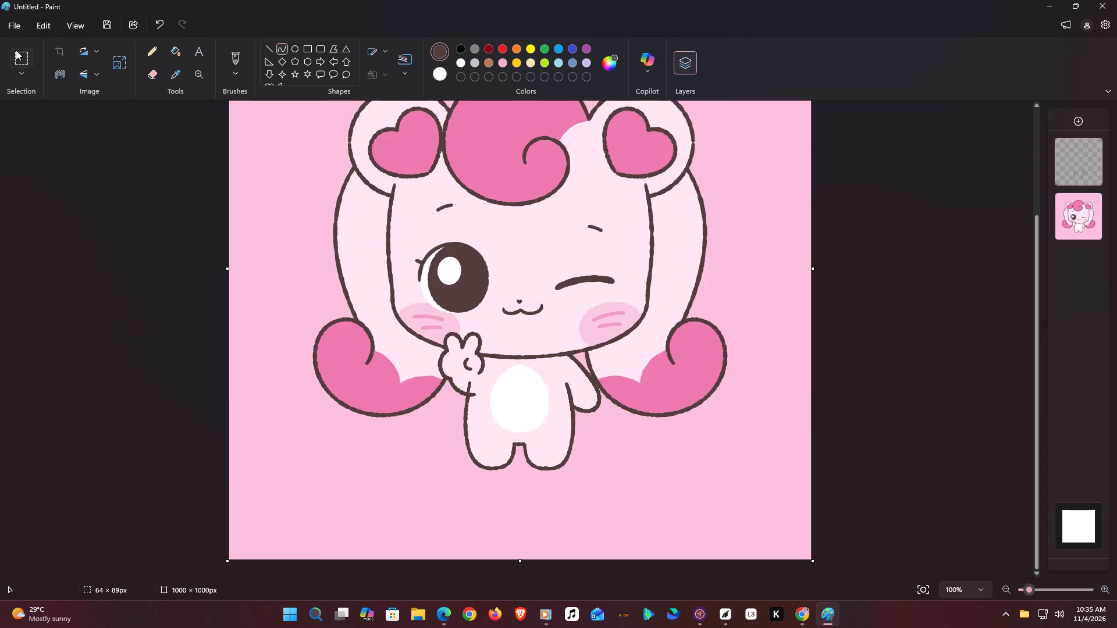
left_click(1095, 199)
left_click_drag(619, 332, 607, 367)
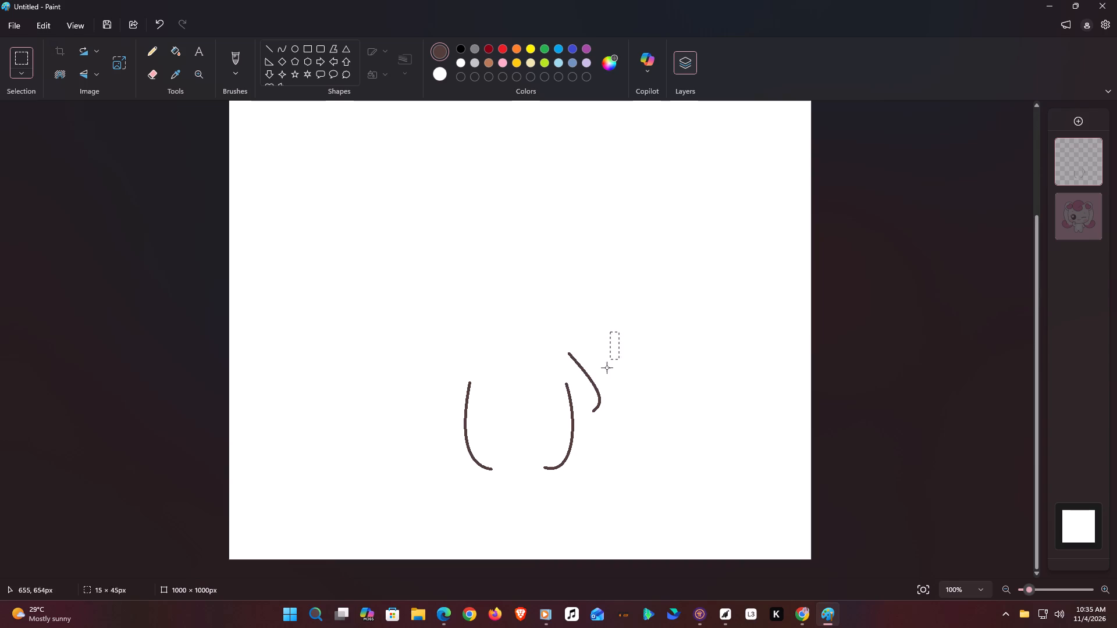
left_click_drag(607, 367, 518, 477)
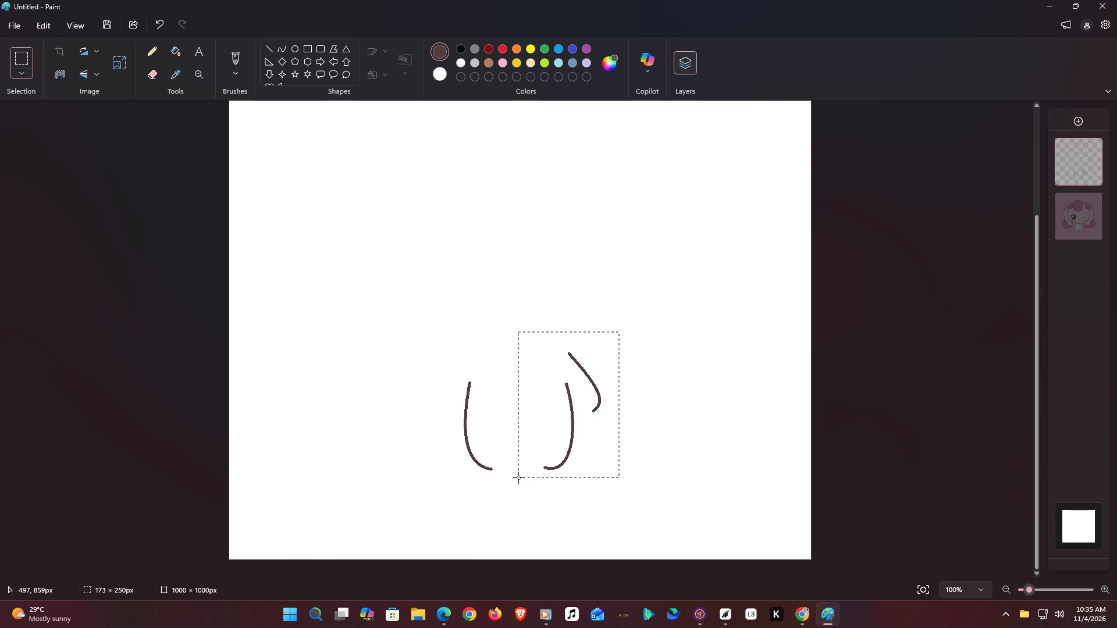
left_click_drag(518, 477, 529, 491)
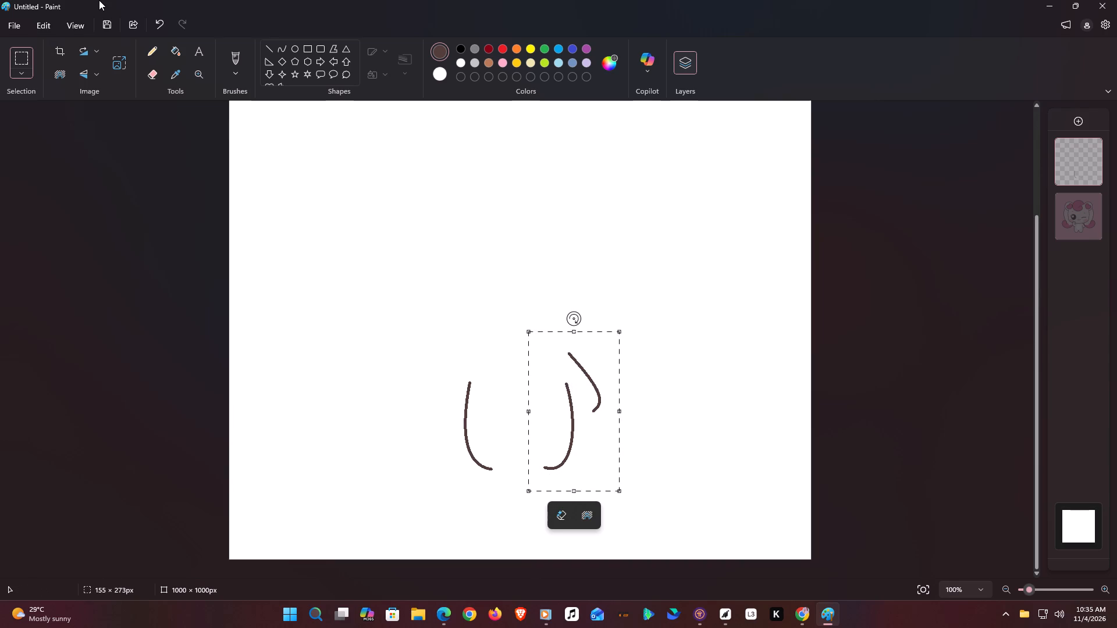
left_click(30, 22)
left_click(44, 28)
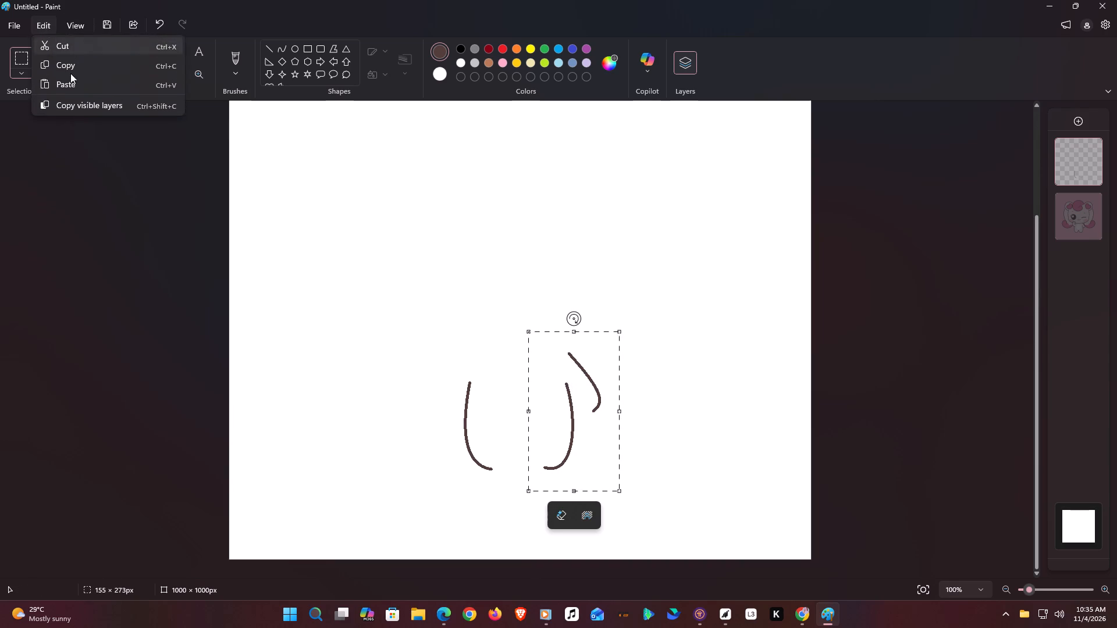
left_click(80, 66)
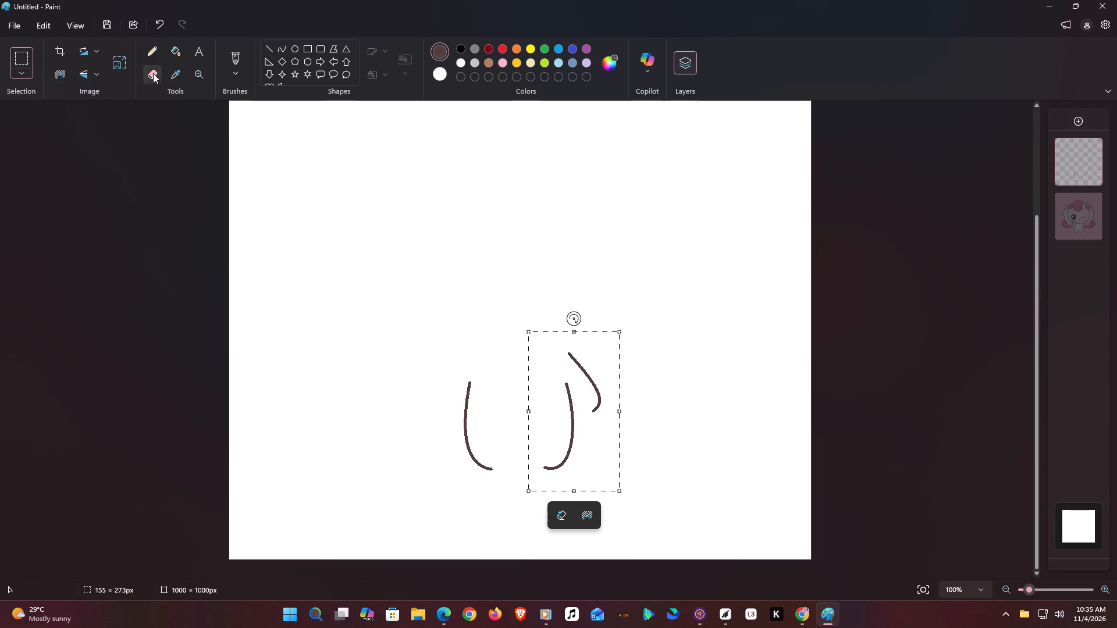
Erase part of the traced body-side line below the raised hand, and enlarge the eraser to its maximum size.
left_click(153, 74)
left_click_drag(475, 362, 464, 445)
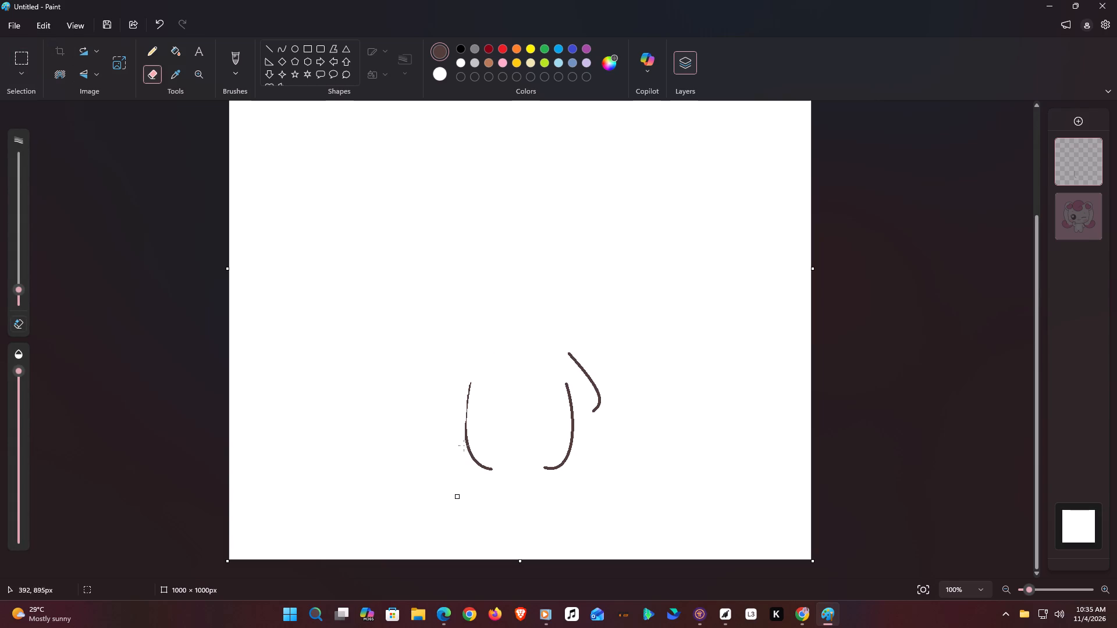
left_click_drag(464, 445, 472, 393)
left_click(26, 62)
left_click_drag(376, 154, 350, 187)
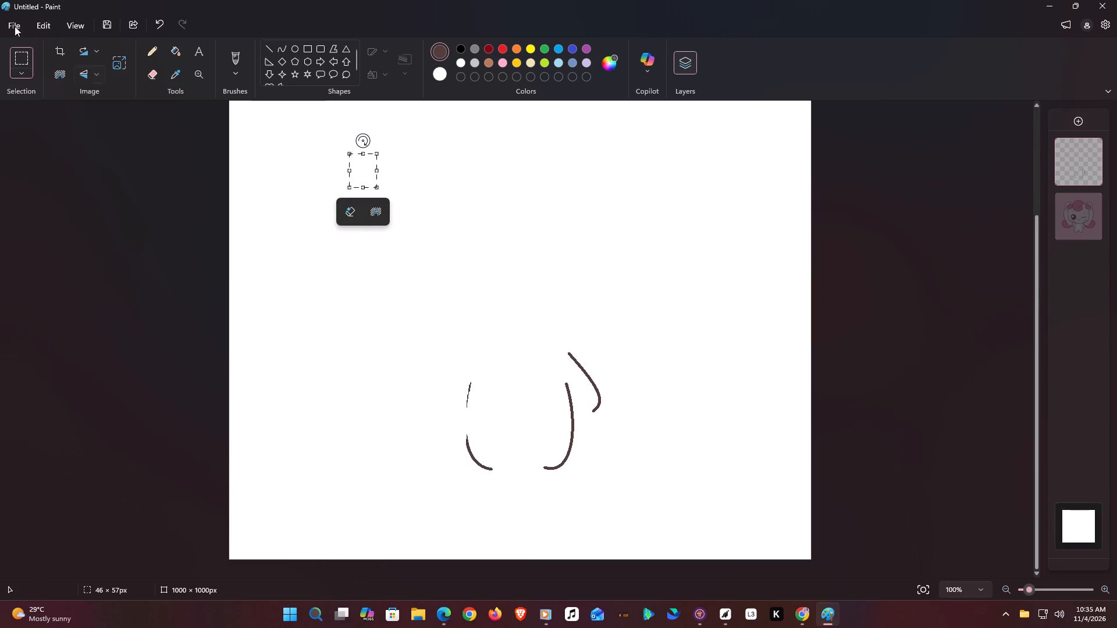
left_click(146, 73)
left_click(158, 73)
left_click_drag(10, 282, 84, 157)
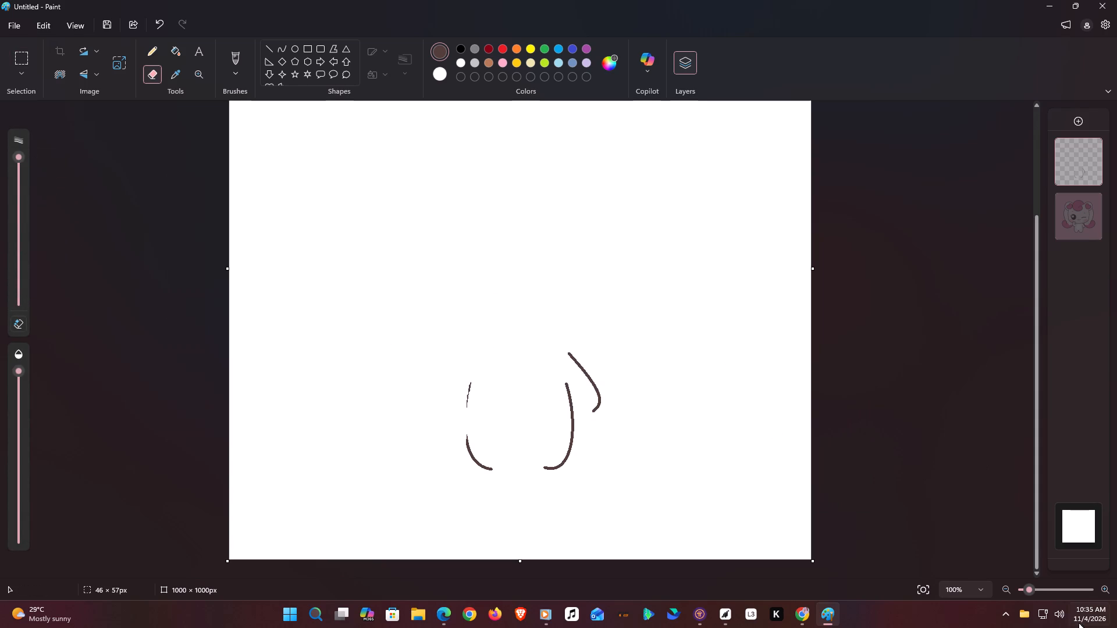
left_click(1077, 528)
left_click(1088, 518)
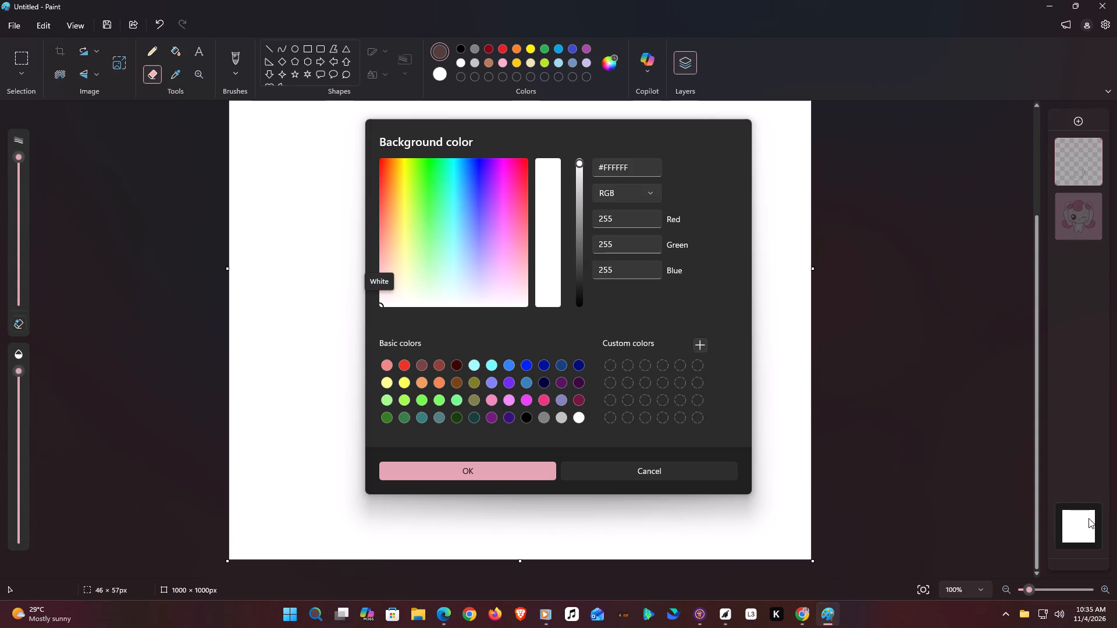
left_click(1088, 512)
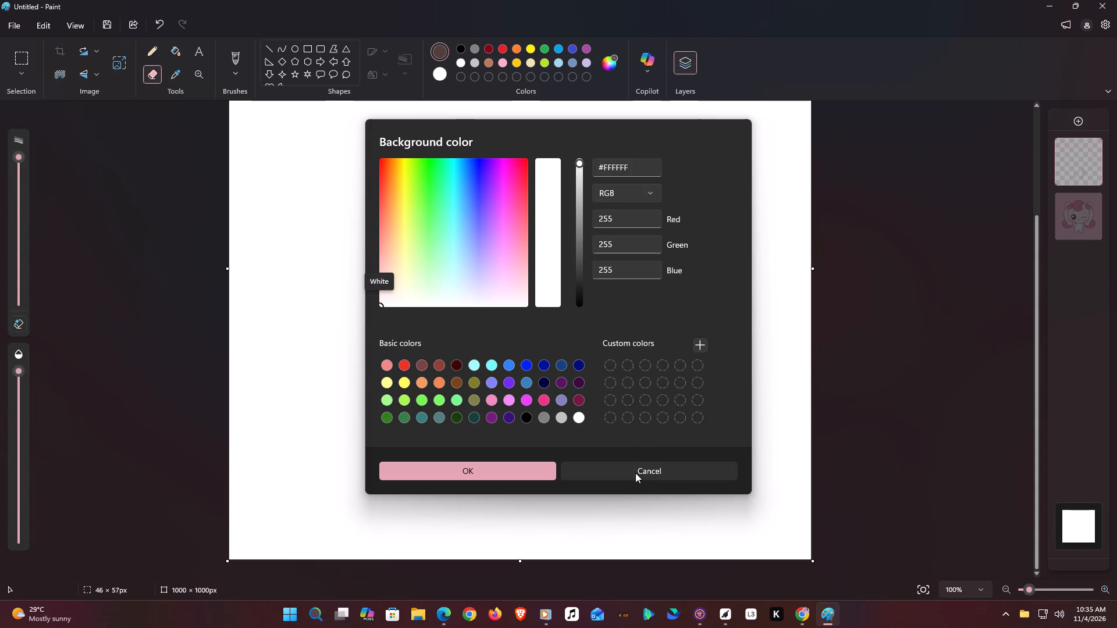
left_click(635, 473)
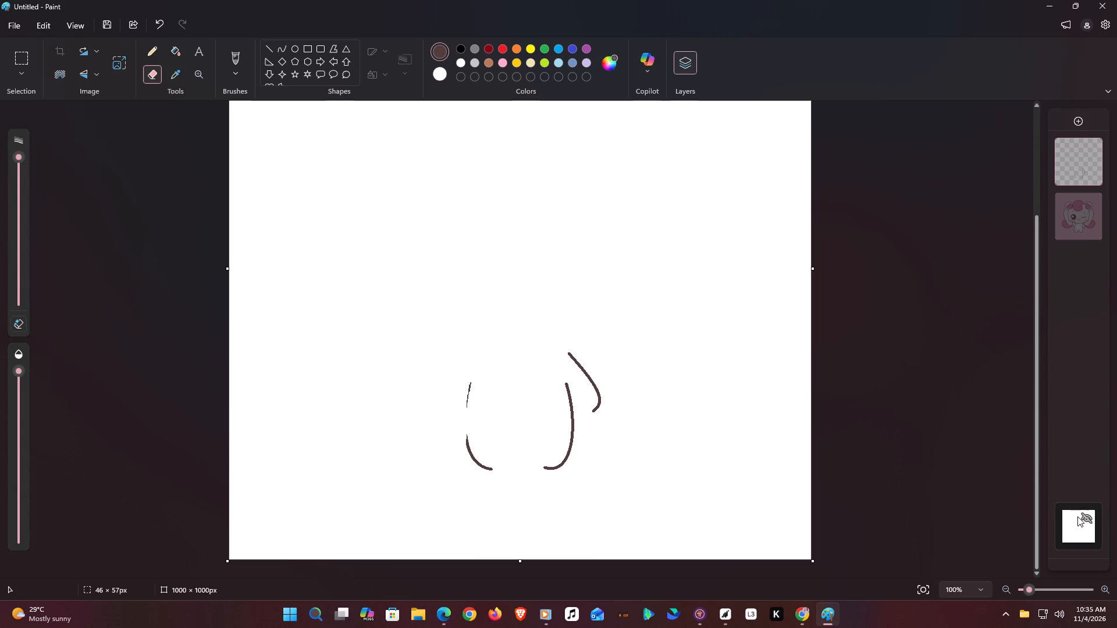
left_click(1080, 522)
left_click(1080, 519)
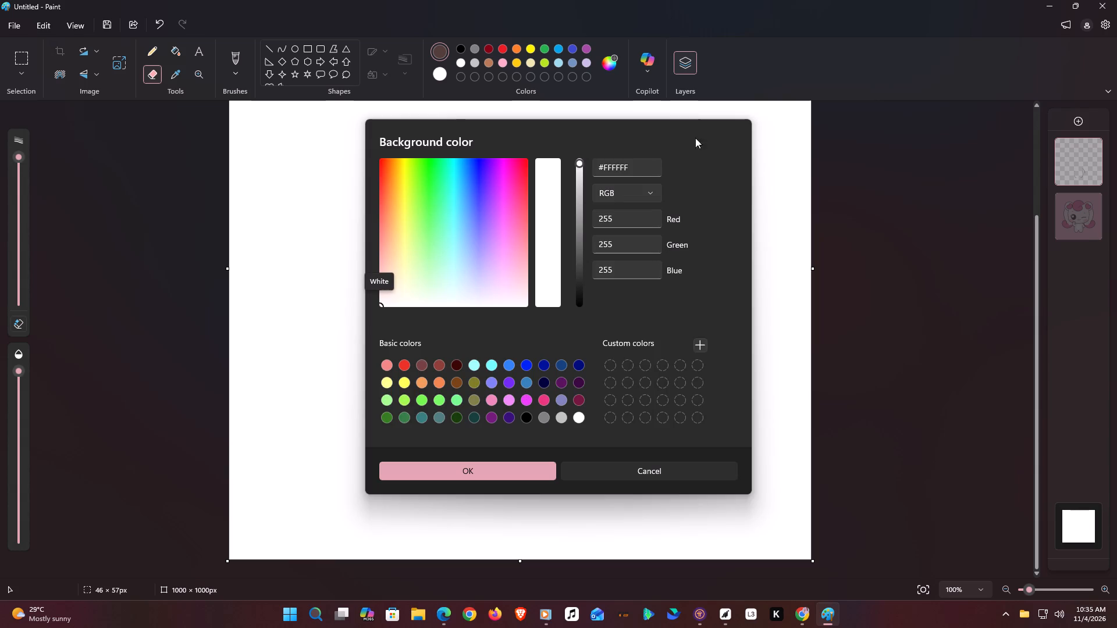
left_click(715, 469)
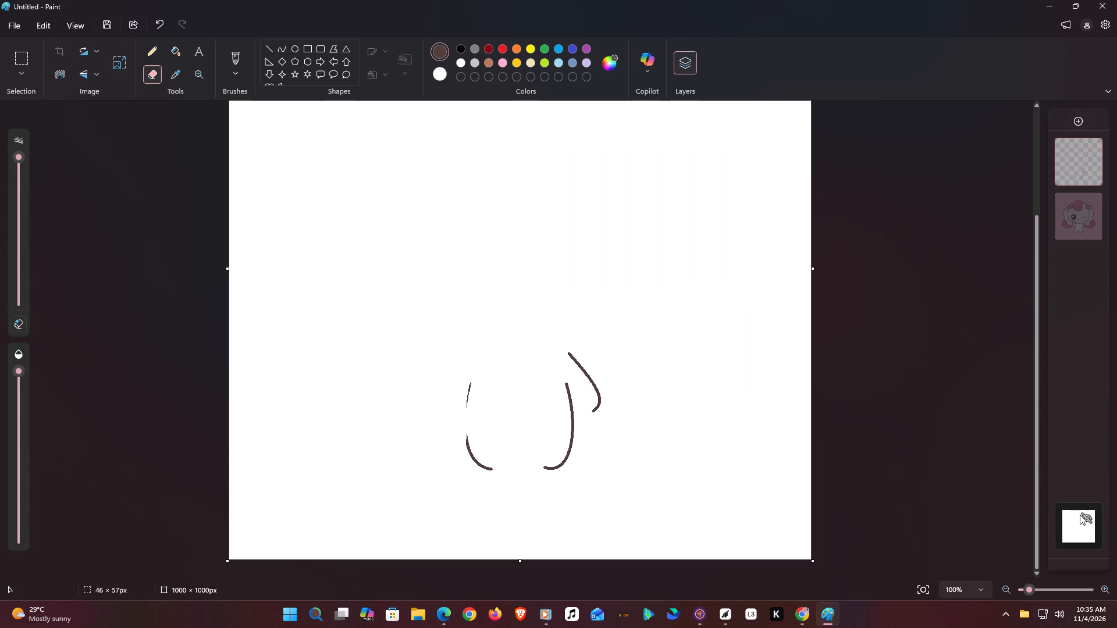
Hide the white background and erase the remaining pieces of the body-side line traced below the raised hand.
left_click(1084, 512)
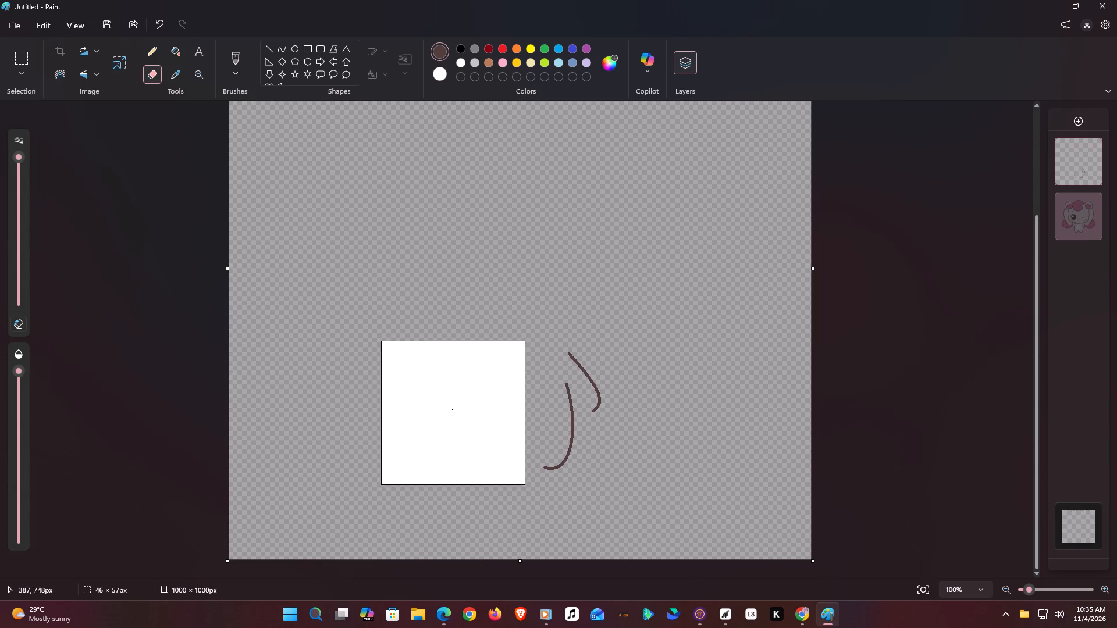
left_click(448, 418)
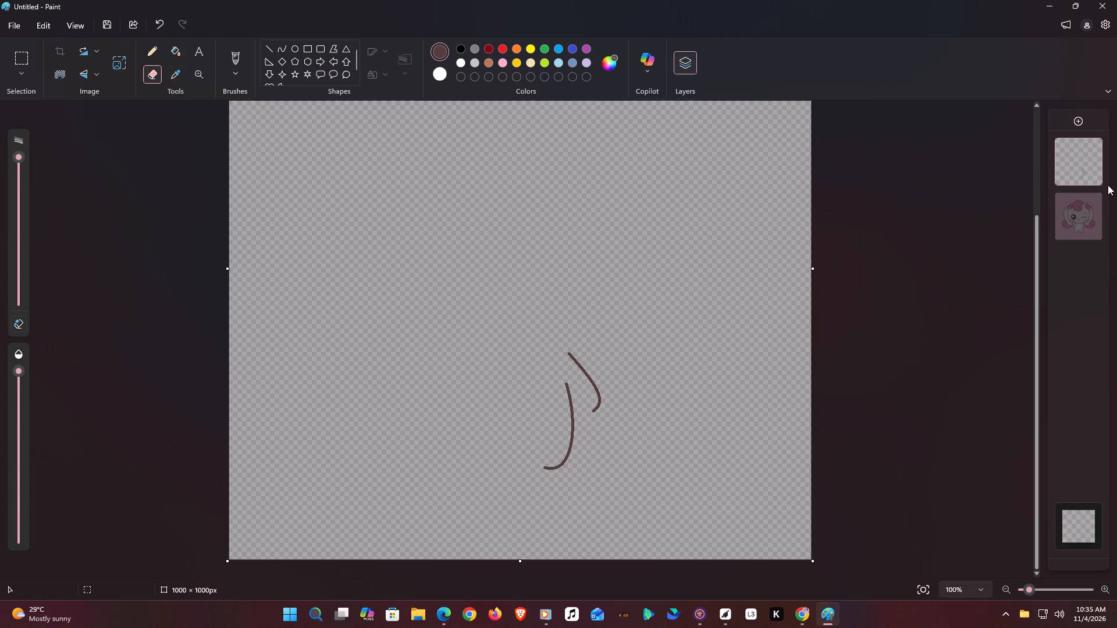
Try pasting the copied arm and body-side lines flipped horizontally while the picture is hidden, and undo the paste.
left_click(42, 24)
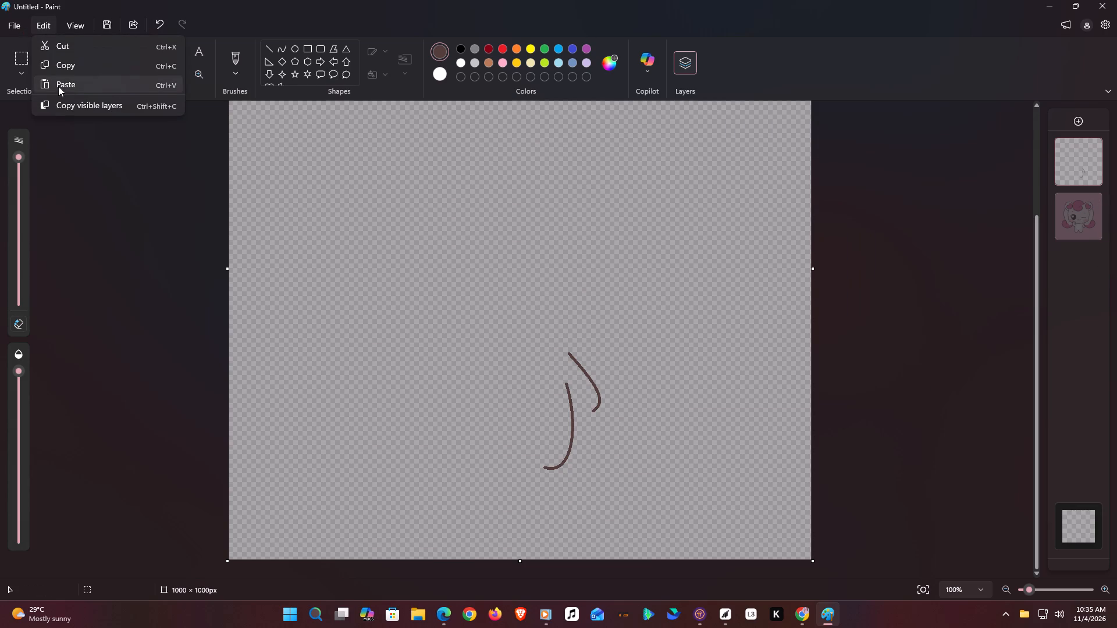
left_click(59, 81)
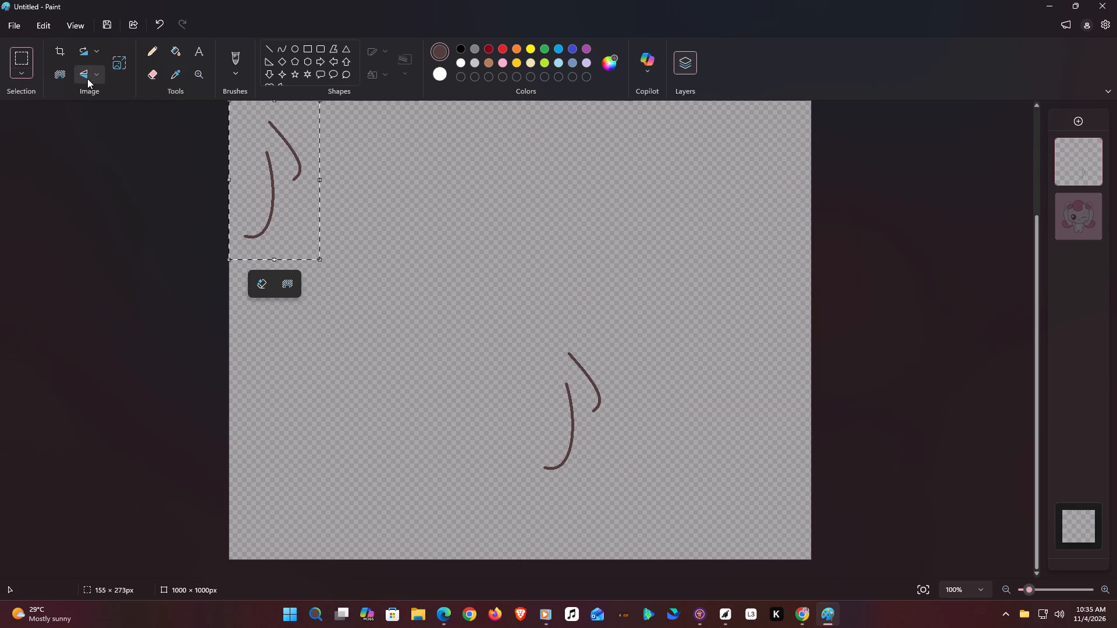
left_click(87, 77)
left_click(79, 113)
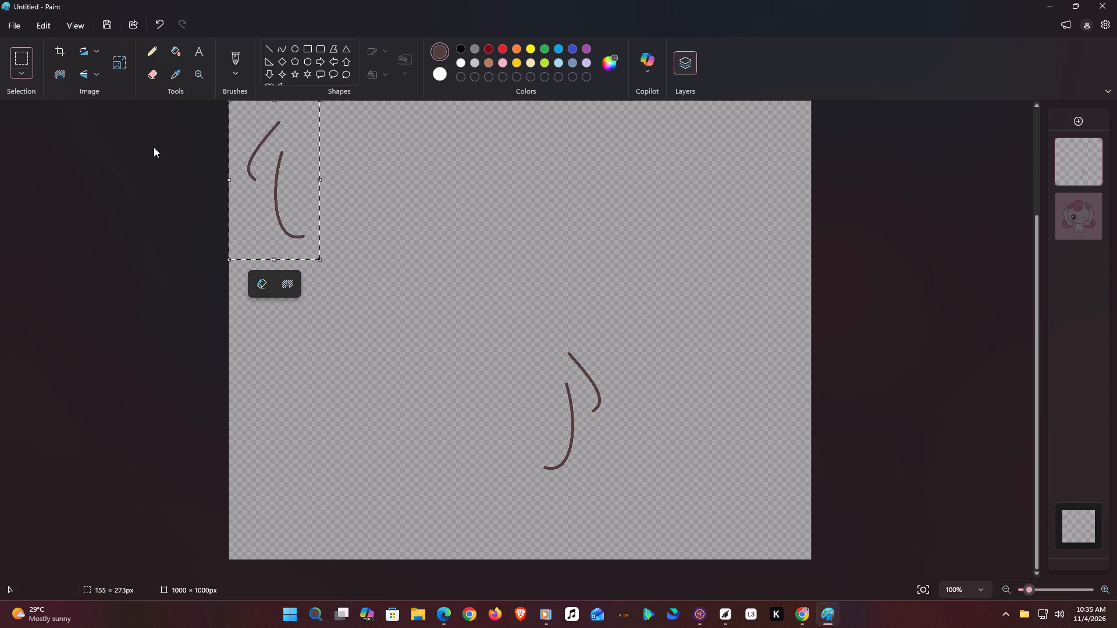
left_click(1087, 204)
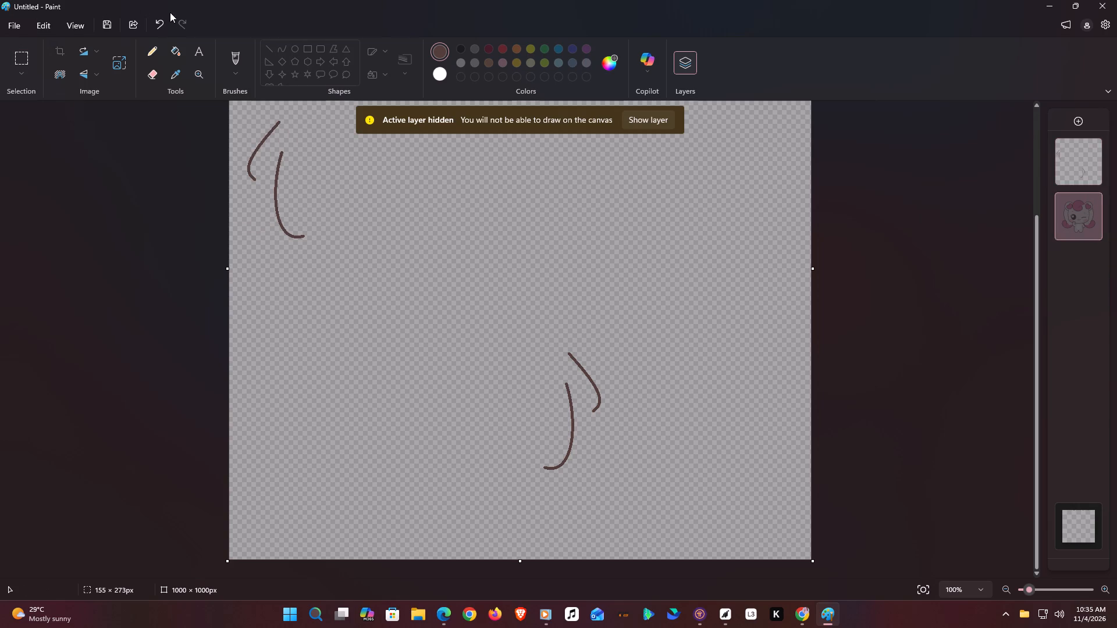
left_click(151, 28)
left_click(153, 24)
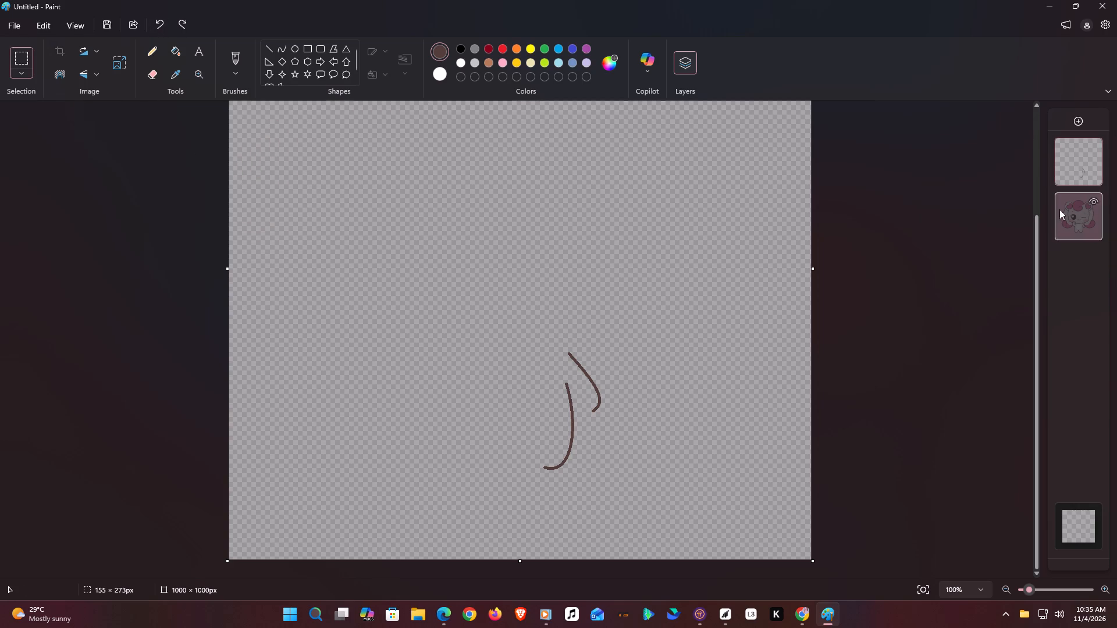
Show the Teenieping picture layer, paste the copied arm and body-side lines, and flip them horizontally.
left_click(1090, 201)
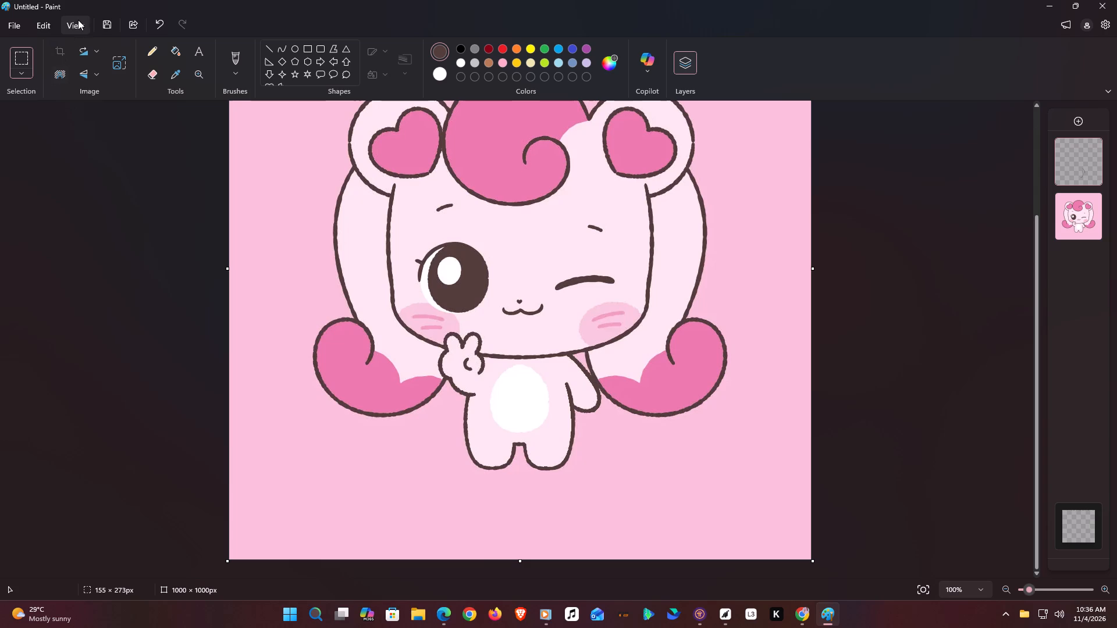
left_click(48, 26)
left_click(38, 84)
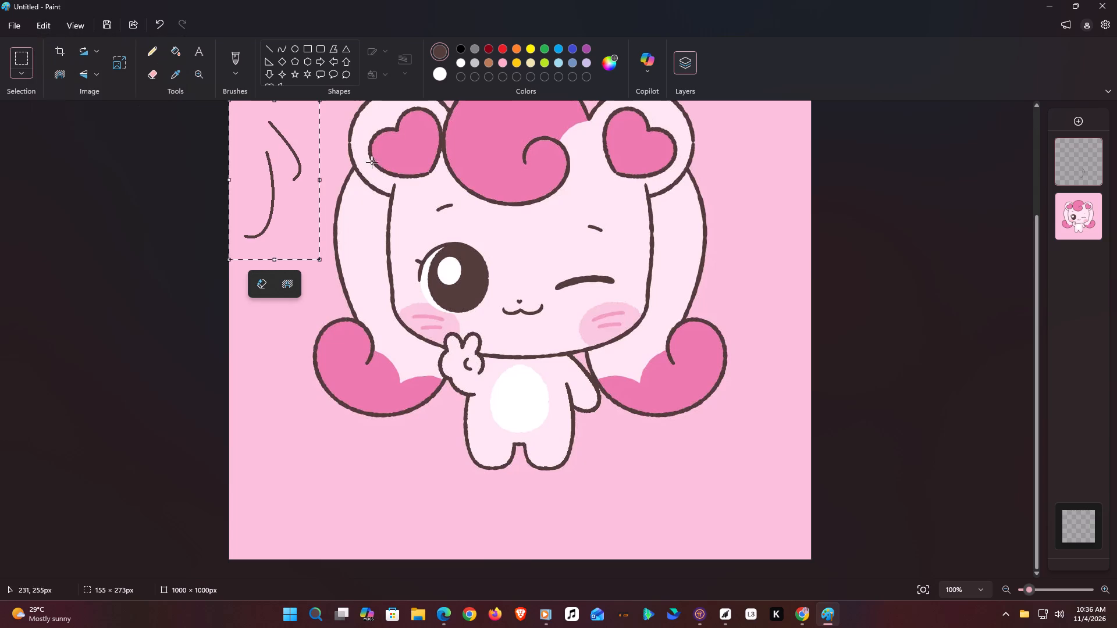
left_click(81, 72)
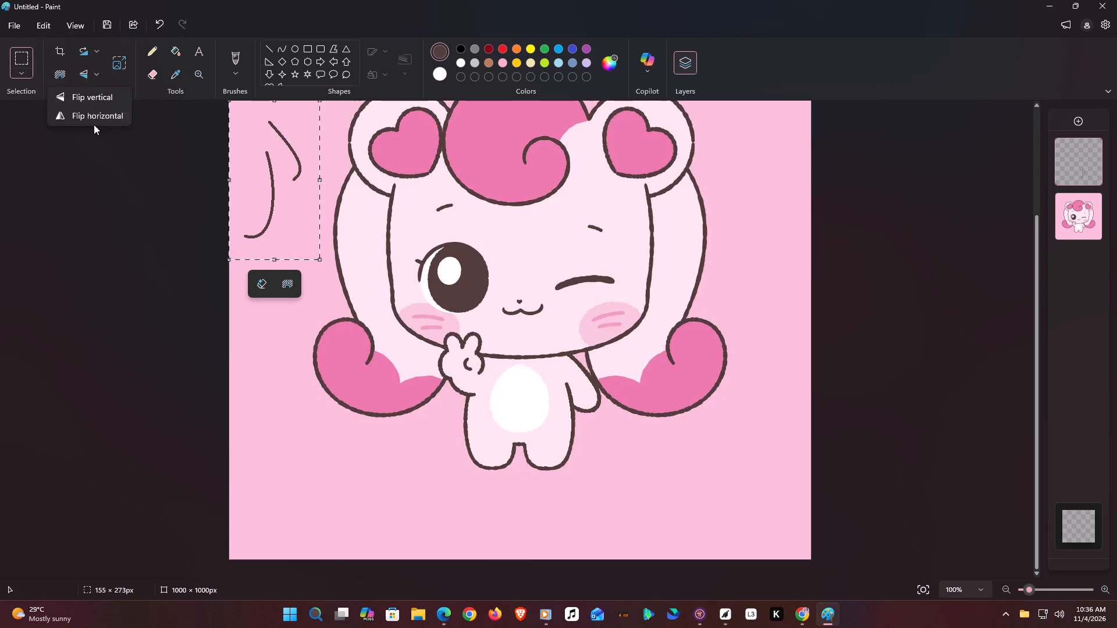
left_click(99, 116)
Place the flipped copy so its body line lies over the picture's body side below the raised hand, and deselect it.
left_click_drag(282, 197, 464, 413)
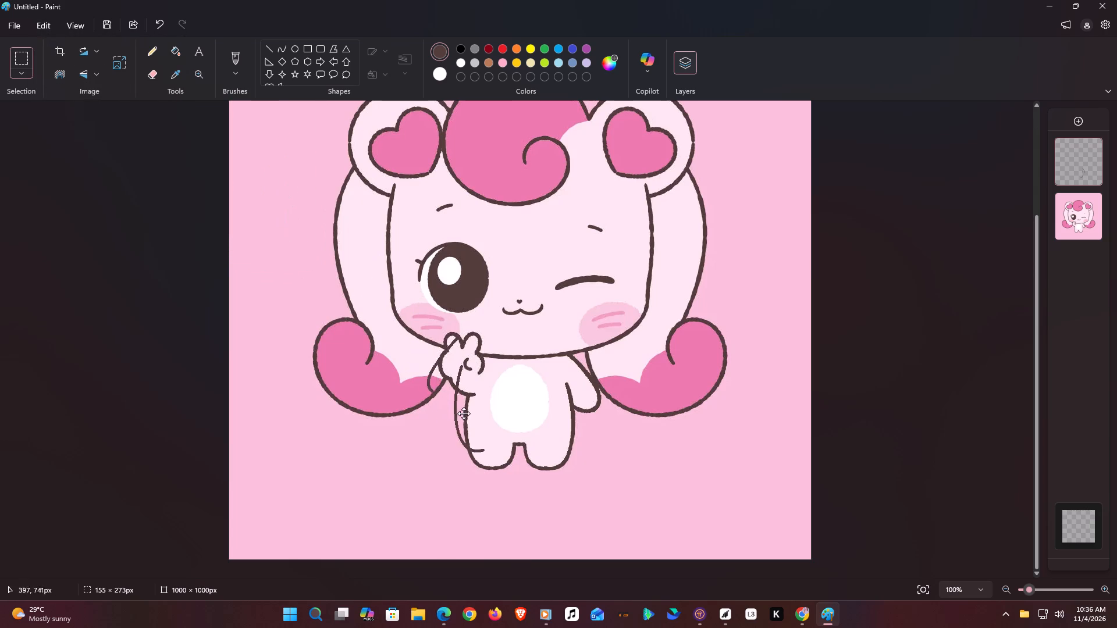
left_click_drag(464, 413, 476, 429)
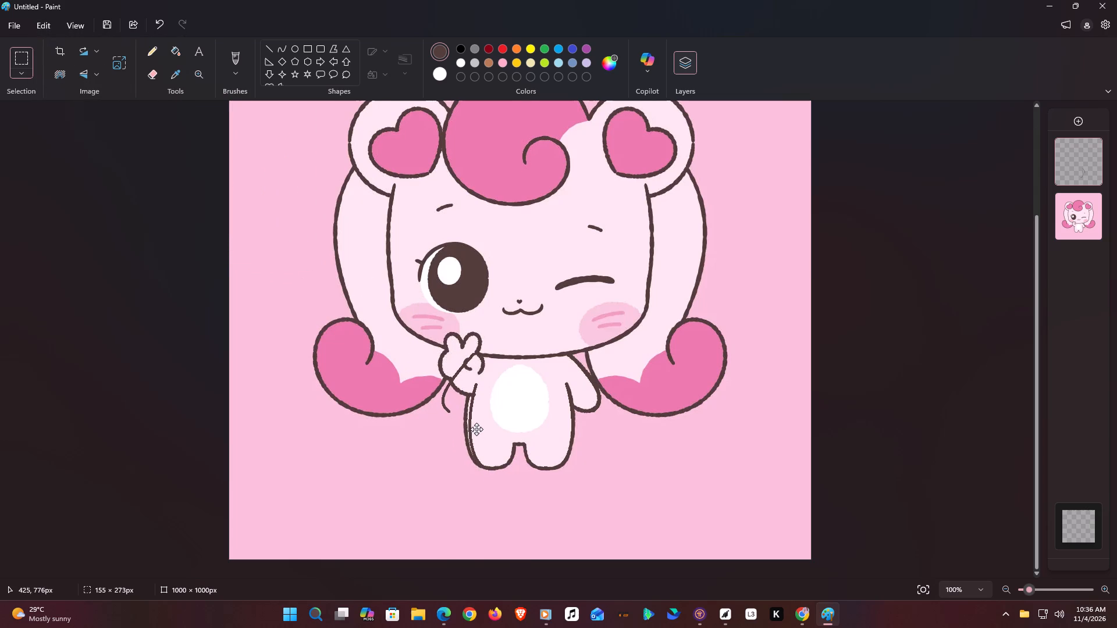
left_click_drag(476, 429, 472, 429)
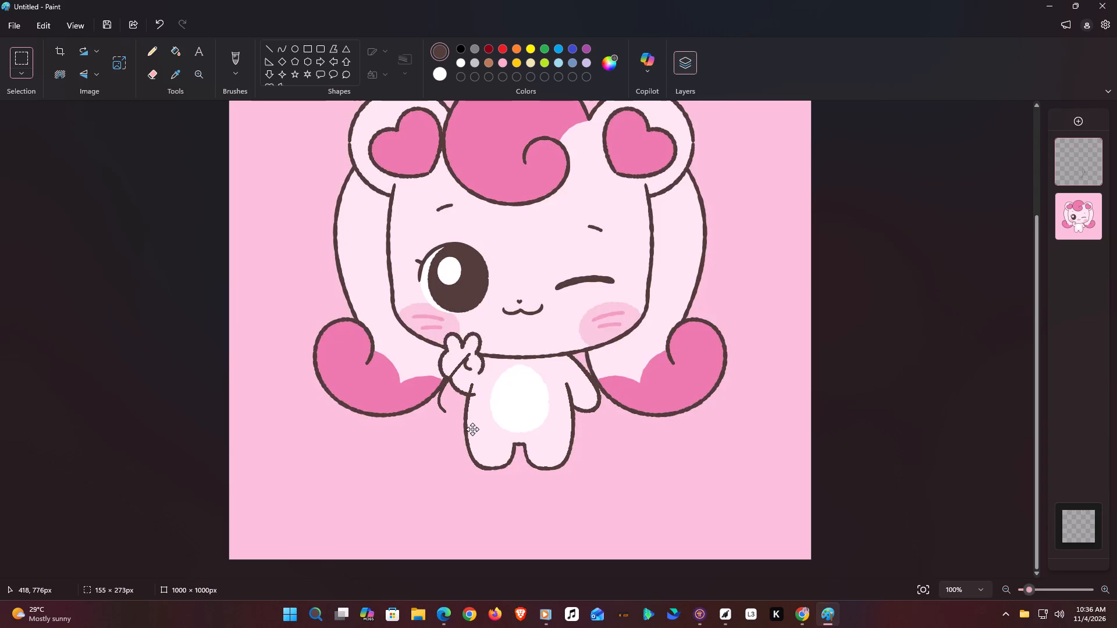
left_click_drag(472, 429, 472, 427)
left_click_drag(472, 427, 472, 428)
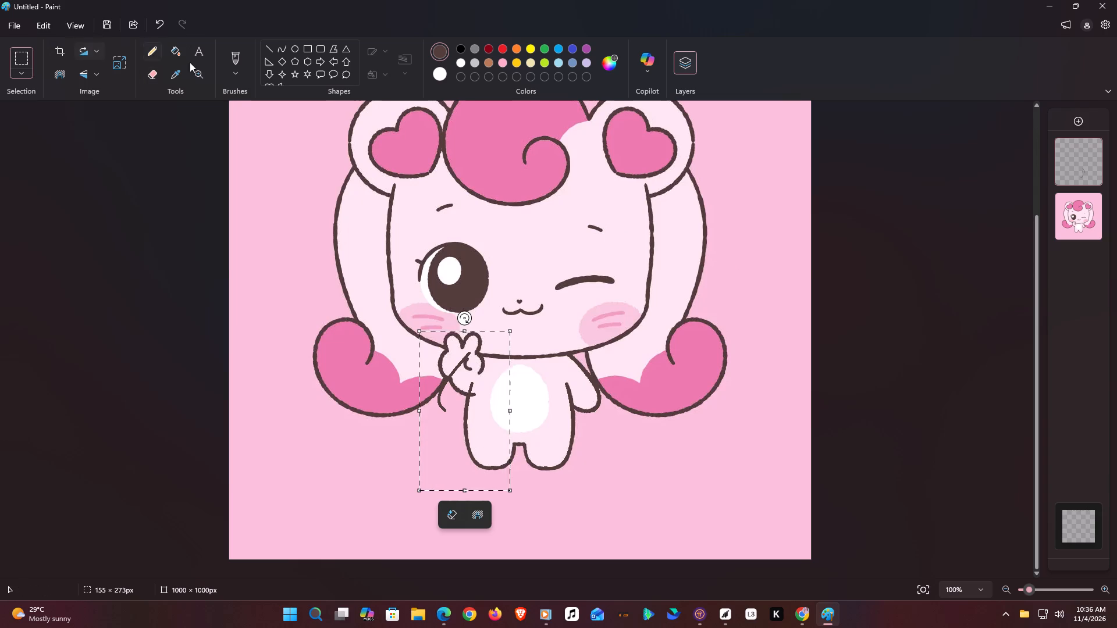
left_click(88, 196)
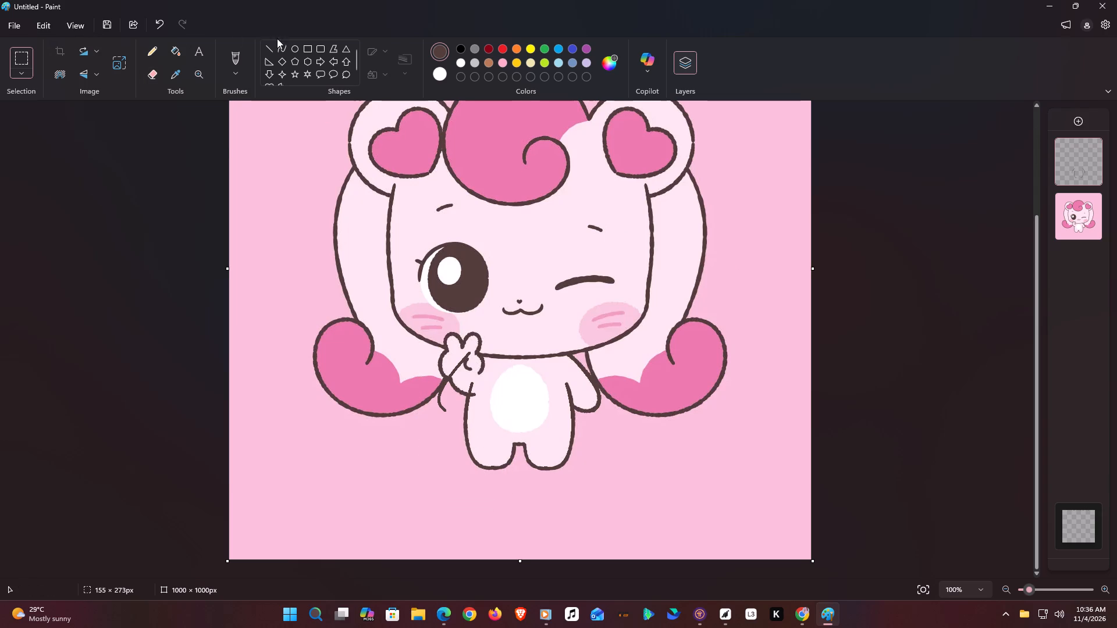
Zoom to 215% and trace the half of the mouth on the open eye's side with a curve about 30 × 15 px.
left_click(283, 45)
scroll(611, 302, "up", 2)
scroll(611, 302, "down", 2)
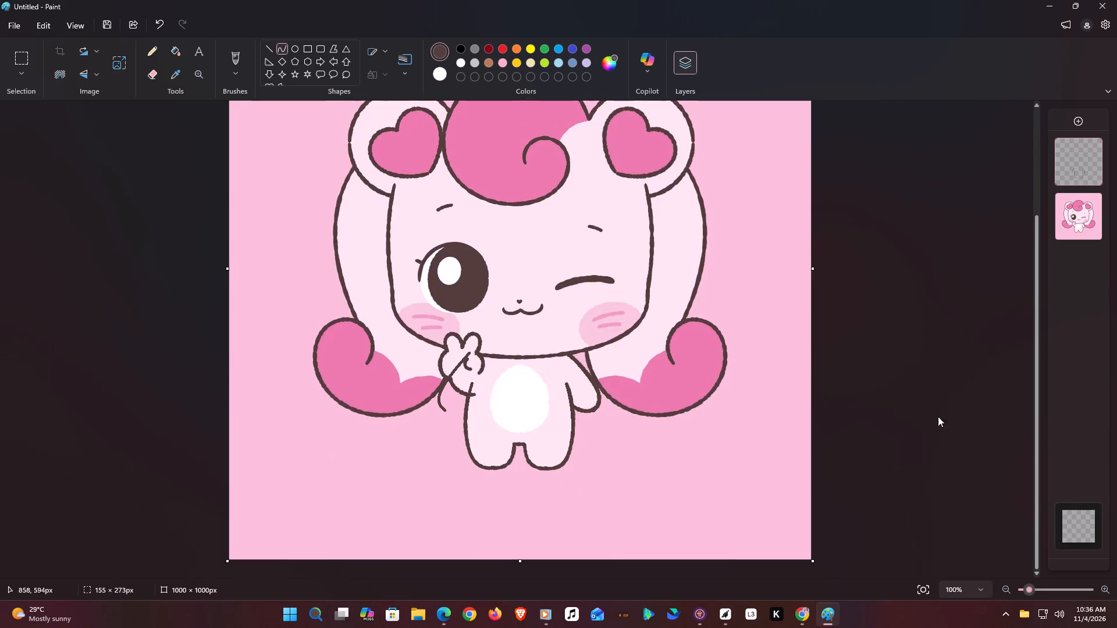
left_click_drag(1026, 588, 1030, 589)
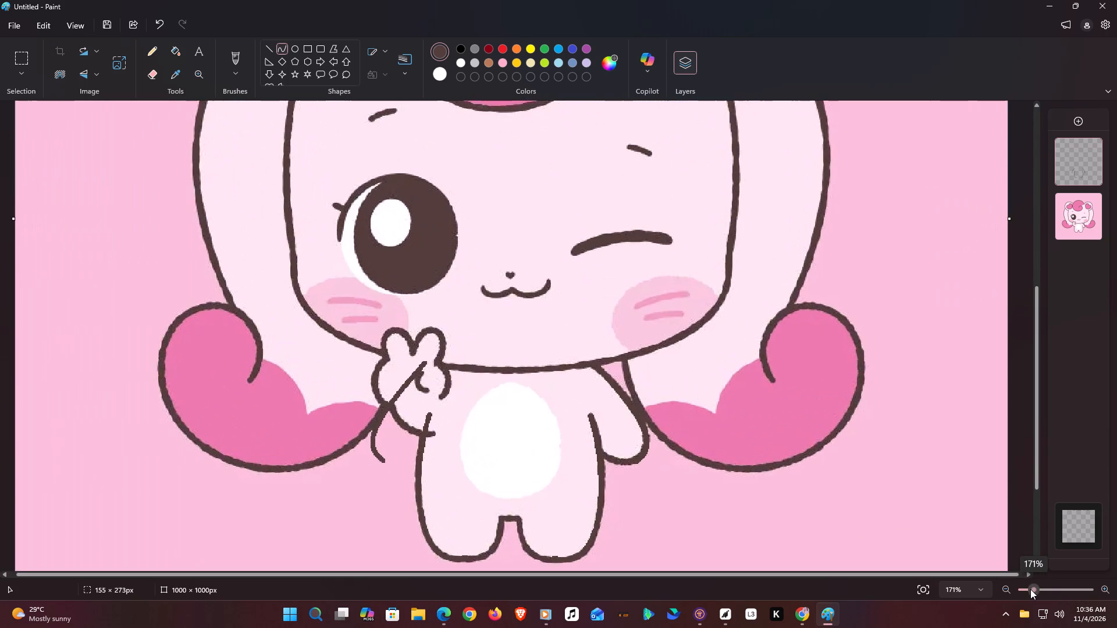
left_click_drag(1030, 589, 1033, 593)
scroll(561, 361, "up", 2)
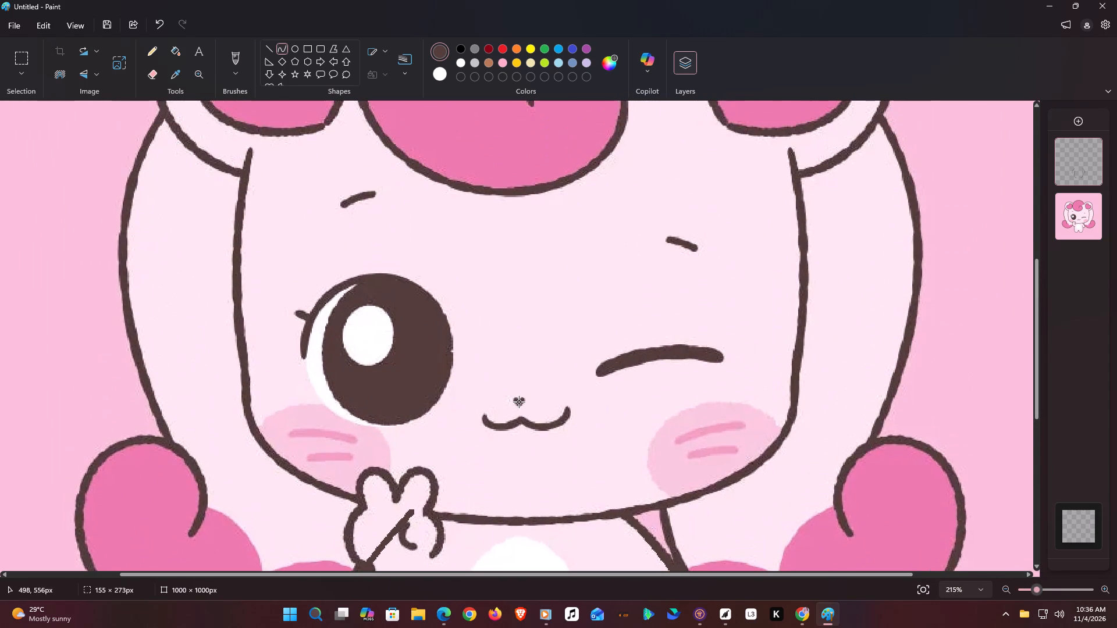
left_click_drag(485, 417, 522, 422)
left_click(493, 427)
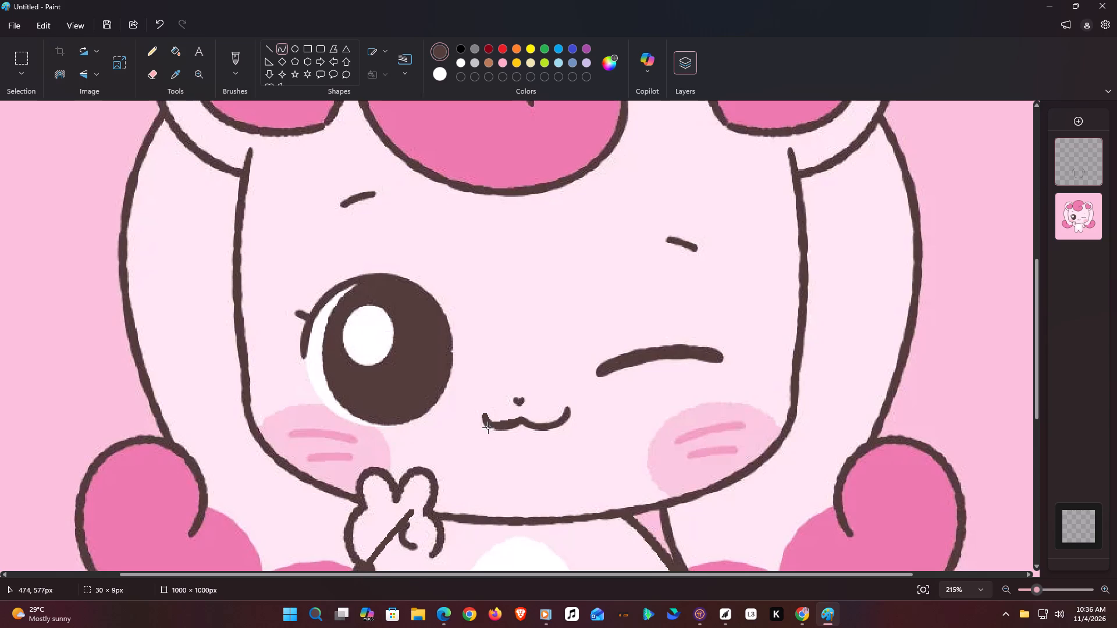
left_click_drag(509, 434, 500, 432)
left_click_drag(500, 432, 496, 435)
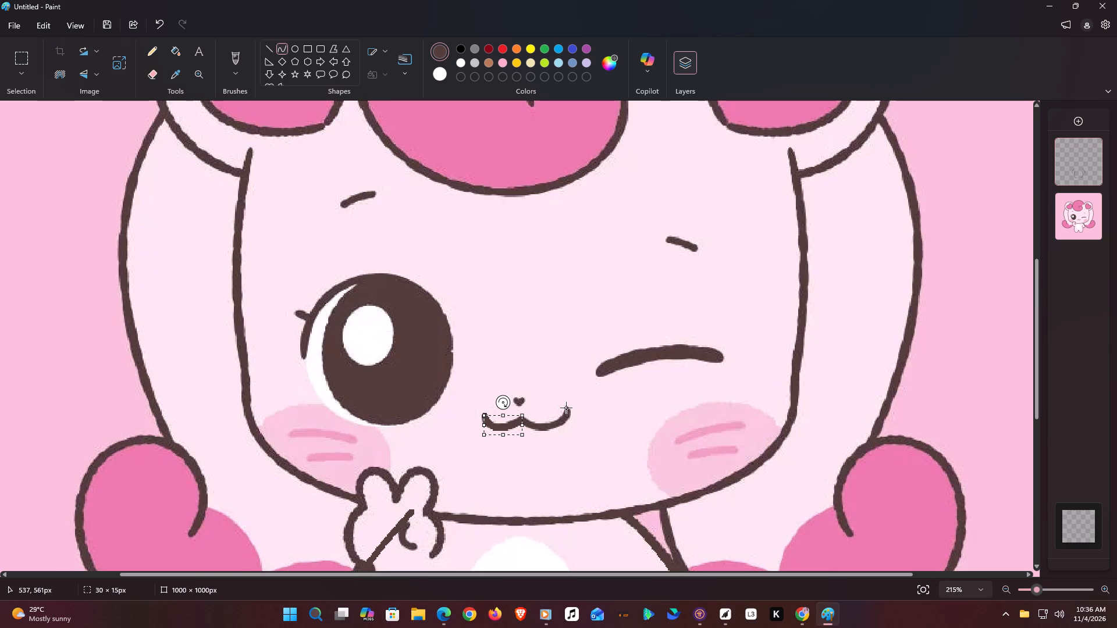
Trace the half of the mouth on the winking eye's side with a curve about 37 × 21 px.
left_click_drag(567, 408, 520, 420)
left_click_drag(563, 415, 565, 425)
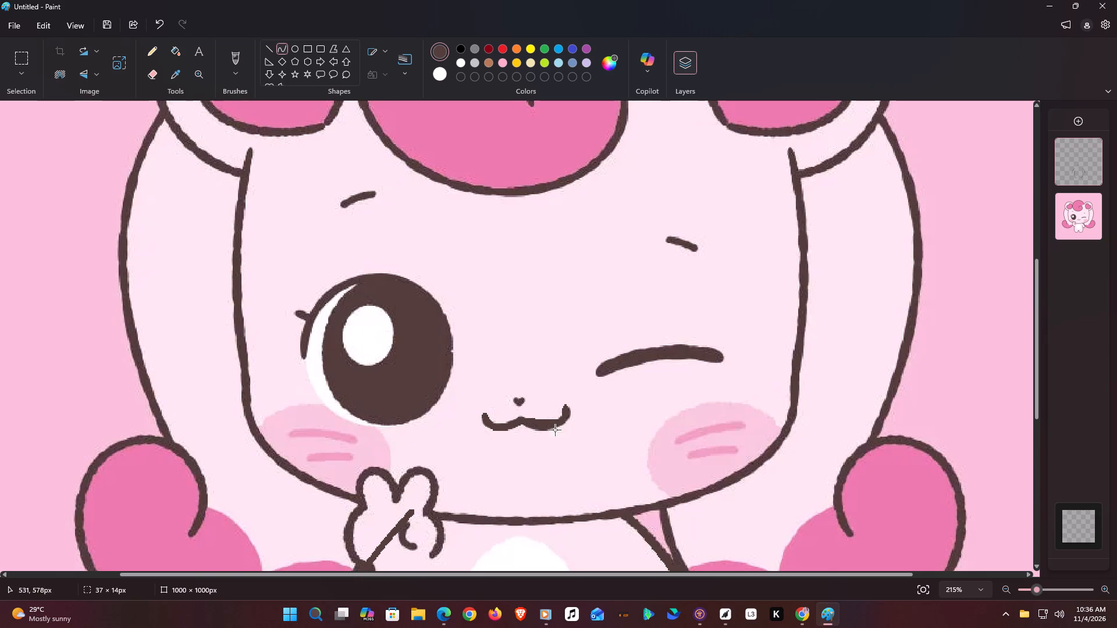
left_click_drag(527, 437, 565, 432)
left_click_drag(565, 432, 558, 434)
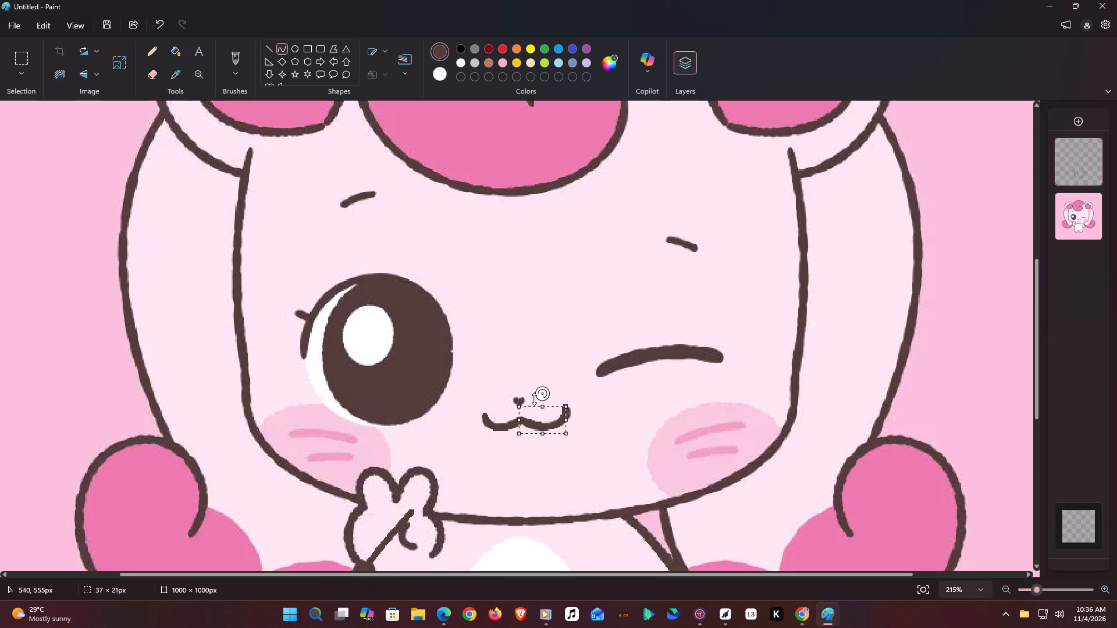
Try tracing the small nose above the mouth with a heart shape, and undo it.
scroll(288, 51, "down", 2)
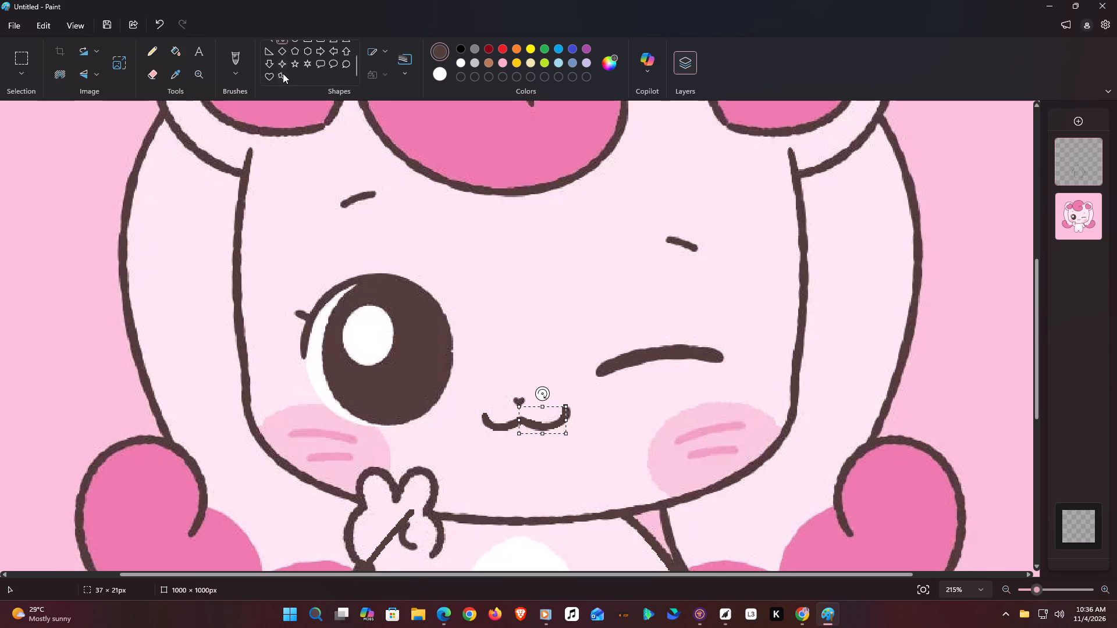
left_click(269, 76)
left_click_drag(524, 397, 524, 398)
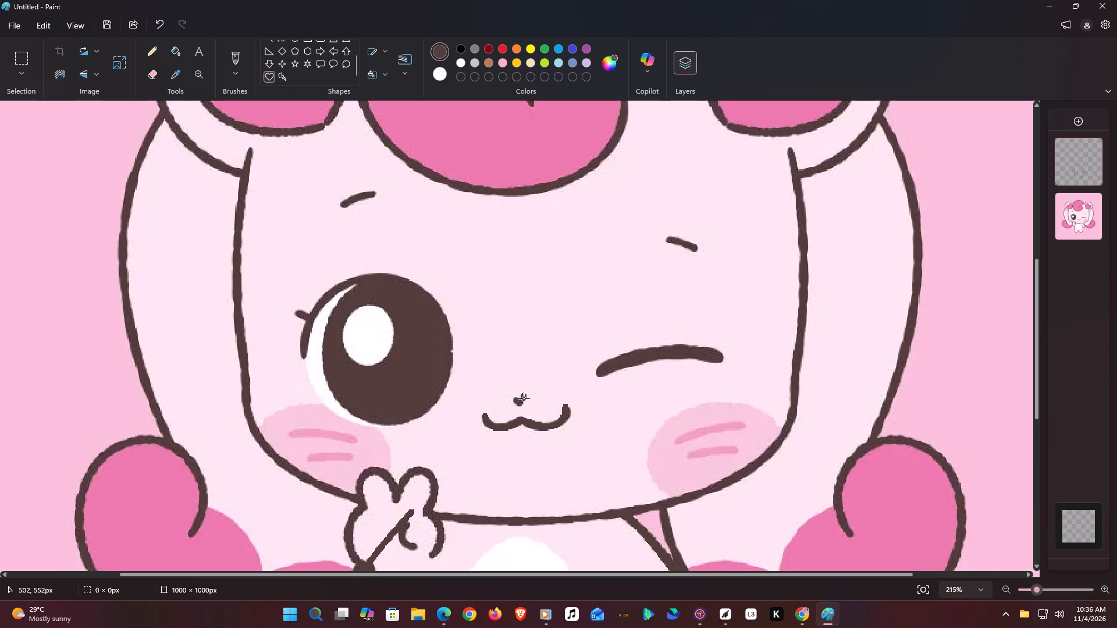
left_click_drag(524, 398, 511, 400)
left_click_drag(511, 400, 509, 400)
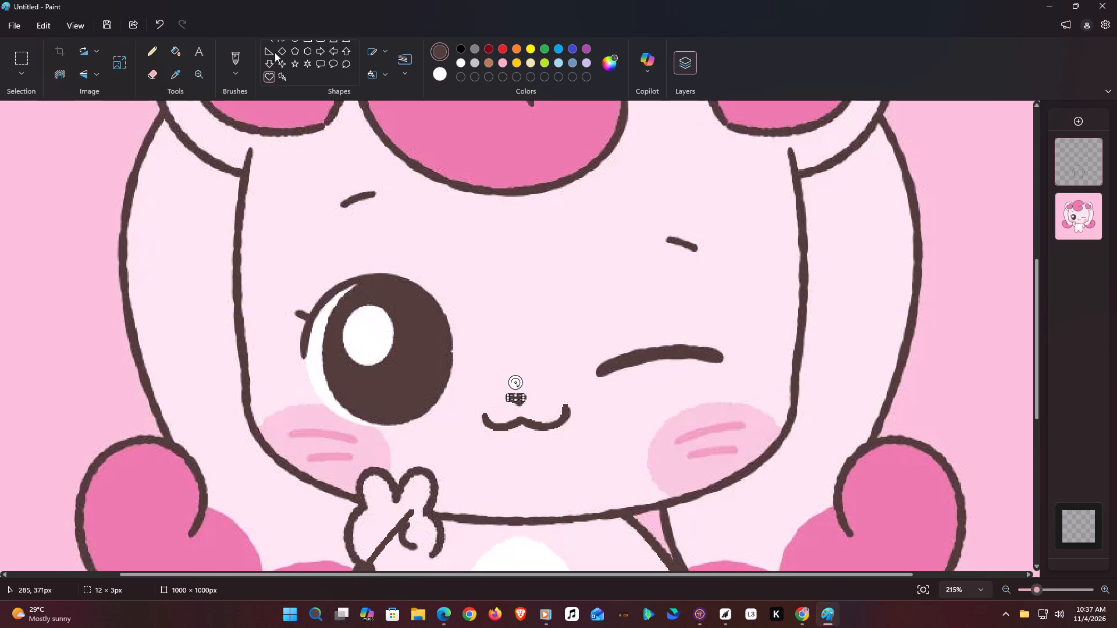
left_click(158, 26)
Trace the heart-shaped nose with two short straight lines, about 2 × 3 px and 3 × 4 px, meeting at its lower tip.
scroll(310, 70, "up", 2)
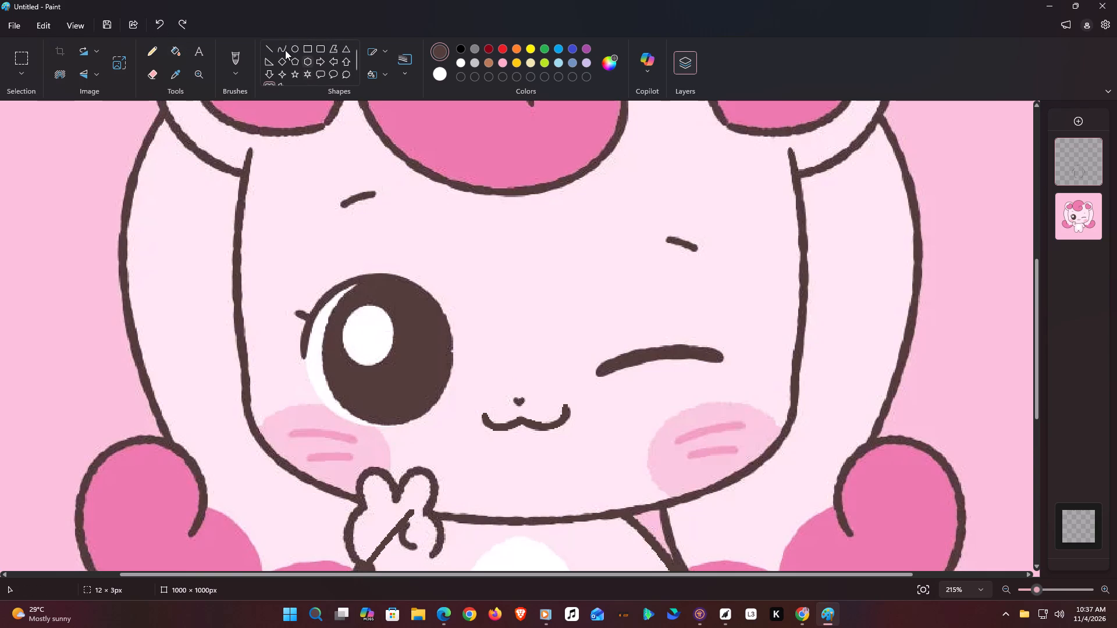
left_click(275, 45)
left_click(516, 399)
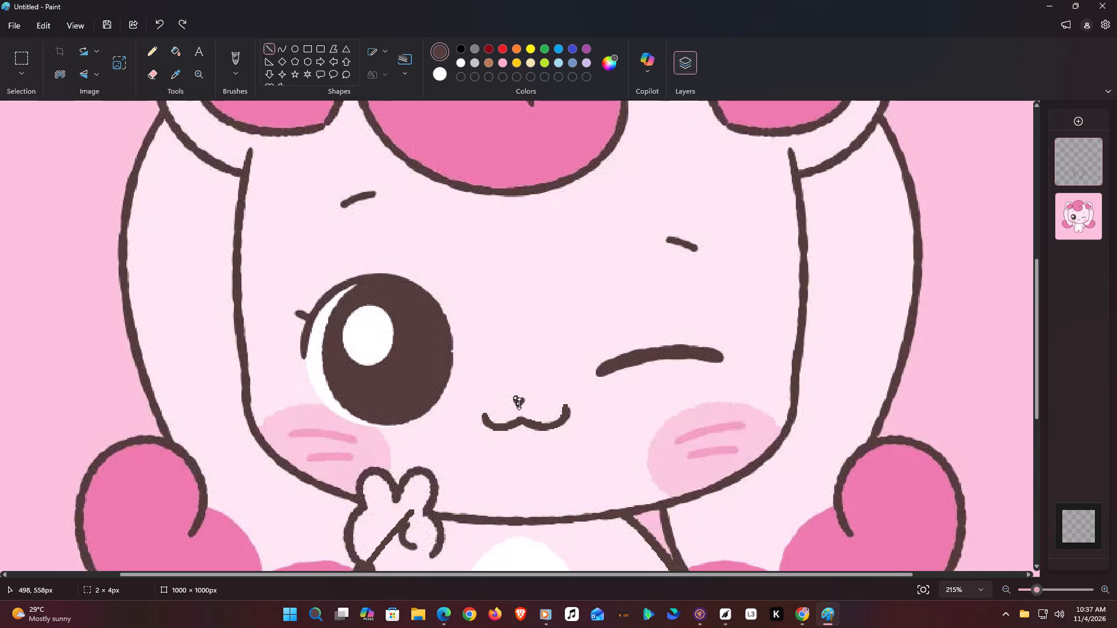
left_click(515, 398)
left_click(266, 44)
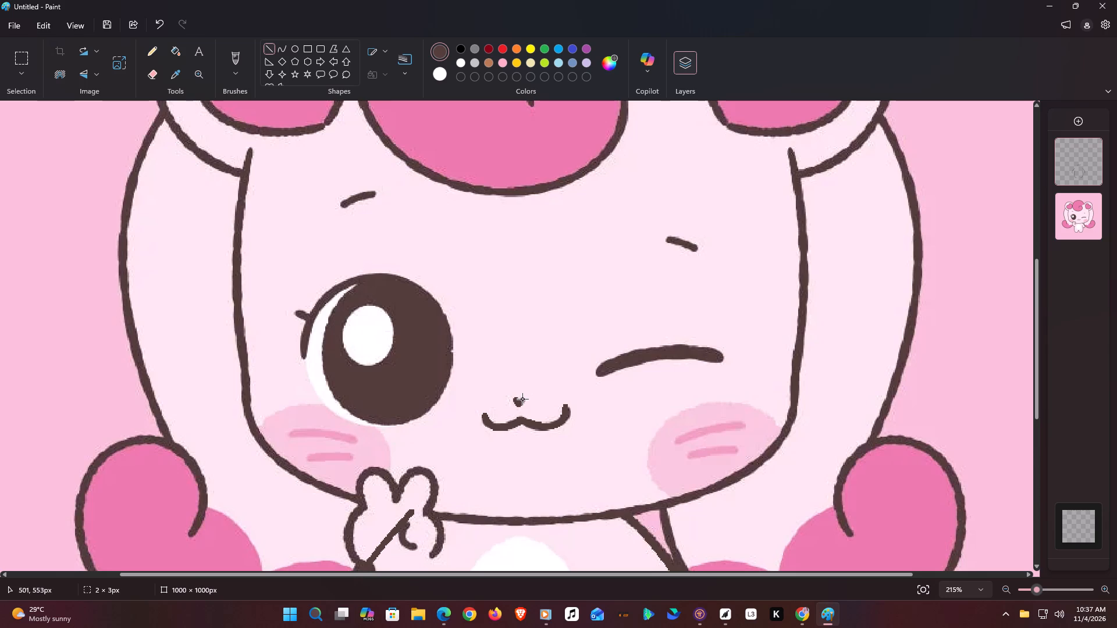
left_click(522, 399)
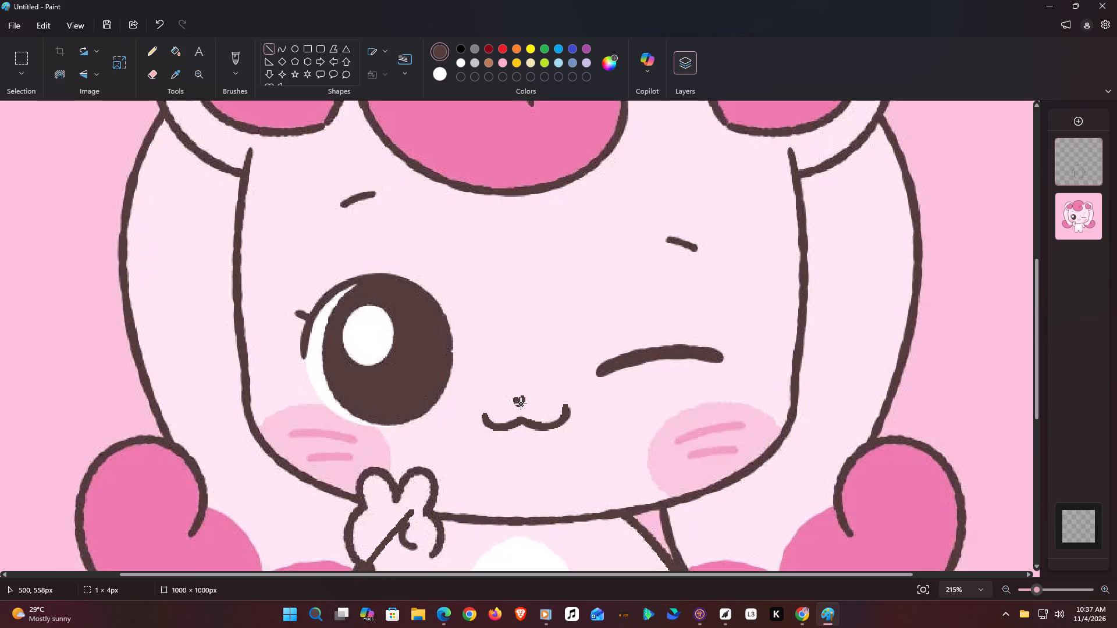
left_click(525, 395)
left_click(271, 48)
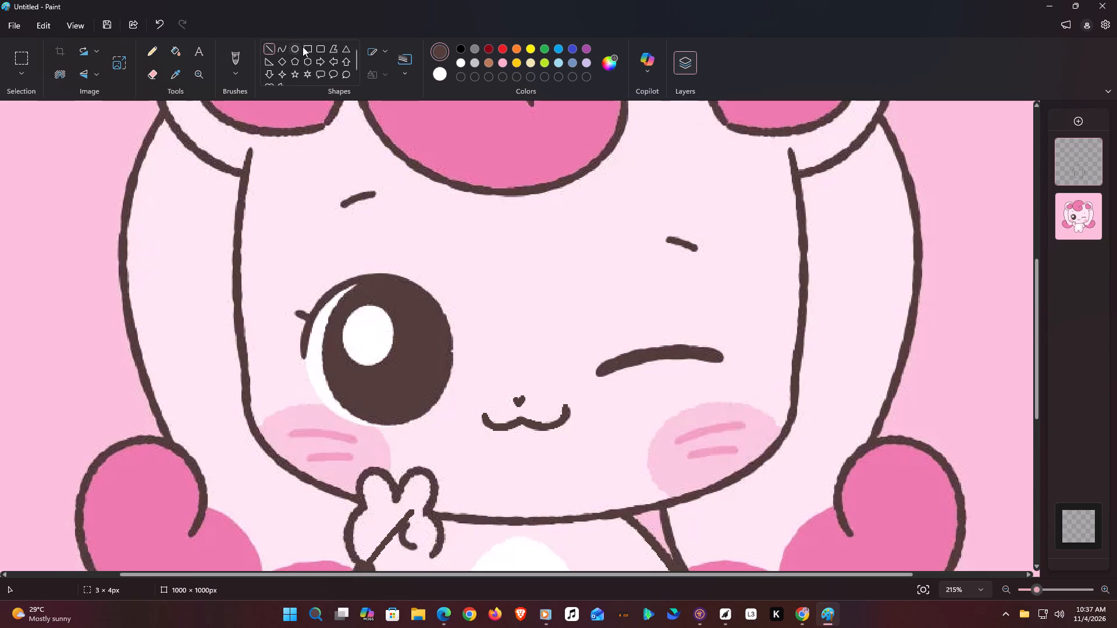
Outline the open eye's dark iris with a dark brown oval about 103 × 115 px fitted over the picture.
left_click(290, 49)
left_click_drag(435, 276, 375, 398)
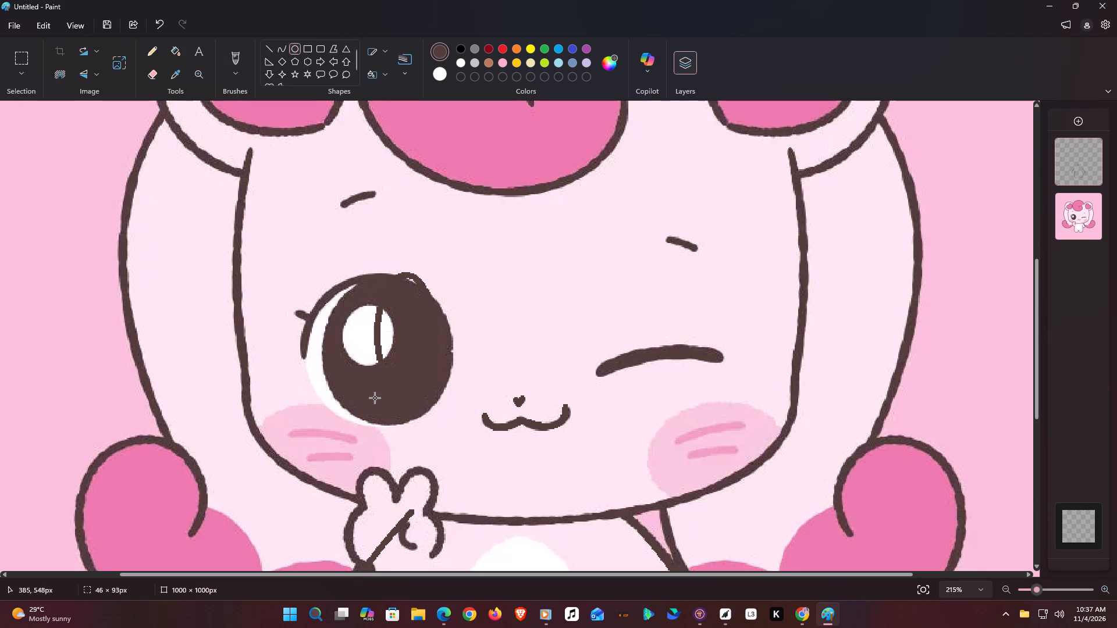
left_click_drag(375, 398, 315, 419)
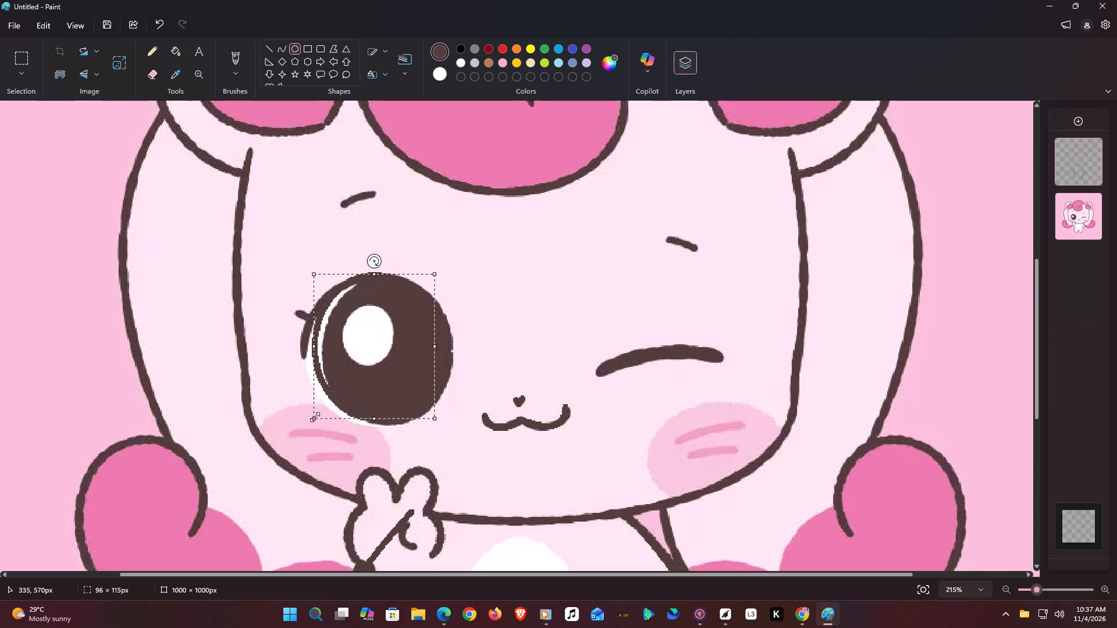
left_click_drag(358, 371, 371, 377)
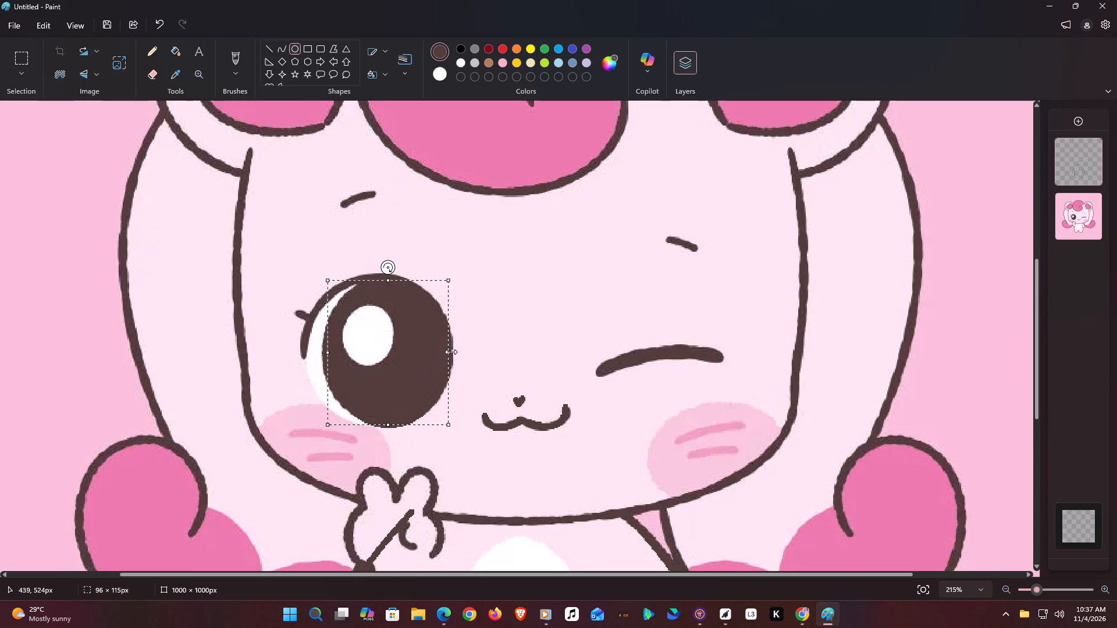
left_click(1094, 197)
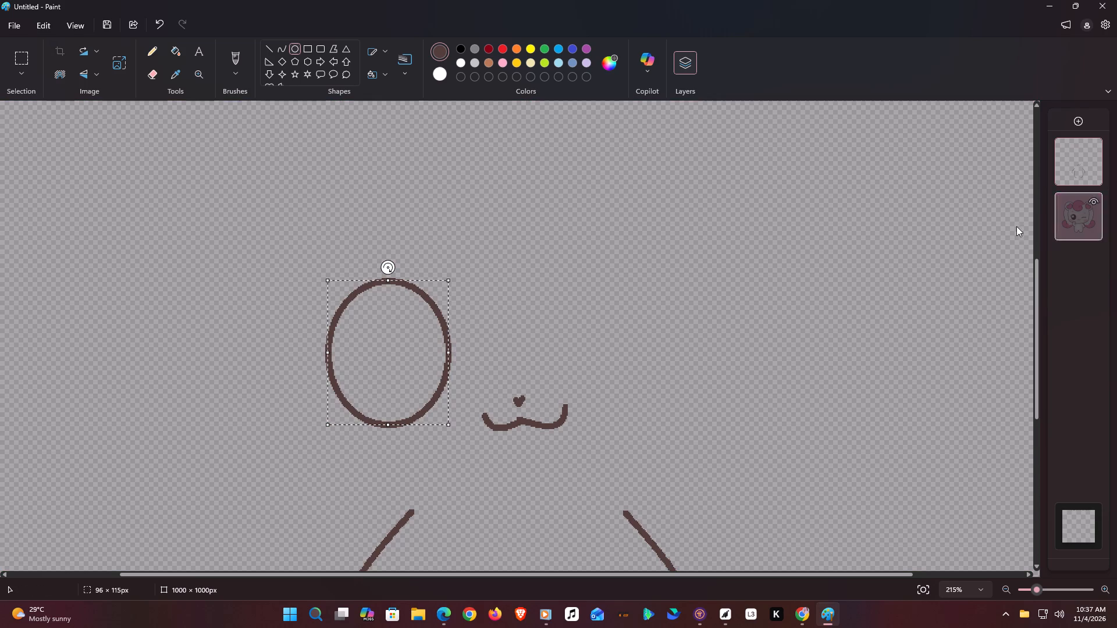
left_click(1097, 199)
left_click_drag(444, 356, 490, 355)
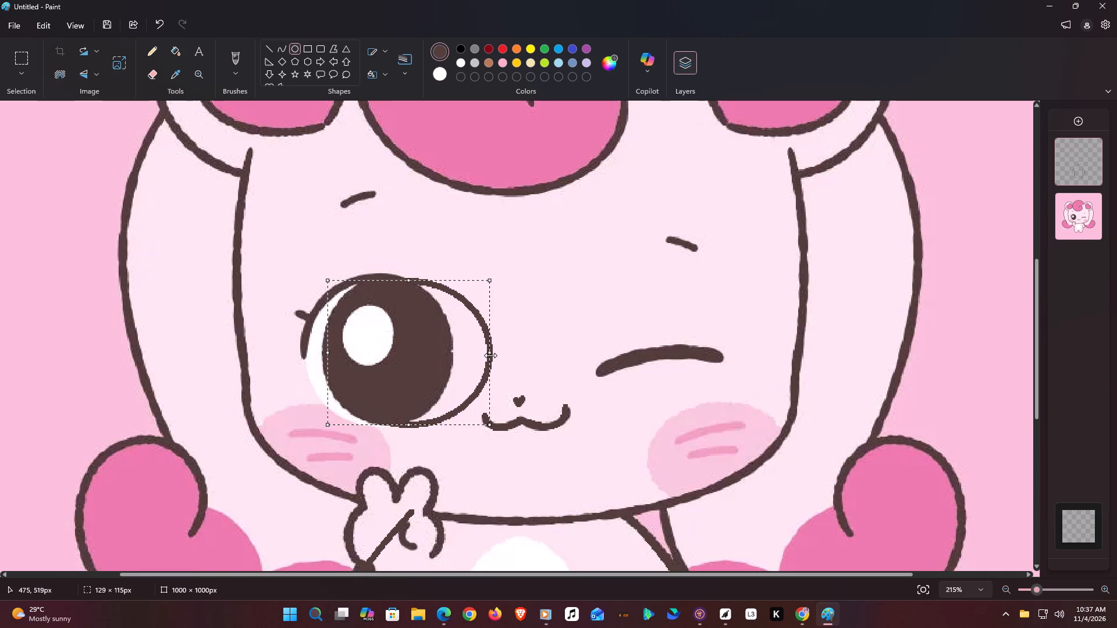
left_click_drag(490, 355, 450, 359)
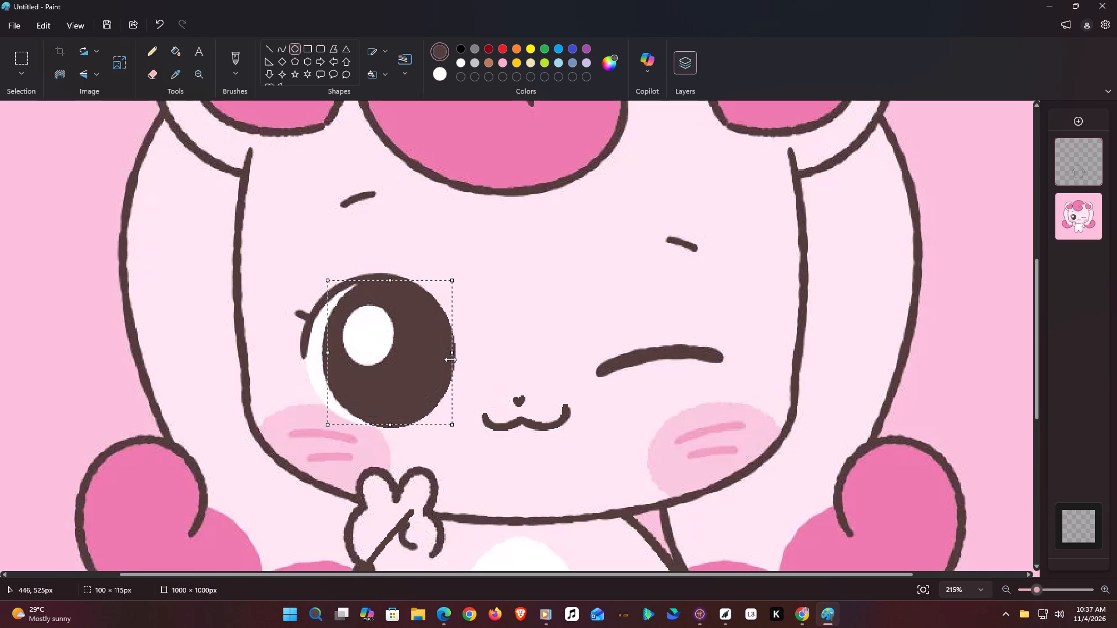
left_click_drag(450, 359, 450, 359)
left_click_drag(331, 354, 320, 355)
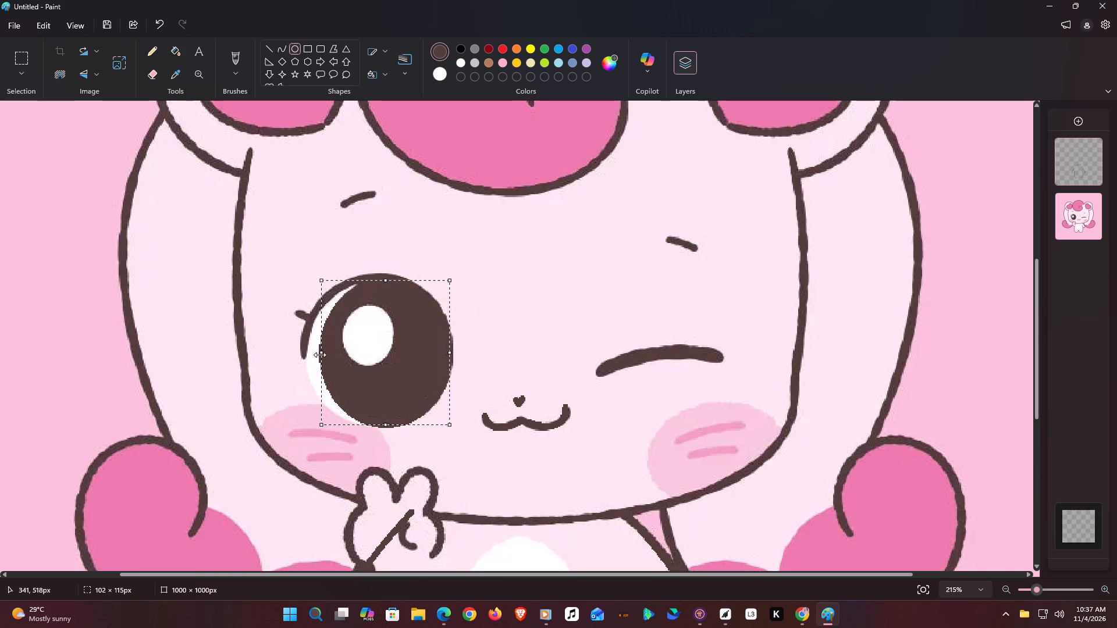
left_click_drag(320, 355, 321, 355)
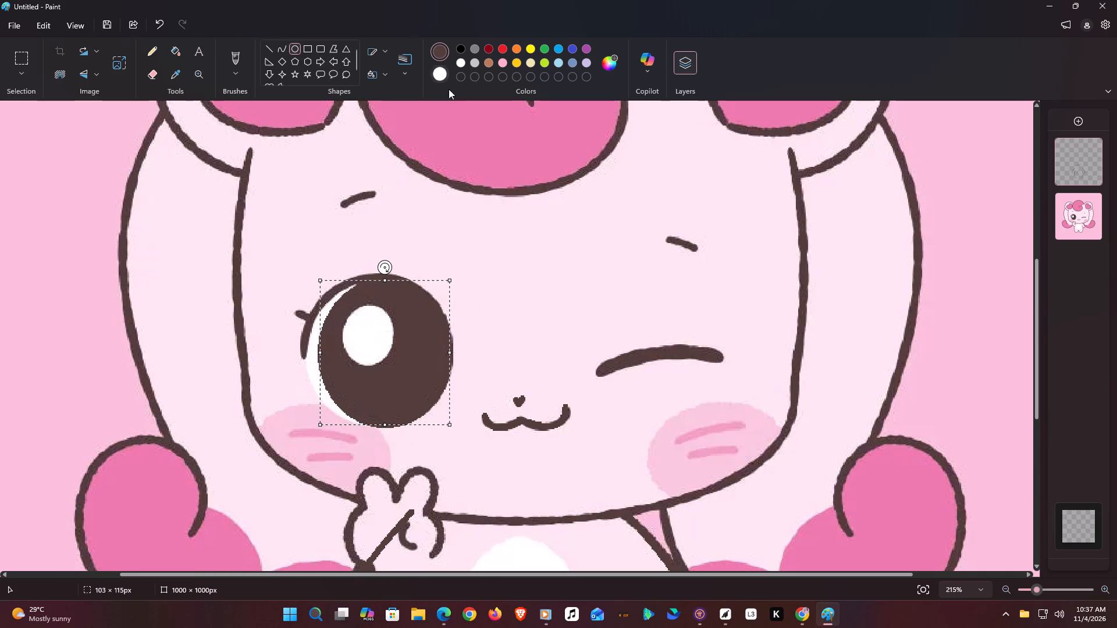
left_click(437, 73)
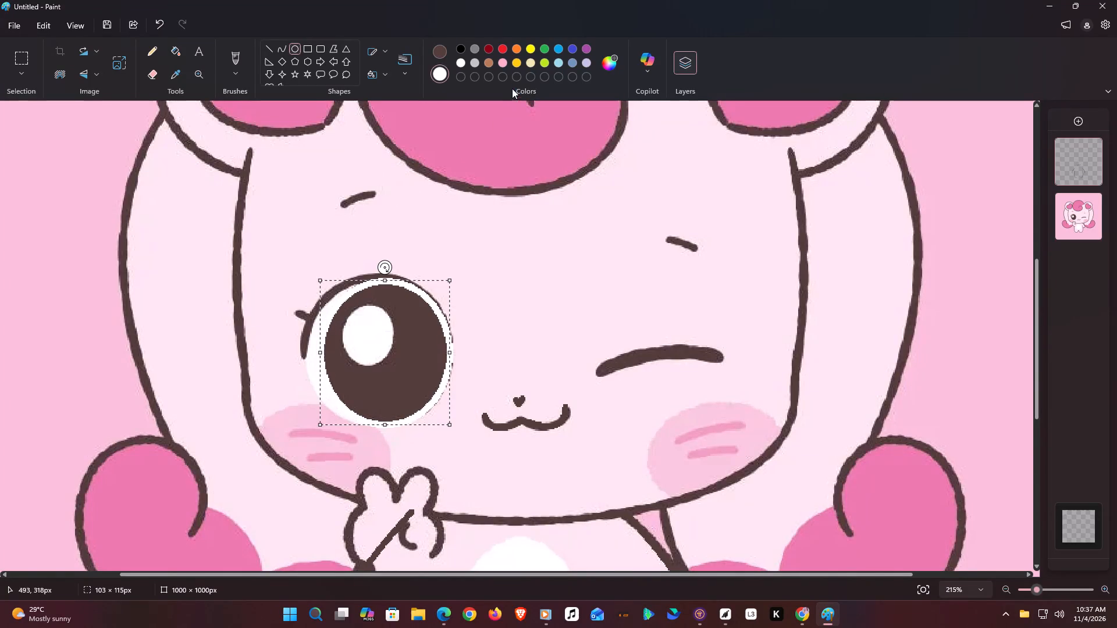
left_click(440, 51)
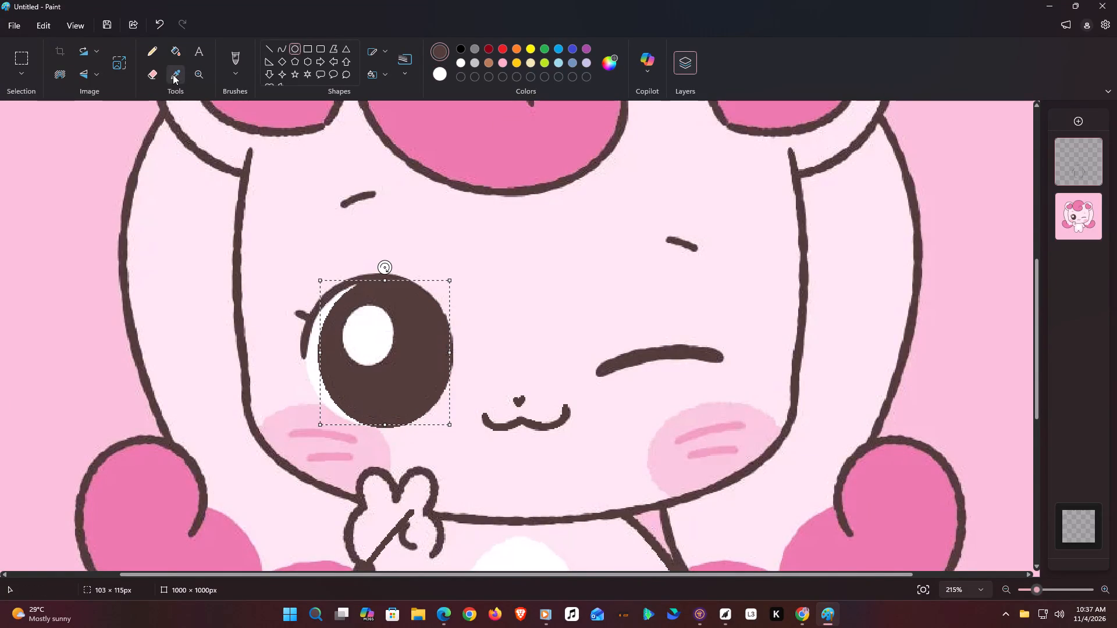
Pick white from the open eye's highlight and trace the highlight with an oval about 37 × 45 px.
left_click(173, 74)
left_click(375, 326)
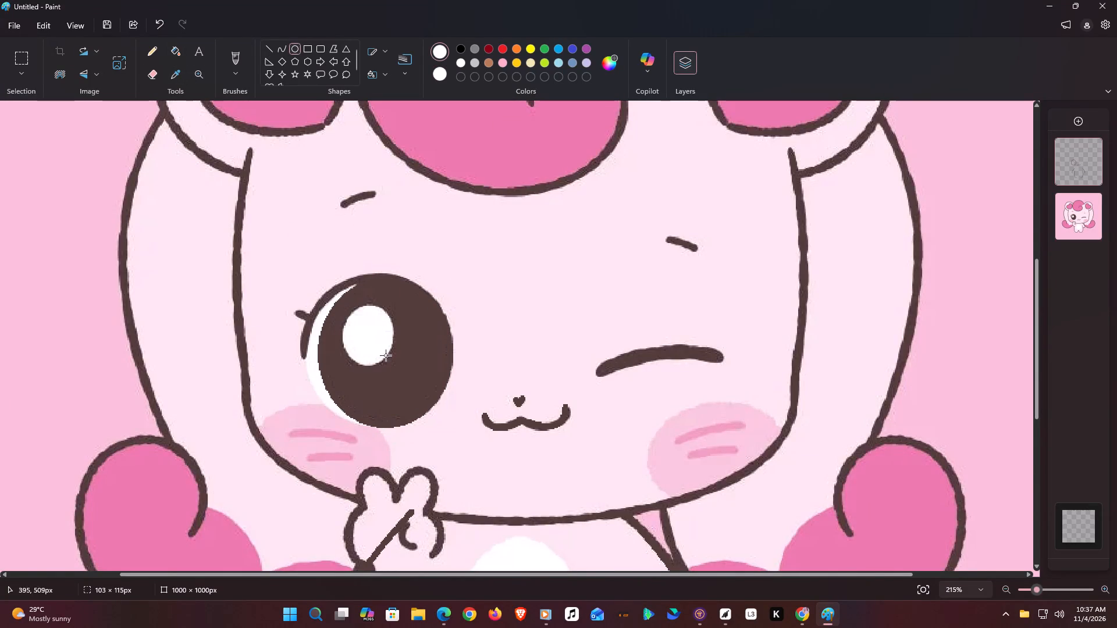
left_click_drag(386, 313, 353, 370)
left_click_drag(353, 370, 344, 365)
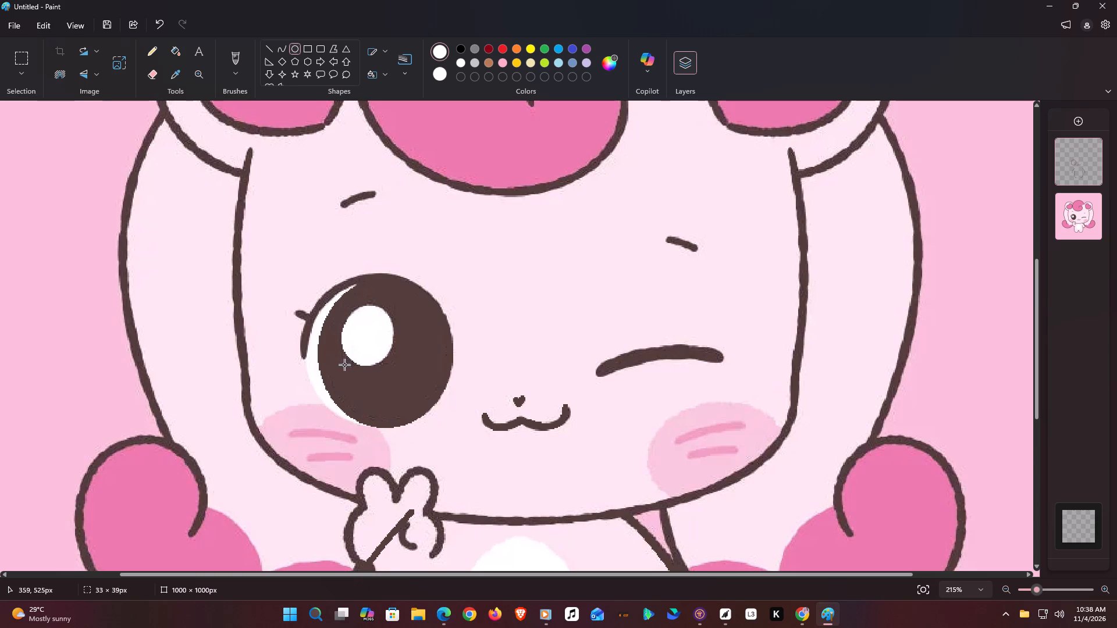
left_click_drag(344, 365, 349, 358)
left_click(390, 336)
left_click(371, 312)
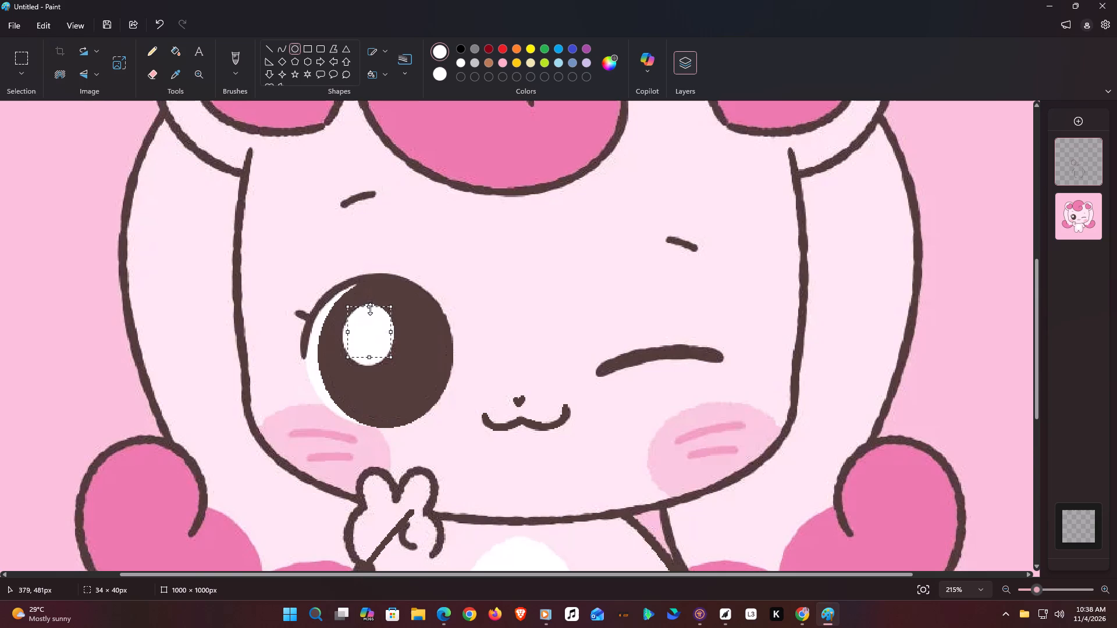
left_click(347, 338)
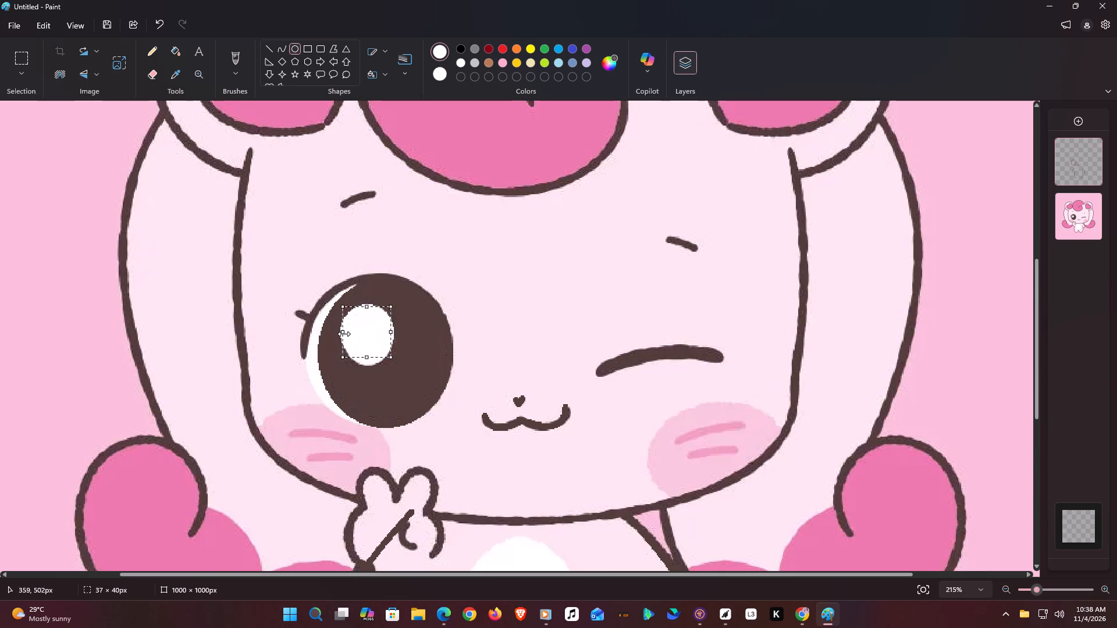
left_click_drag(362, 355, 362, 361)
left_click_drag(362, 361, 363, 363)
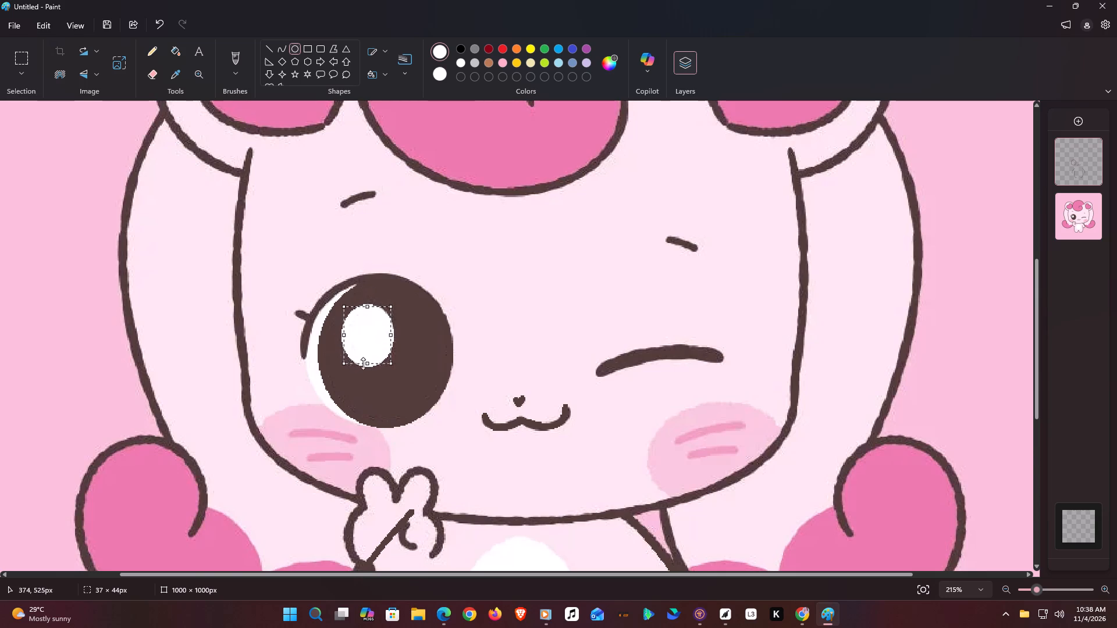
left_click_drag(363, 363, 362, 363)
Pick the dark brown from the open eye and fill the traced iris around its white highlight.
left_click(174, 79)
left_click(420, 369)
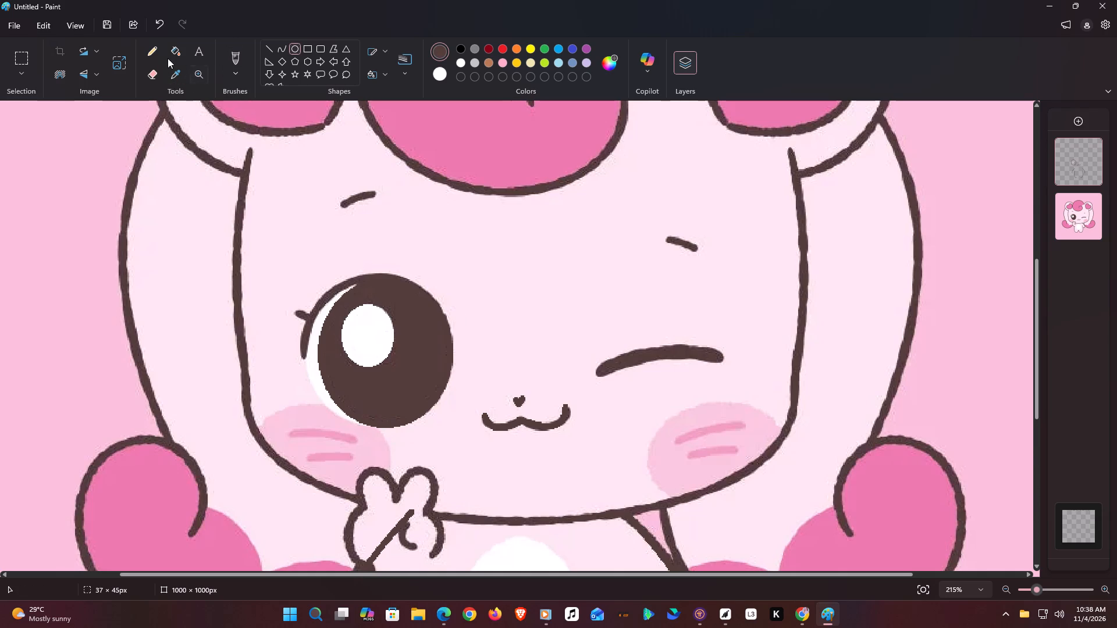
left_click(185, 44)
left_click(184, 46)
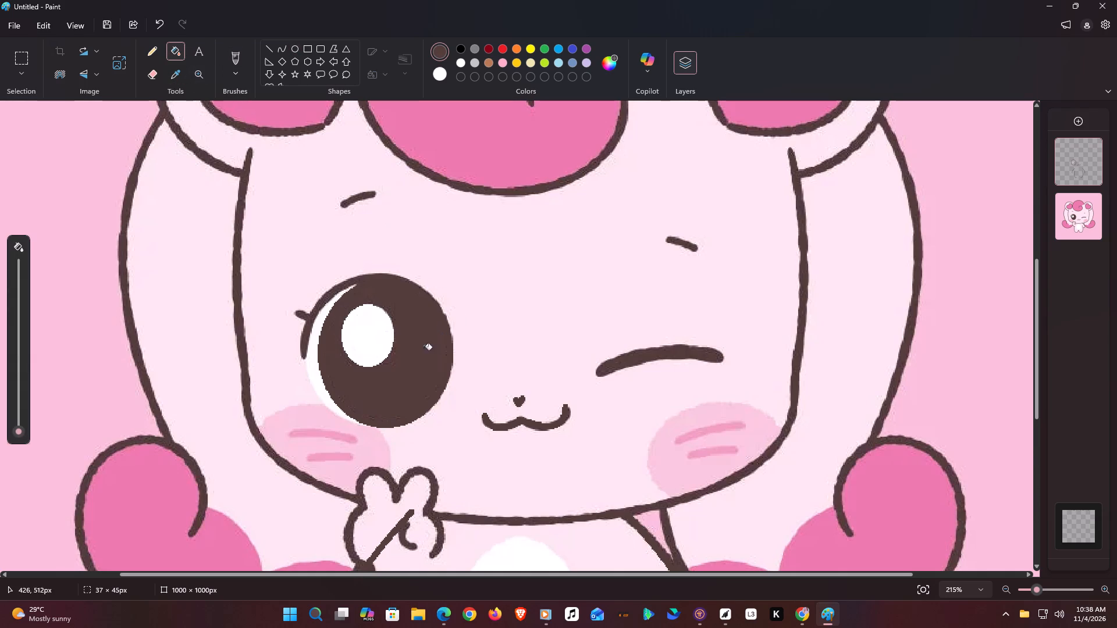
left_click(419, 354)
Trace the open eye's outer upper lid line with a dark brown curve about 55 × 64 px, bent to follow the picture.
left_click(296, 47)
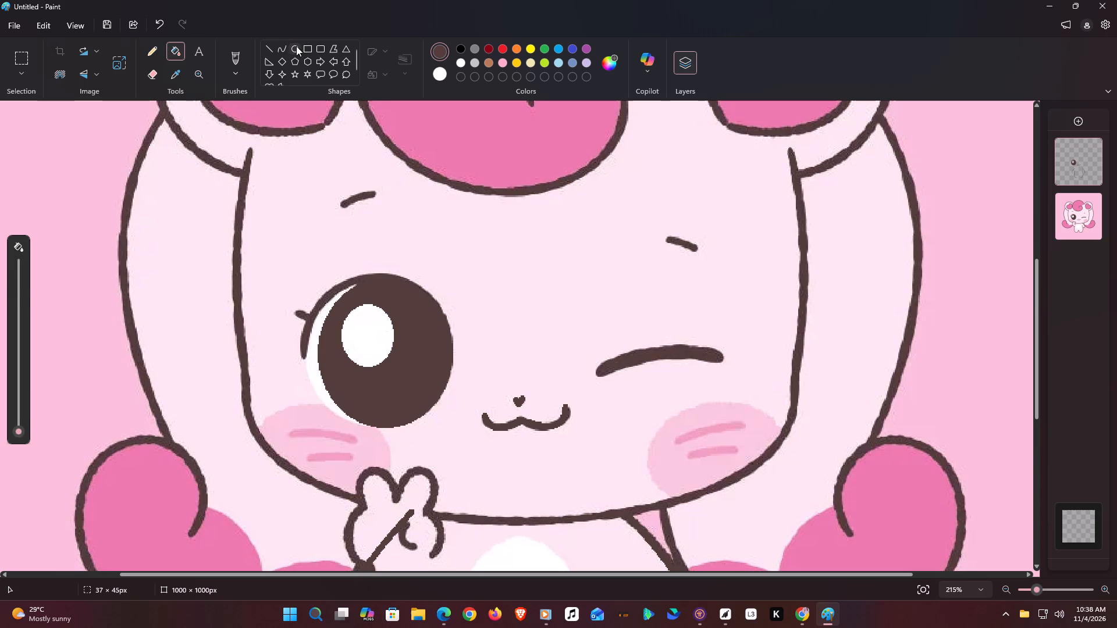
left_click(279, 50)
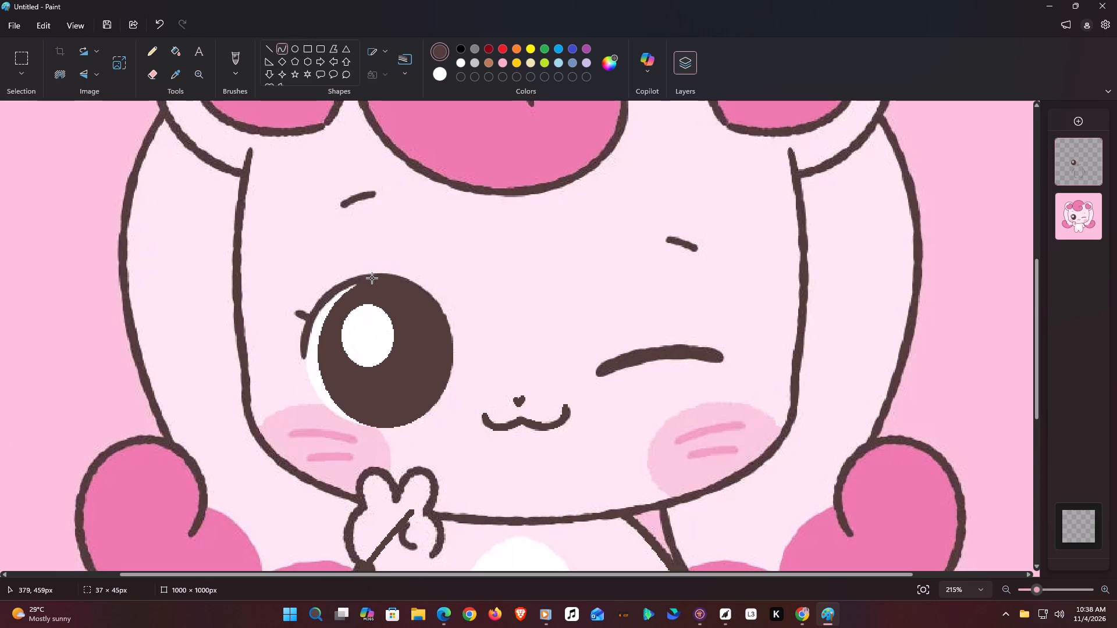
left_click_drag(372, 277, 304, 356)
left_click_drag(304, 356, 303, 357)
left_click_drag(337, 312, 337, 288)
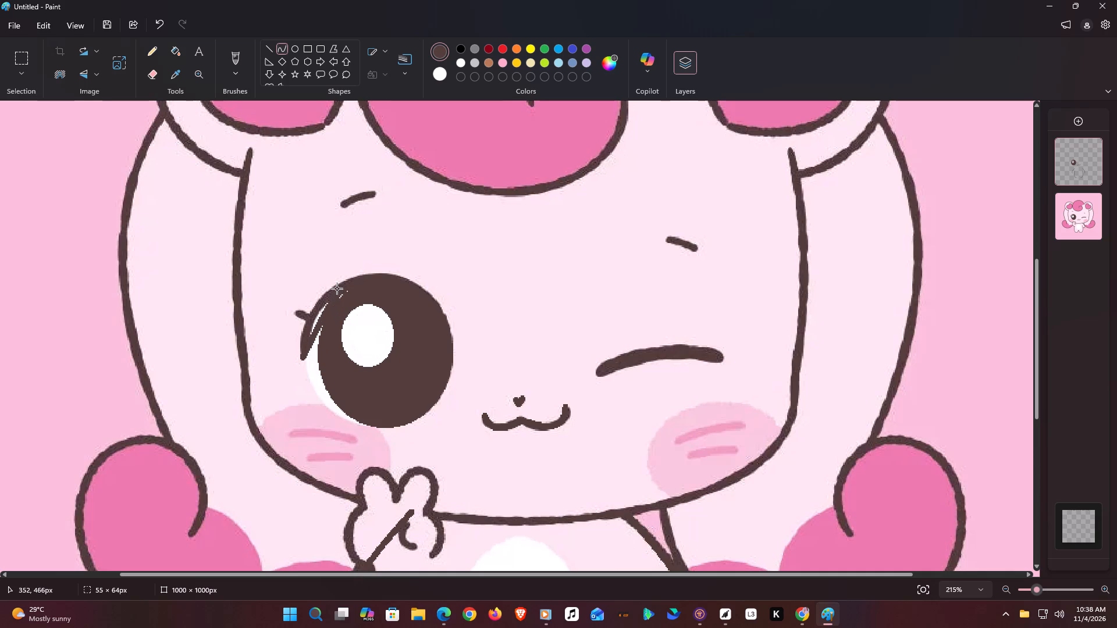
left_click_drag(337, 288, 328, 286)
left_click_drag(315, 313, 303, 322)
left_click_drag(303, 322, 304, 320)
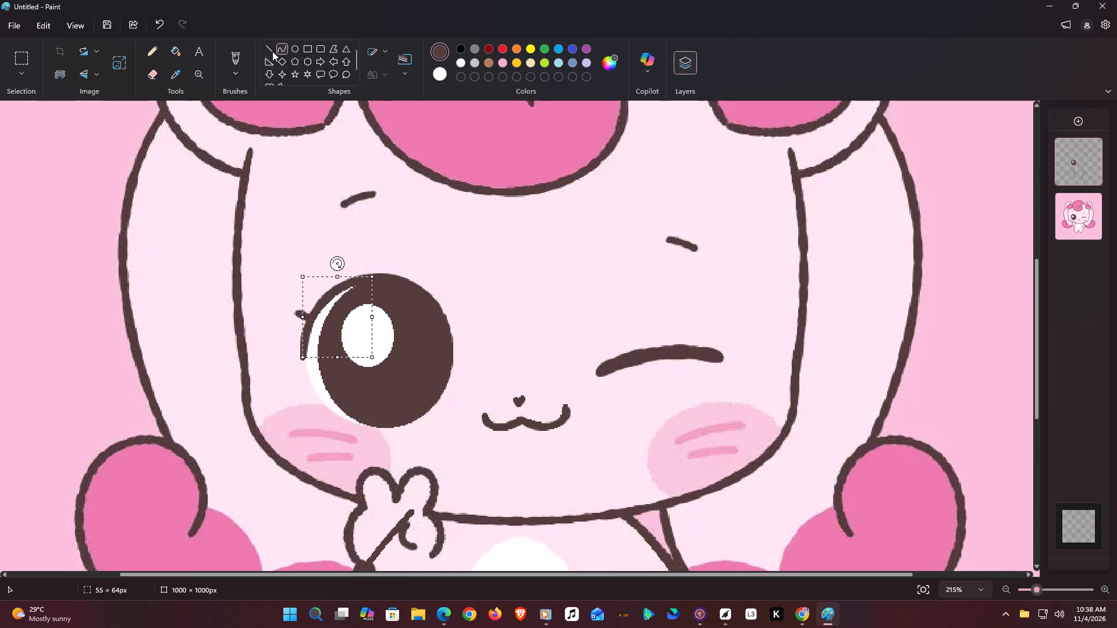
Trace the small eyelash beside the open eye with a short dark brown straight line, shortened to about 6 × 4 px.
left_click(266, 51)
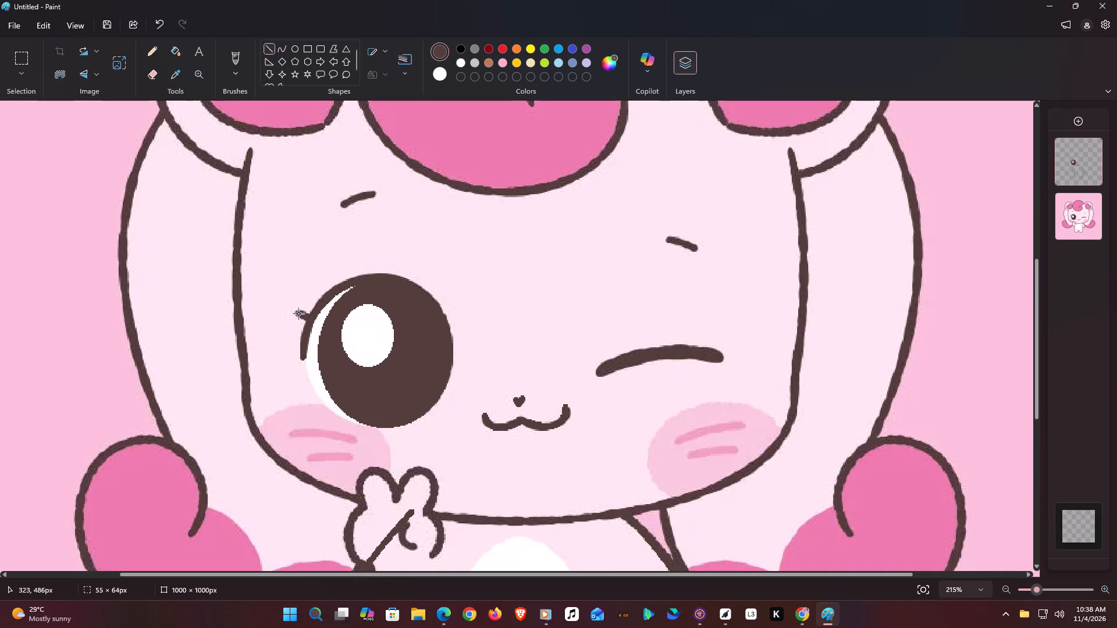
left_click_drag(292, 310, 307, 319)
left_click_drag(307, 319, 307, 318)
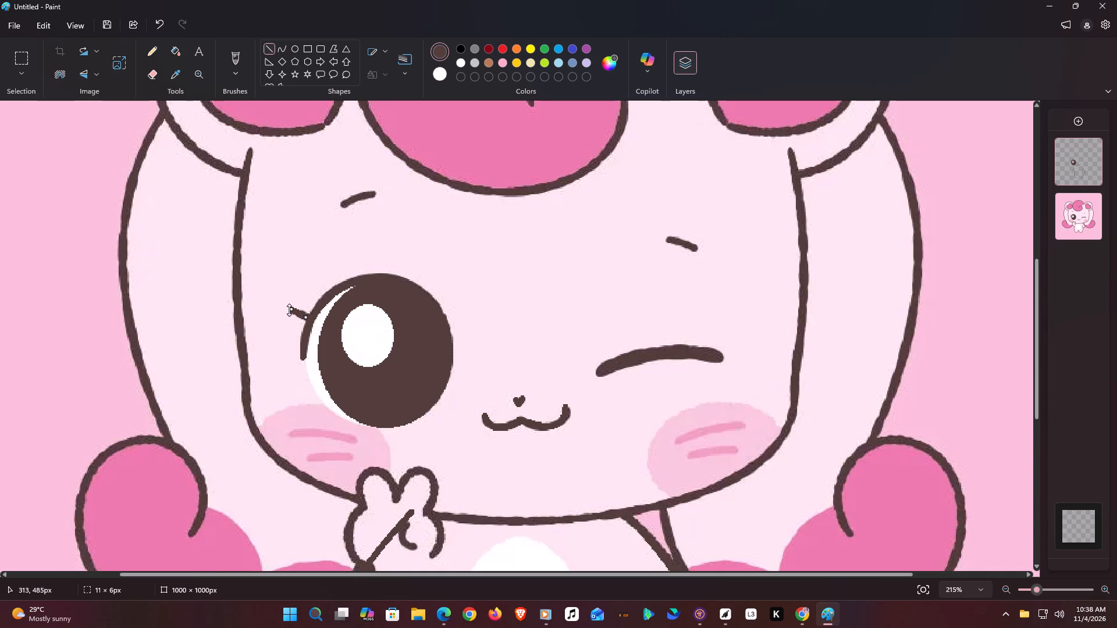
left_click_drag(291, 308, 297, 312)
left_click_drag(297, 312, 298, 312)
left_click(271, 48)
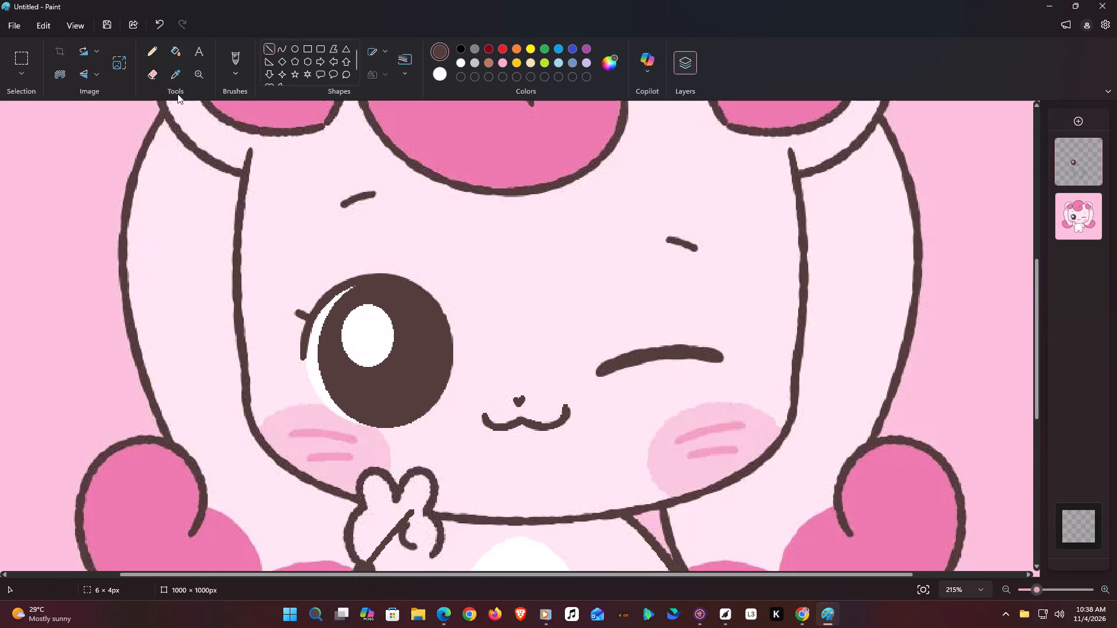
Reduce the eraser to a small size and erase the traced lines over the heart-shaped nose.
left_click(150, 70)
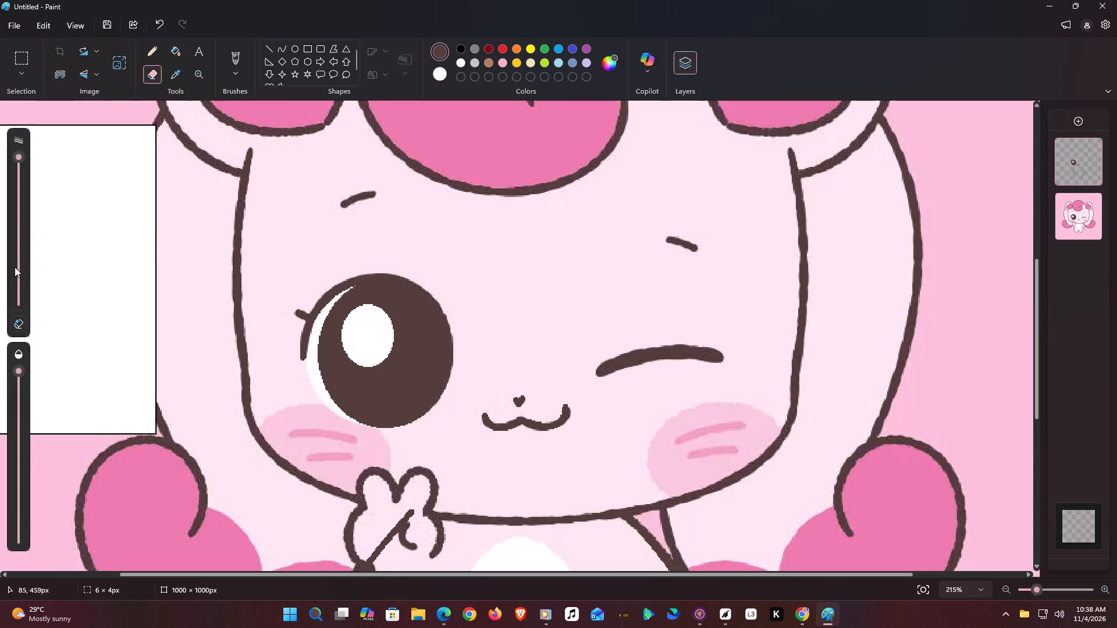
left_click_drag(20, 233, 27, 281)
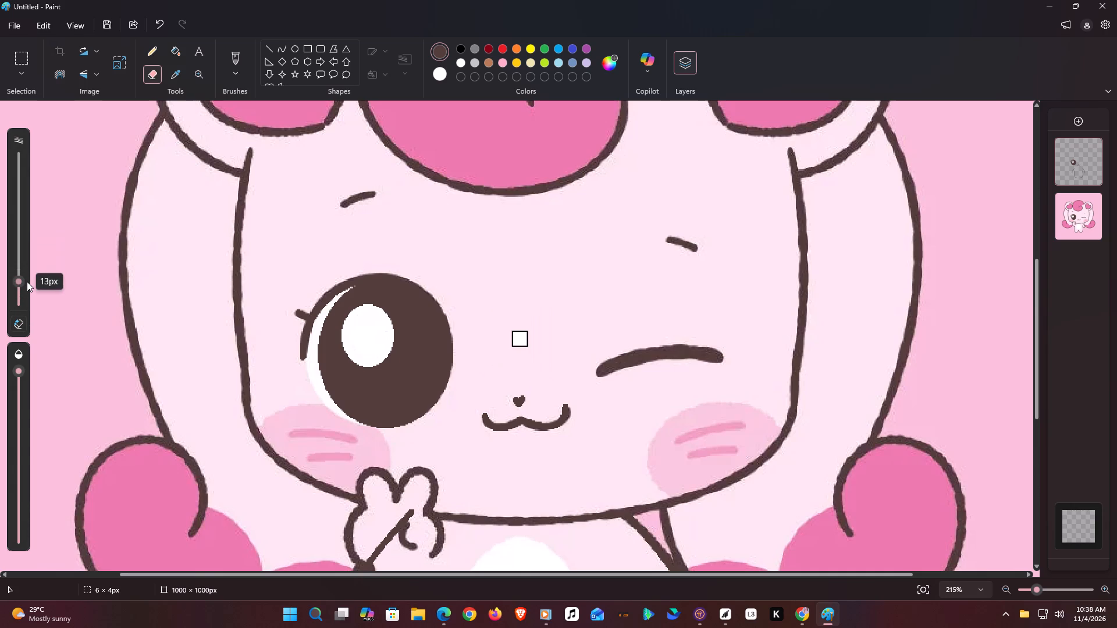
left_click_drag(27, 281, 25, 281)
left_click_drag(25, 281, 24, 281)
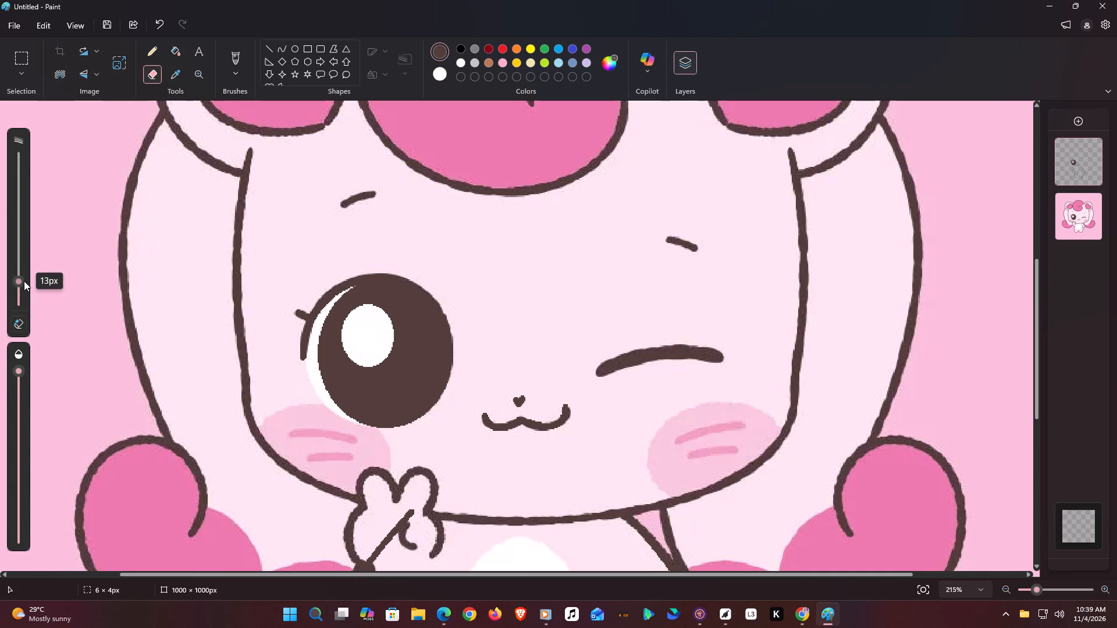
left_click_drag(24, 281, 16, 292)
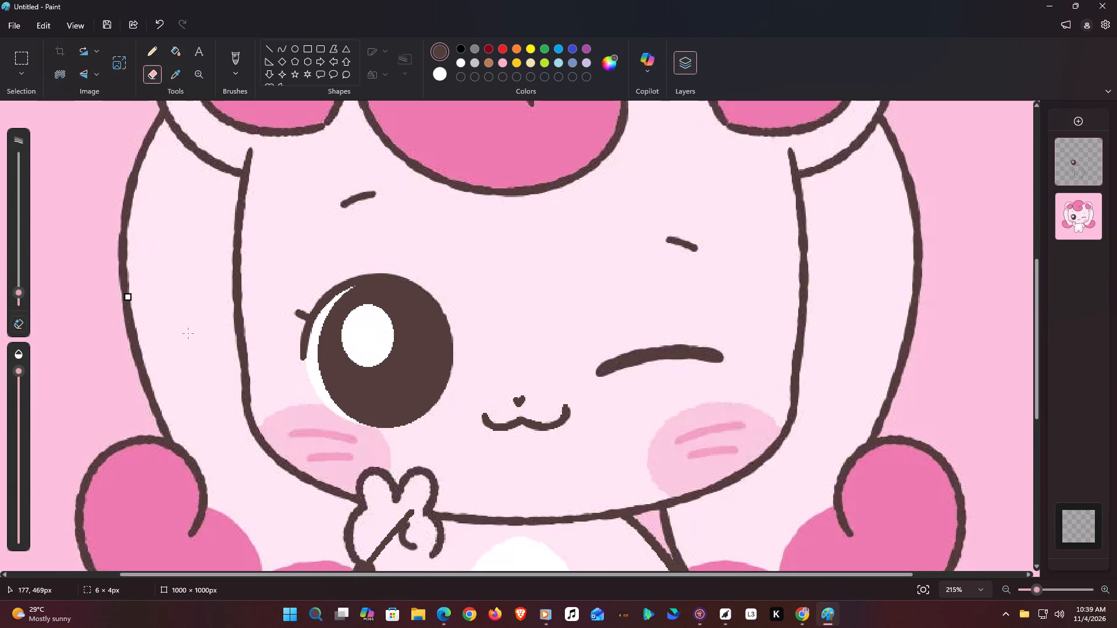
left_click_drag(515, 398, 522, 401)
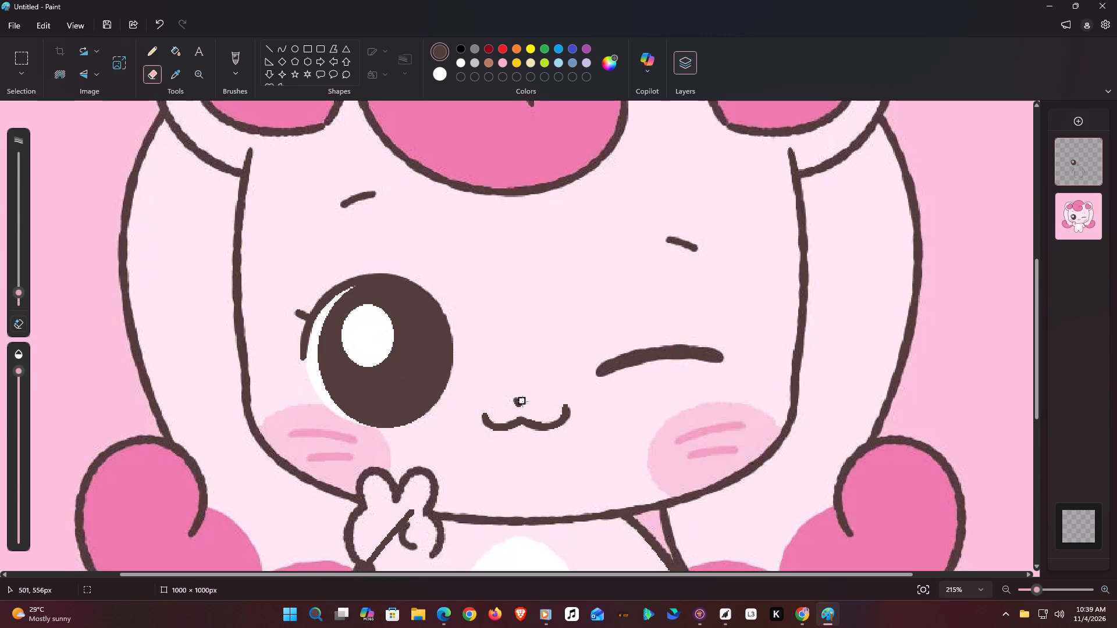
left_click_drag(522, 401, 531, 398)
left_click(522, 407)
Launch the K-labelled app.
left_click(780, 612)
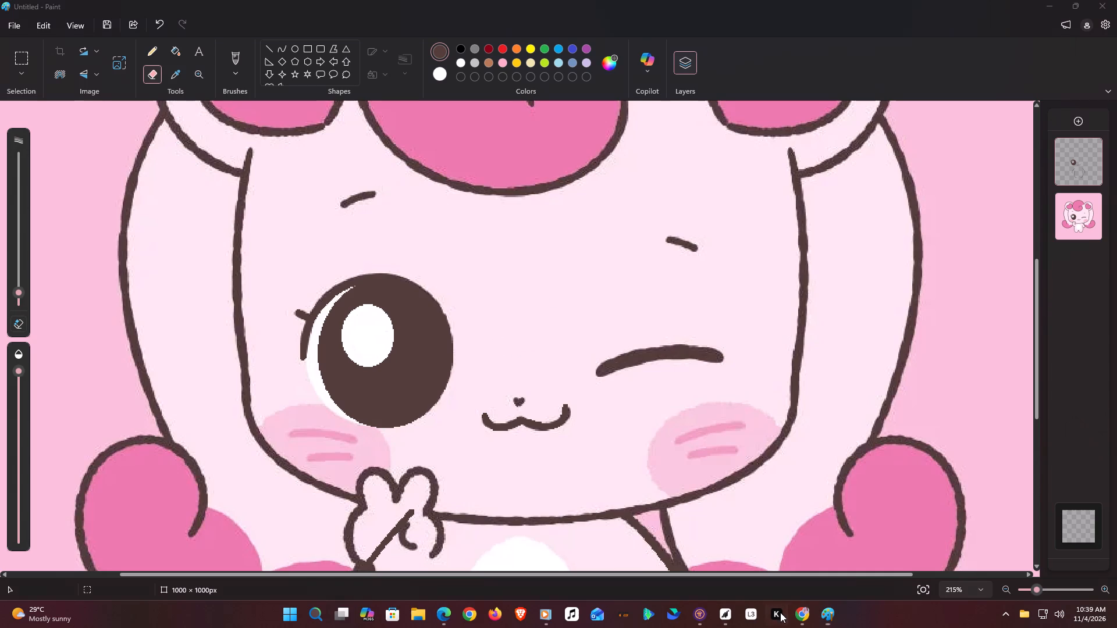
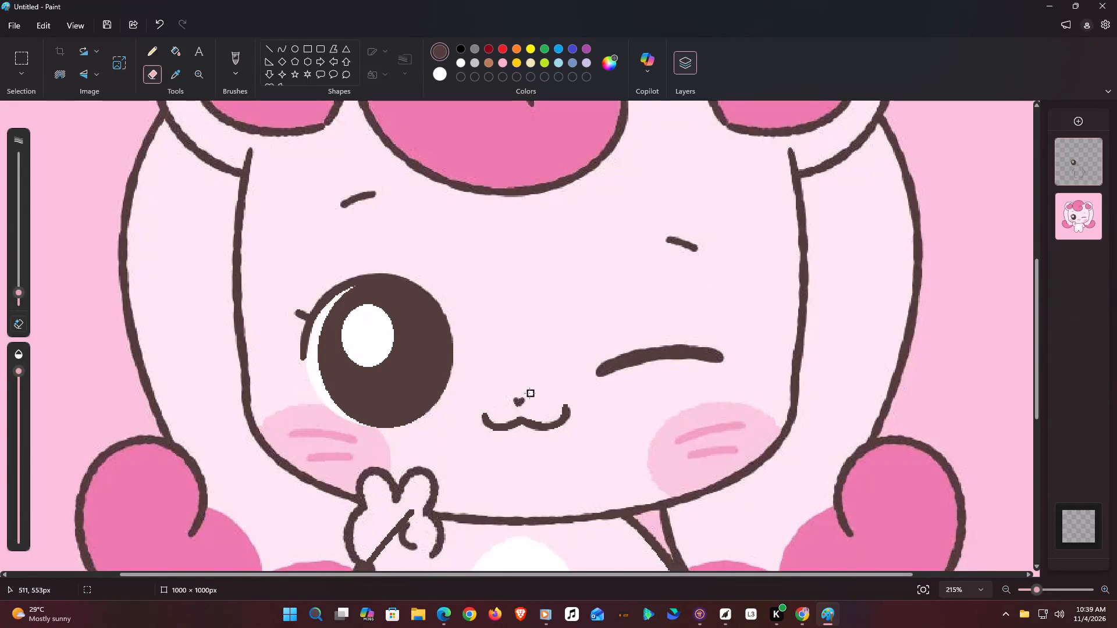
Erase the remaining traced lines over the heart-shaped nose.
left_click_drag(528, 395, 525, 399)
left_click_drag(525, 399, 513, 406)
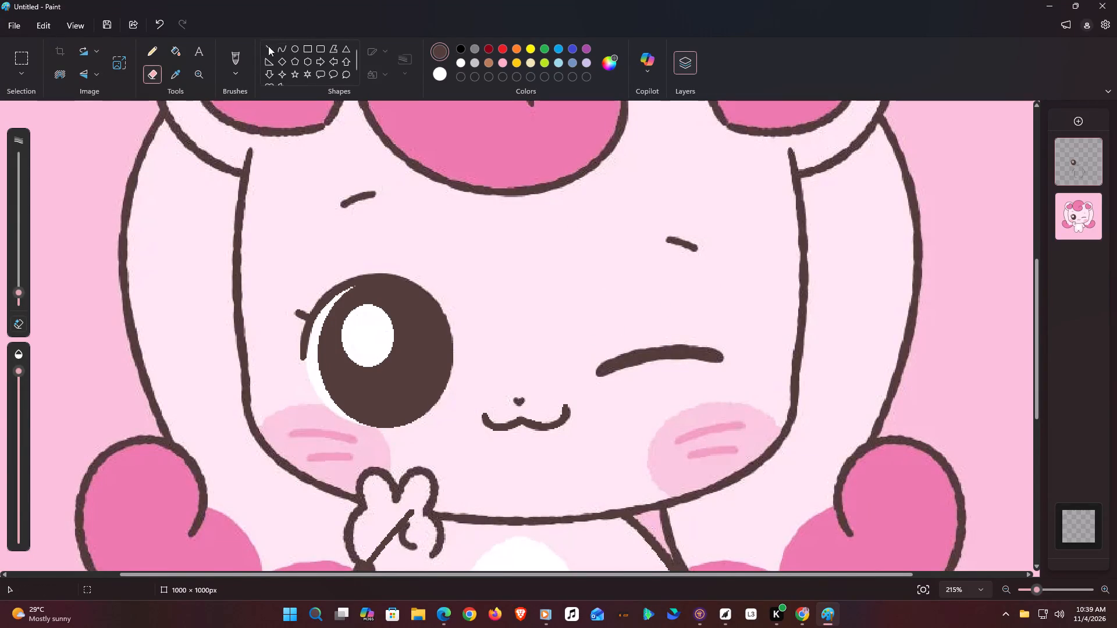
Check the tracing with the reference layer hidden, and trace the heart nose's left half with a straight line about 3 × 2 px.
left_click(273, 48)
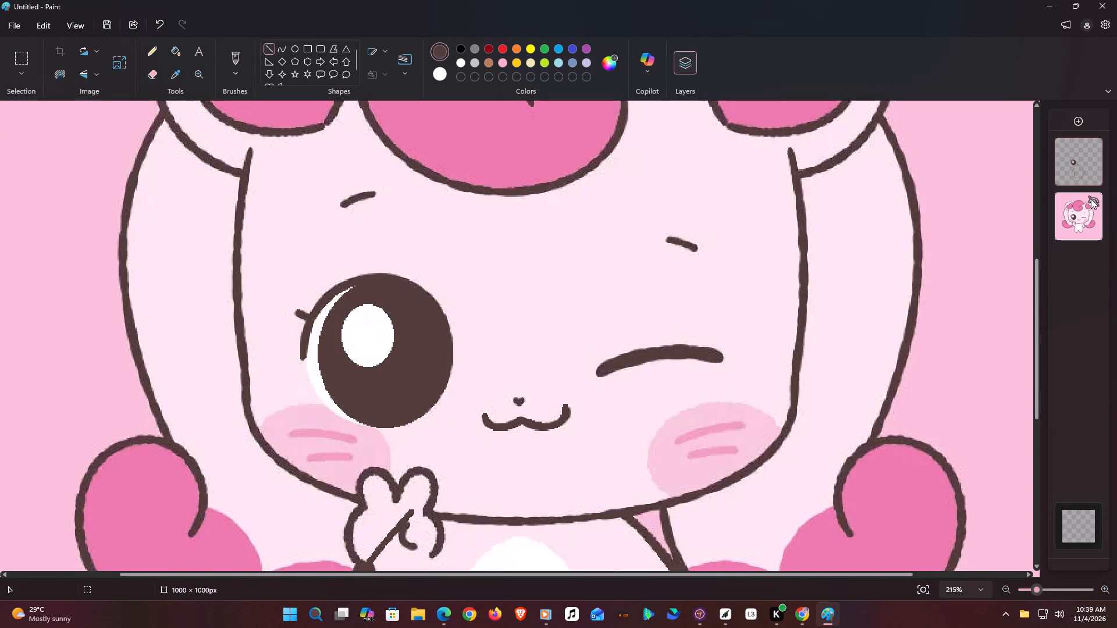
left_click(1091, 199)
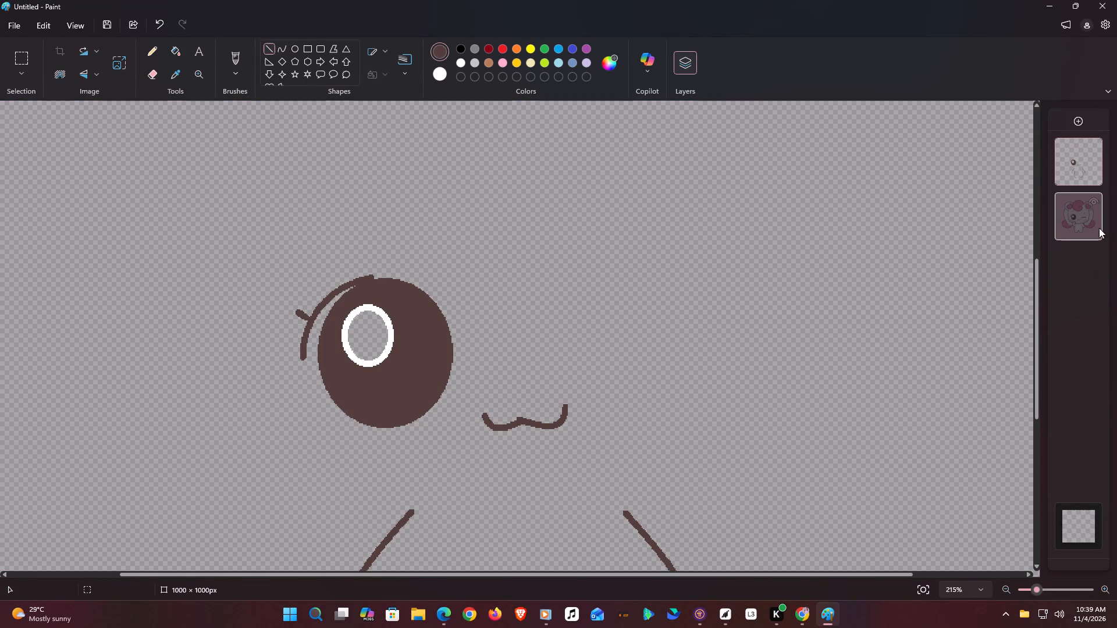
left_click(1090, 195)
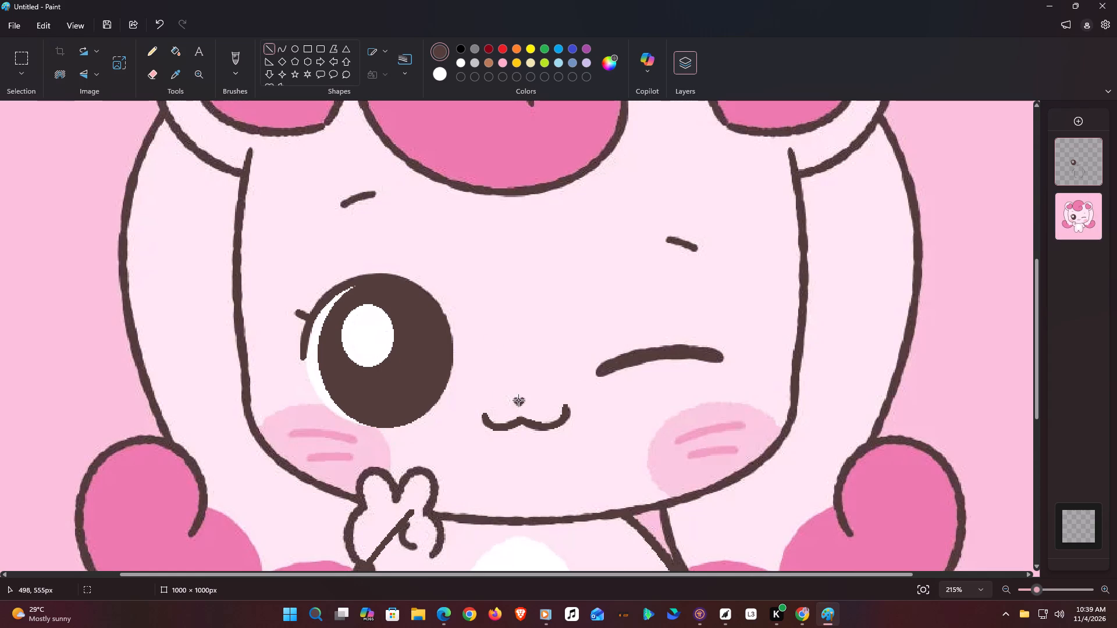
left_click(516, 400)
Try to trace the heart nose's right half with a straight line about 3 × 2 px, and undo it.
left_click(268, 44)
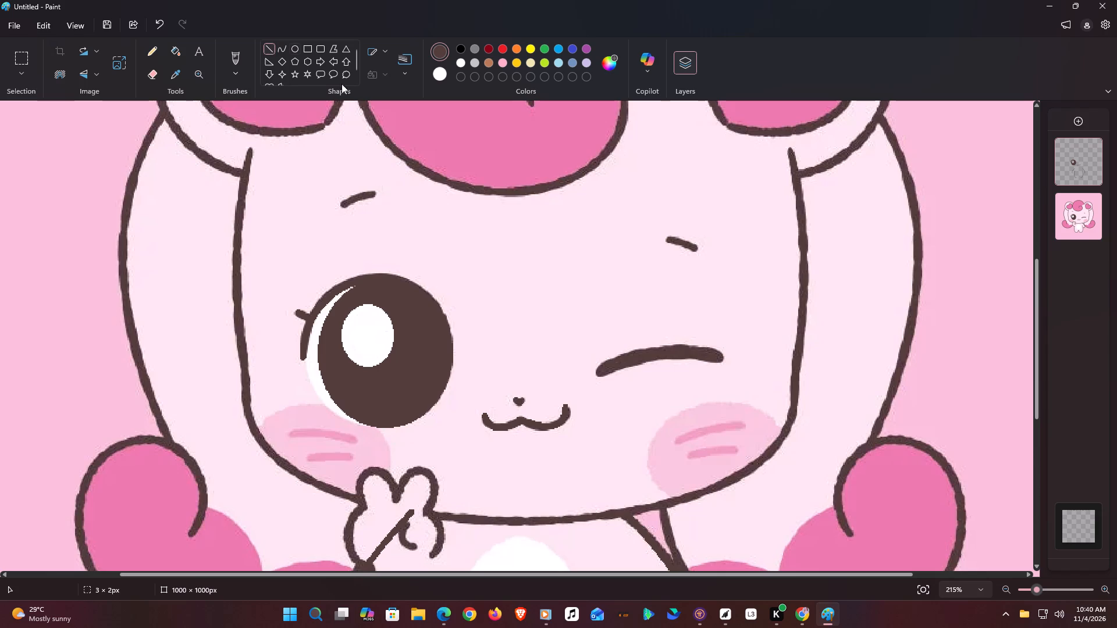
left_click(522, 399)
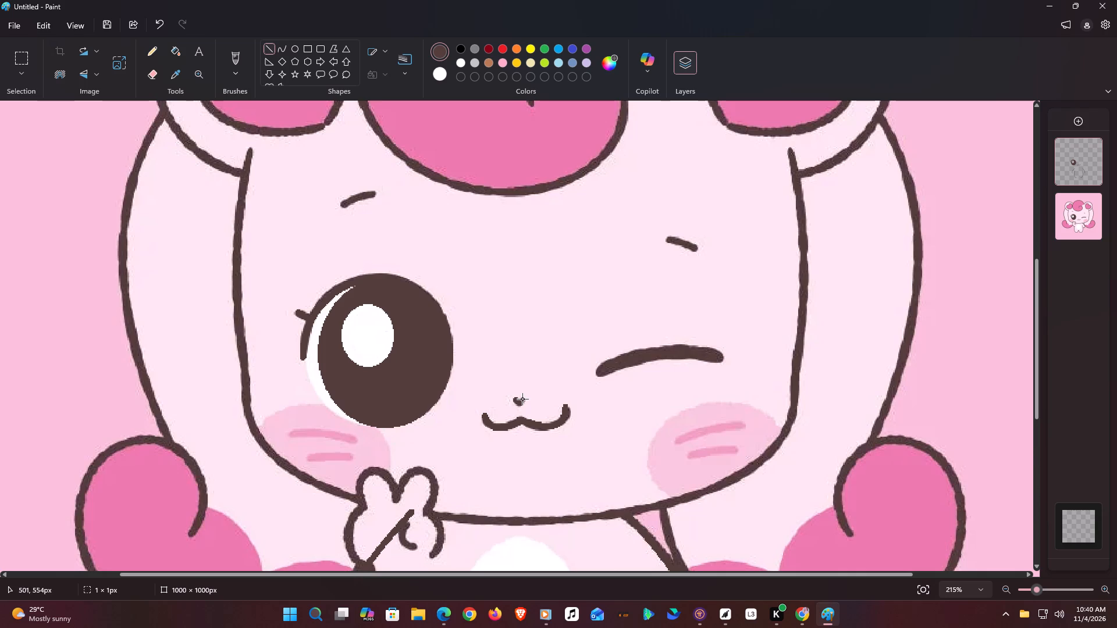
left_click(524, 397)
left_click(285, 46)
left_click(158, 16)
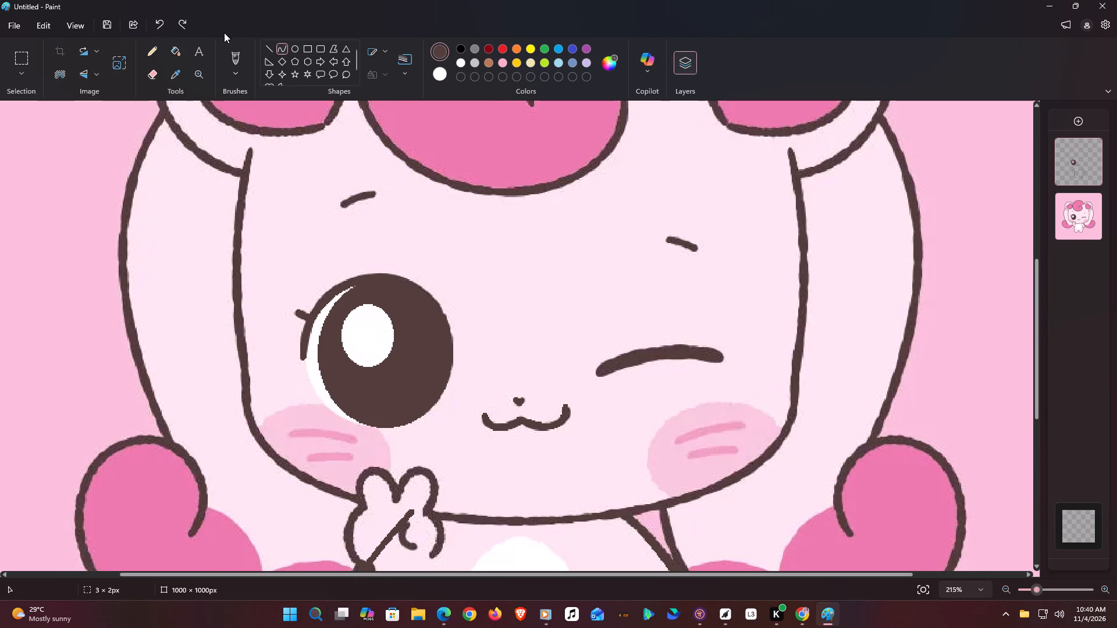
Trace the heart nose's right half with a short dark brown straight line about 2 × 2 px.
left_click(275, 47)
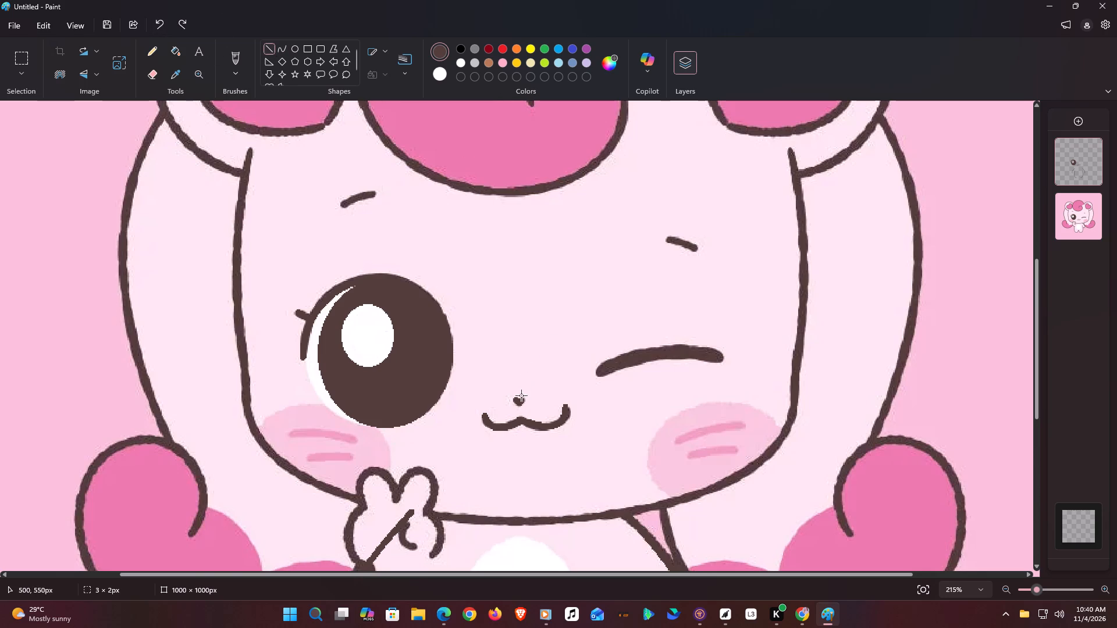
left_click(521, 399)
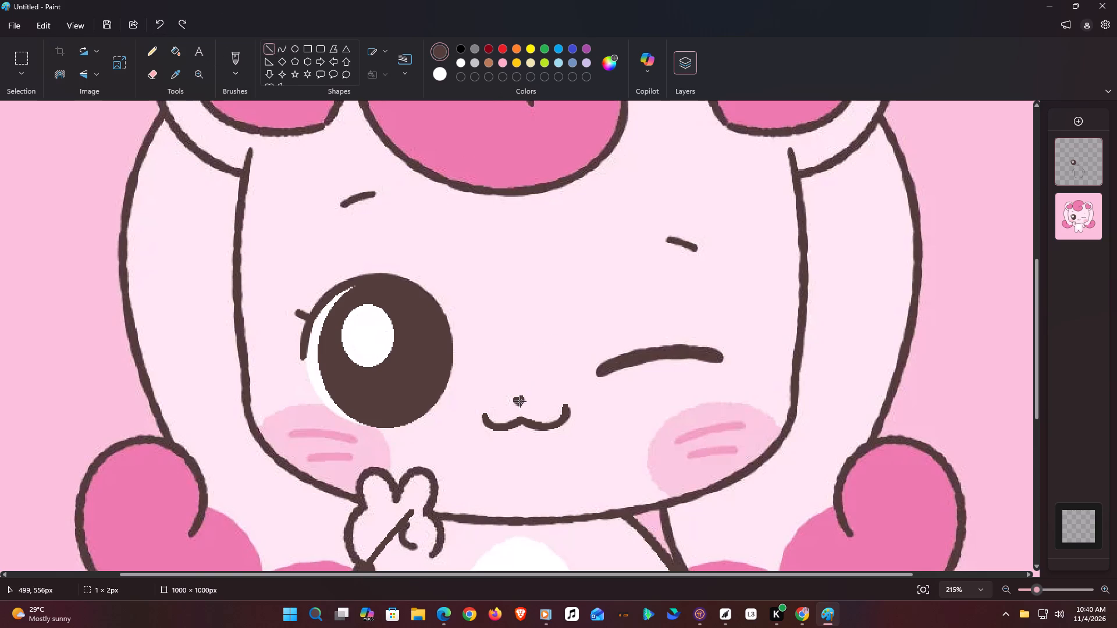
left_click(521, 397)
left_click(271, 44)
Fill the oval highlight inside the open eye with white.
left_click(176, 54)
left_click(436, 74)
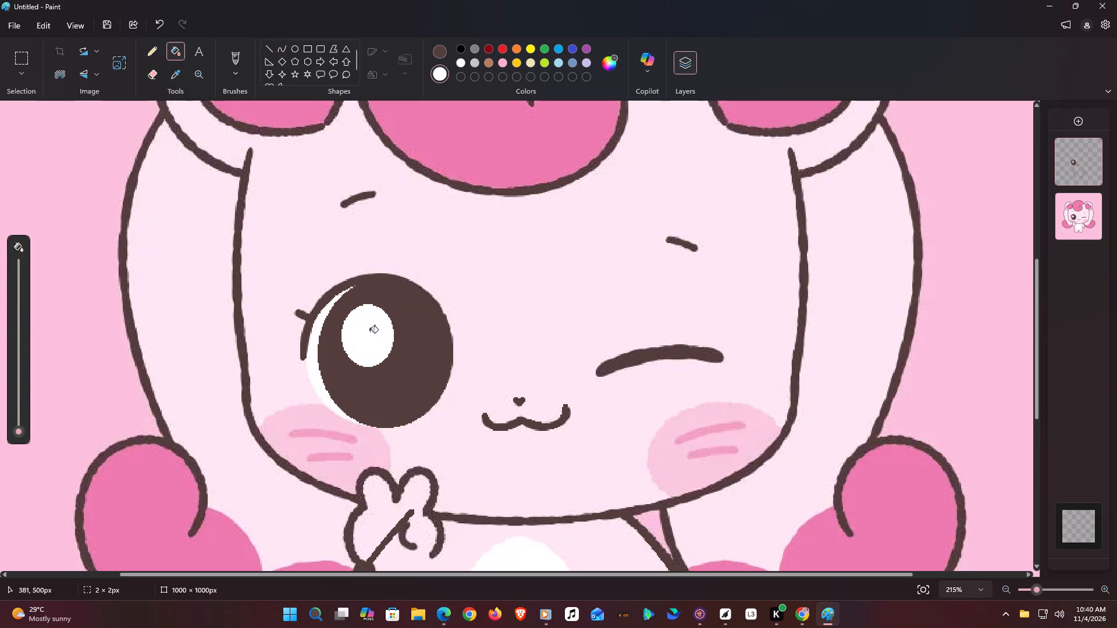
left_click(370, 331)
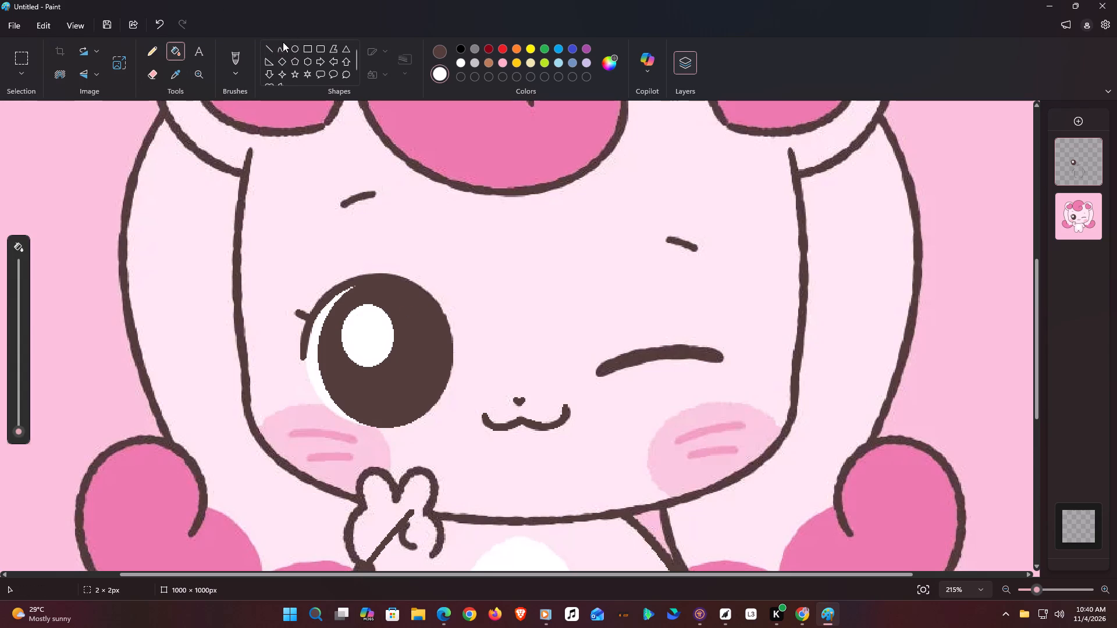
Draw the winking eye's upper edge with a dark brown curve about 102 × 41 px, arched upward, and undo any stray mark.
left_click(287, 47)
left_click(436, 45)
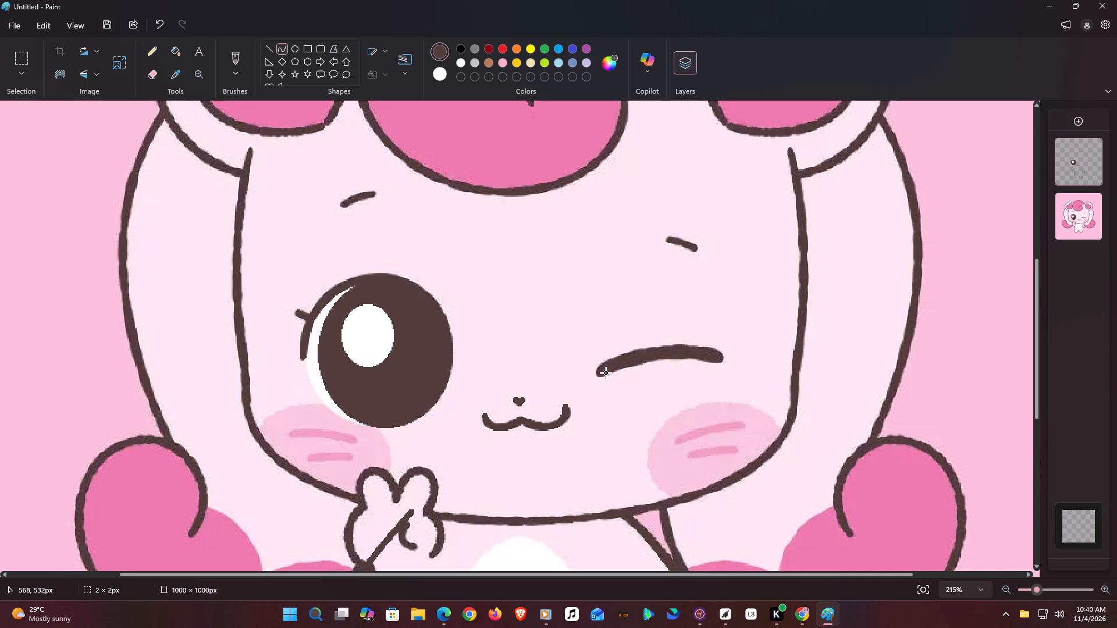
left_click_drag(597, 372, 712, 349)
left_click_drag(712, 349, 718, 361)
left_click_drag(658, 372, 641, 354)
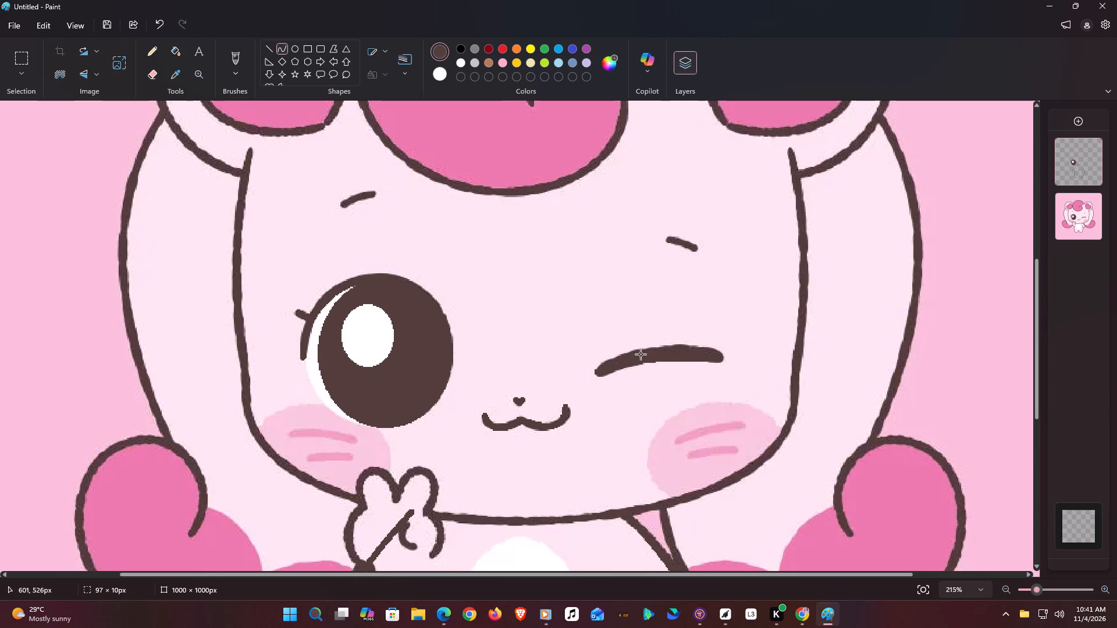
left_click_drag(641, 354, 664, 339)
left_click_drag(664, 339, 645, 343)
left_click_drag(691, 344, 712, 336)
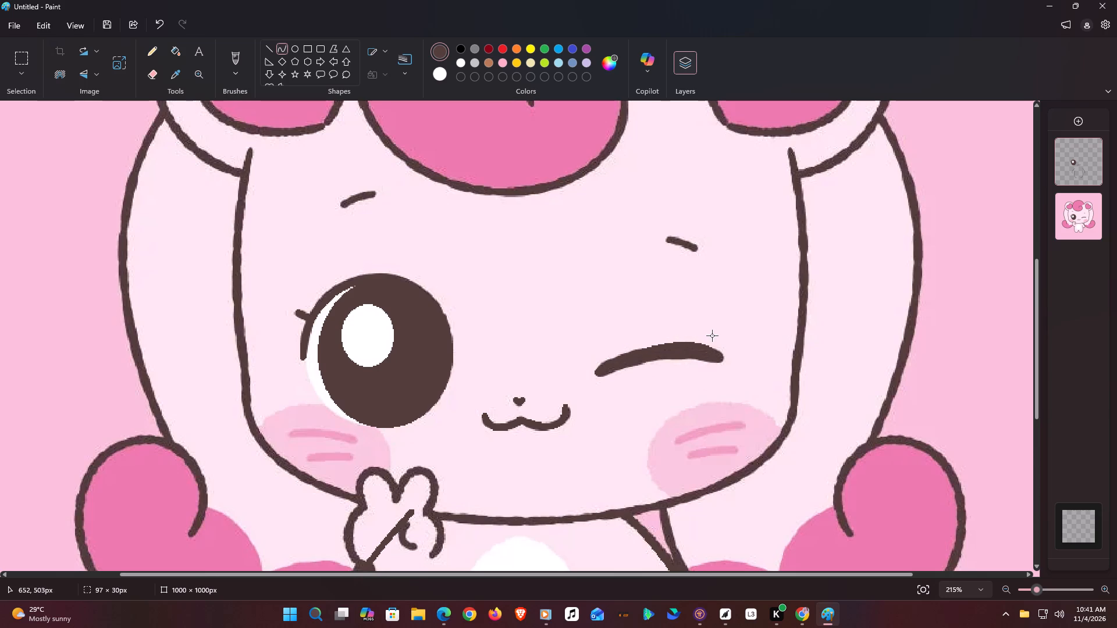
left_click_drag(712, 336, 725, 321)
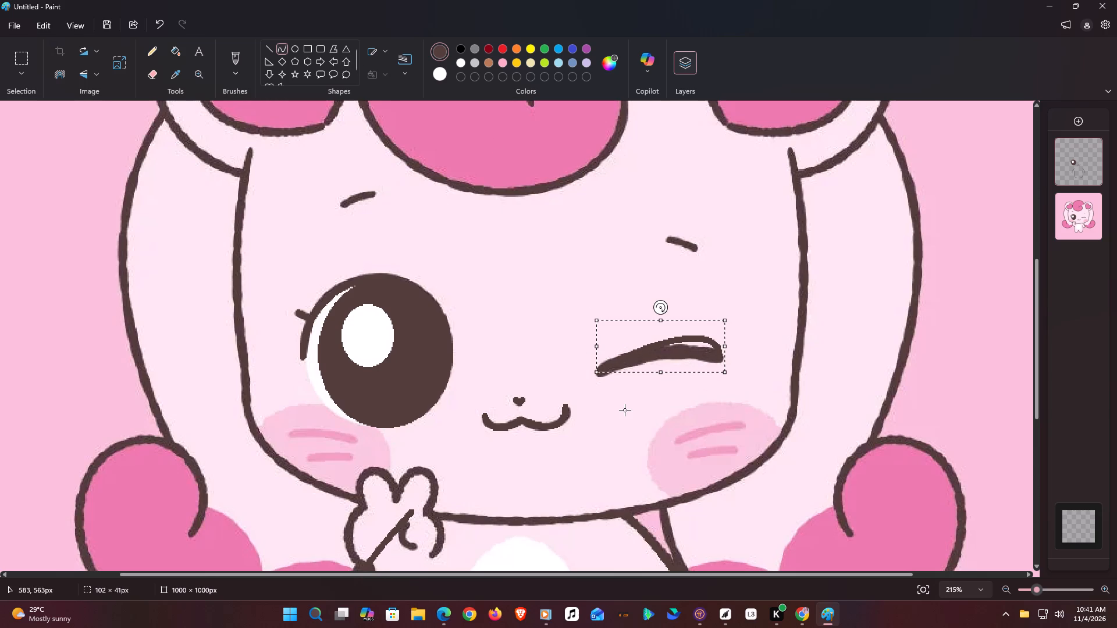
left_click(563, 409)
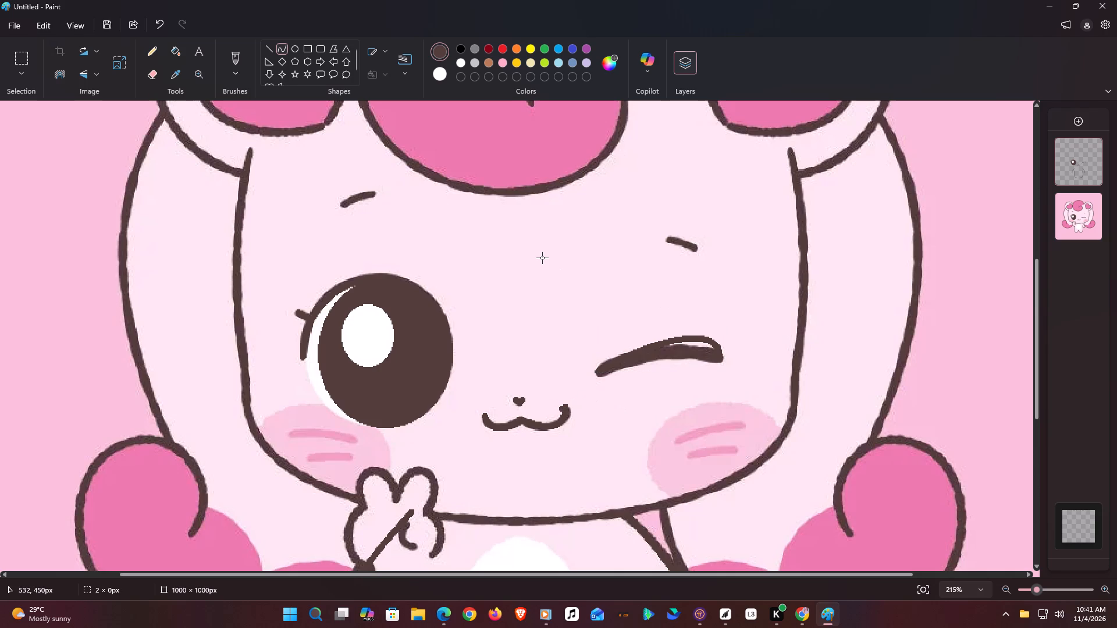
left_click(156, 25)
Hide the reference picture layer and make the tracing layer active.
left_click(1095, 192)
left_click(1092, 199)
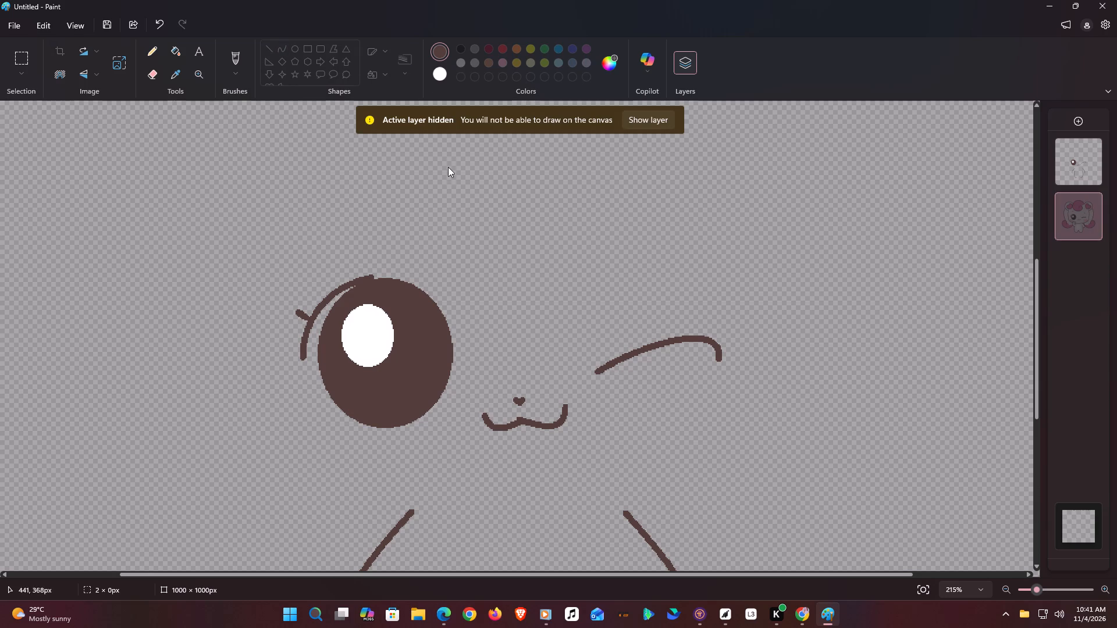
left_click(1057, 169)
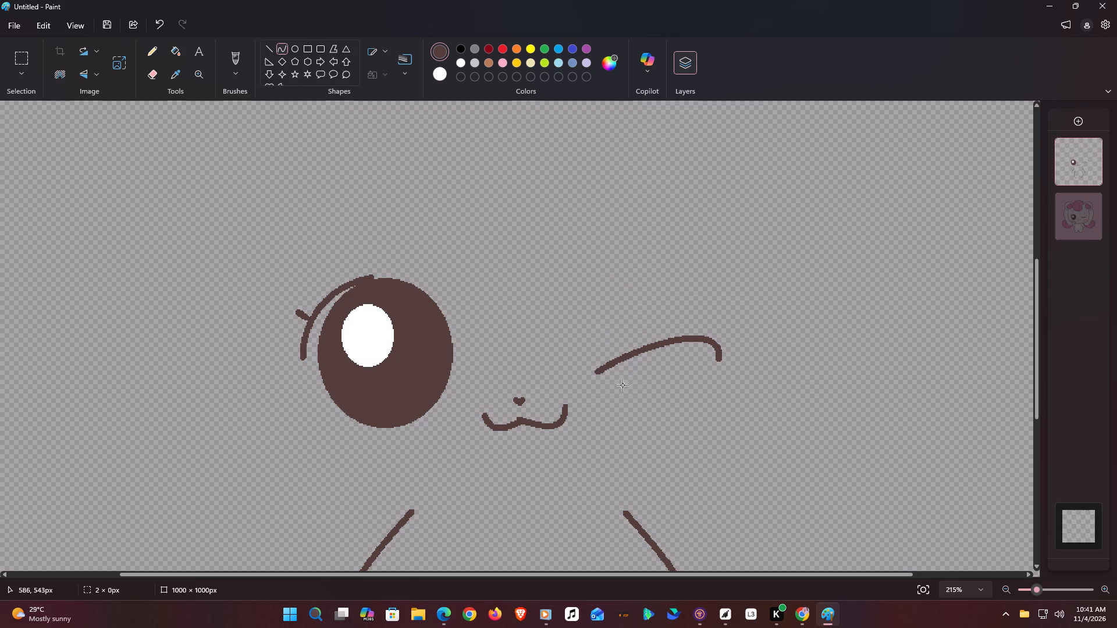
Close the winking eye's shape with a dark brown curve about 101 × 18 px along its lower edge.
left_click_drag(597, 375, 714, 365)
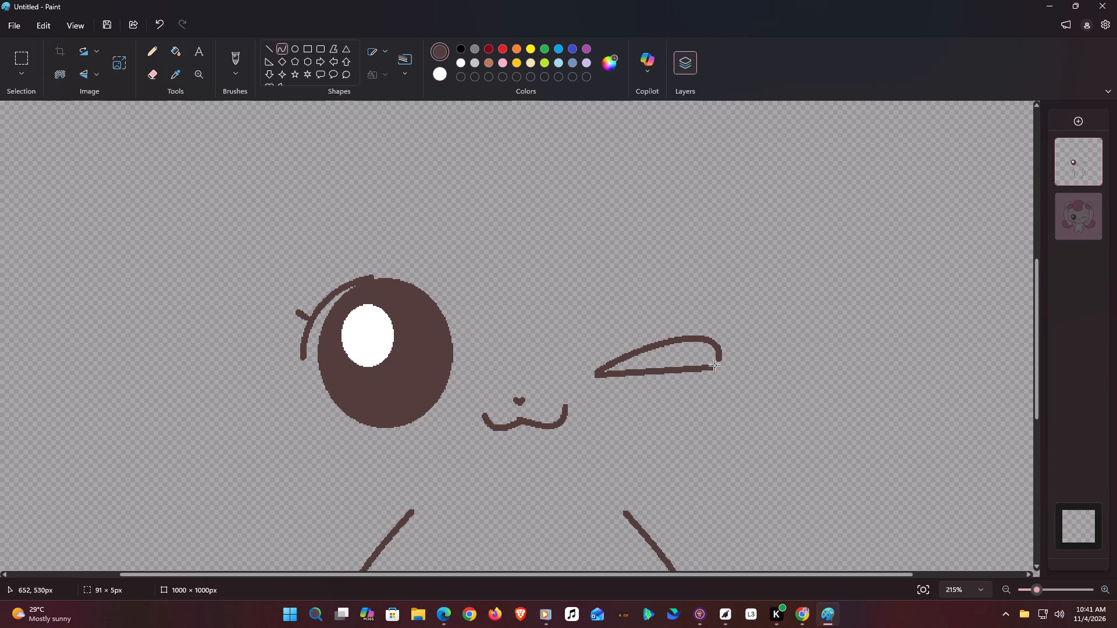
left_click_drag(714, 365, 720, 359)
left_click_drag(659, 374, 666, 394)
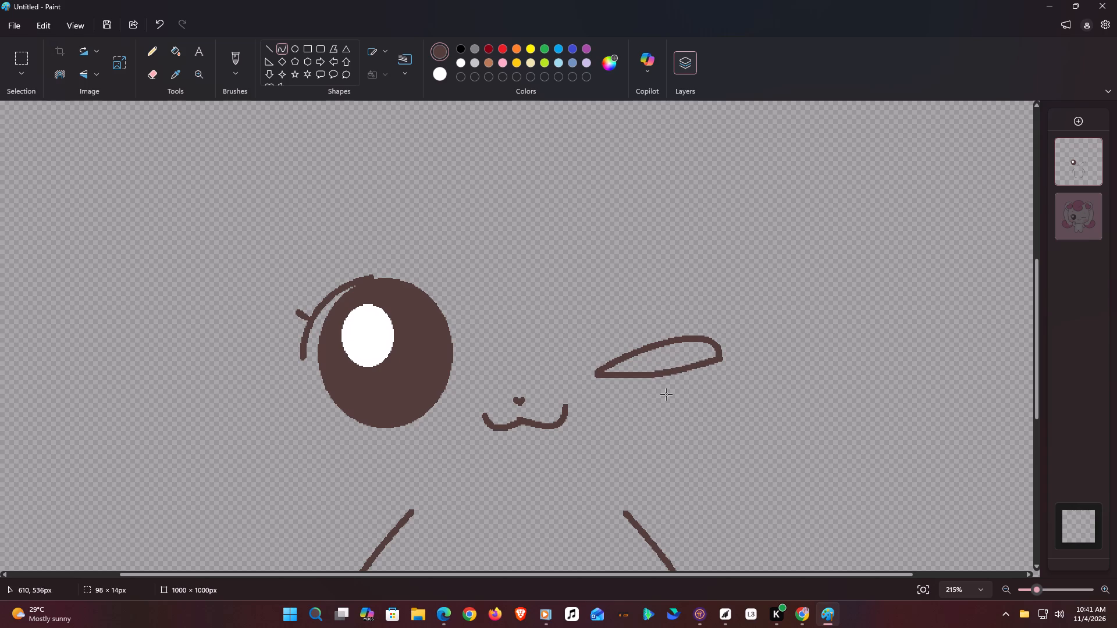
left_click_drag(666, 394, 792, 381)
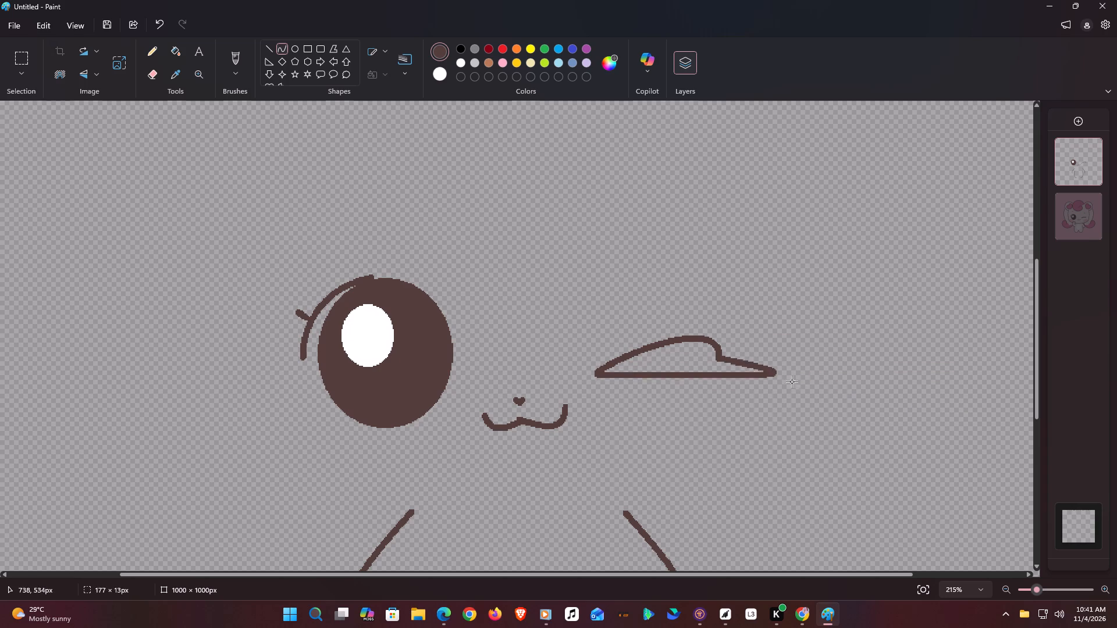
left_click_drag(792, 381, 721, 374)
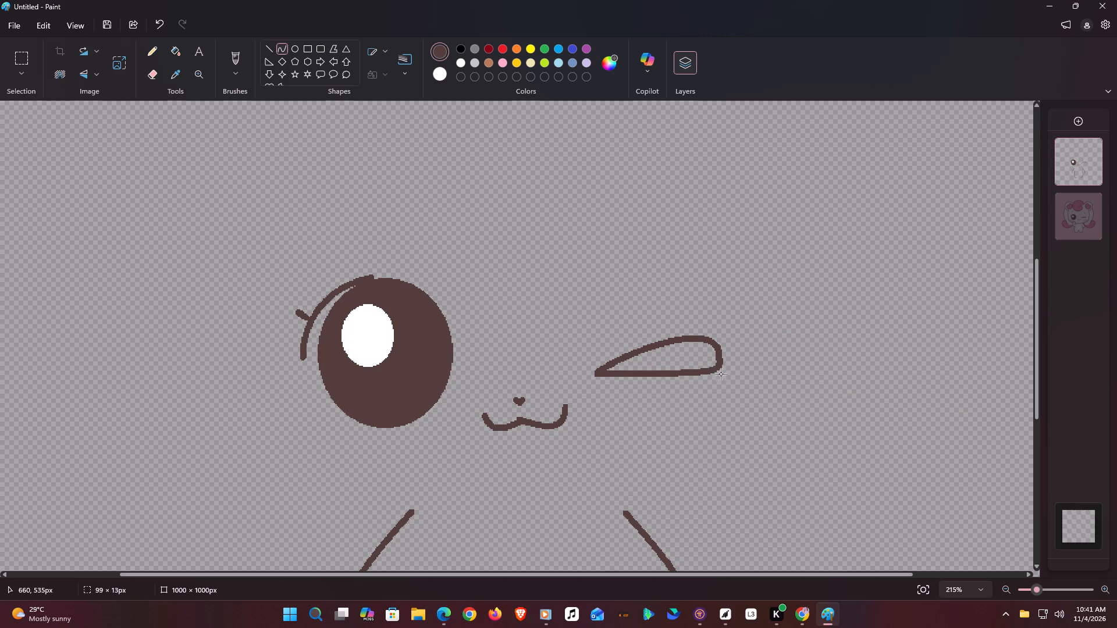
left_click_drag(721, 374, 724, 381)
left_click_drag(674, 381, 716, 380)
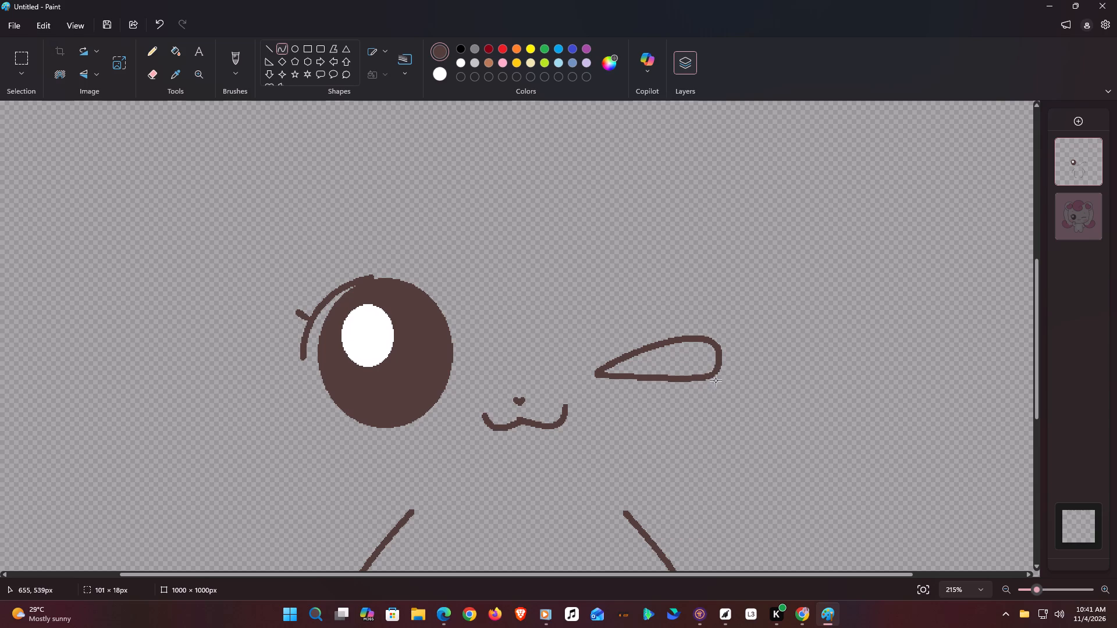
left_click_drag(716, 380, 720, 380)
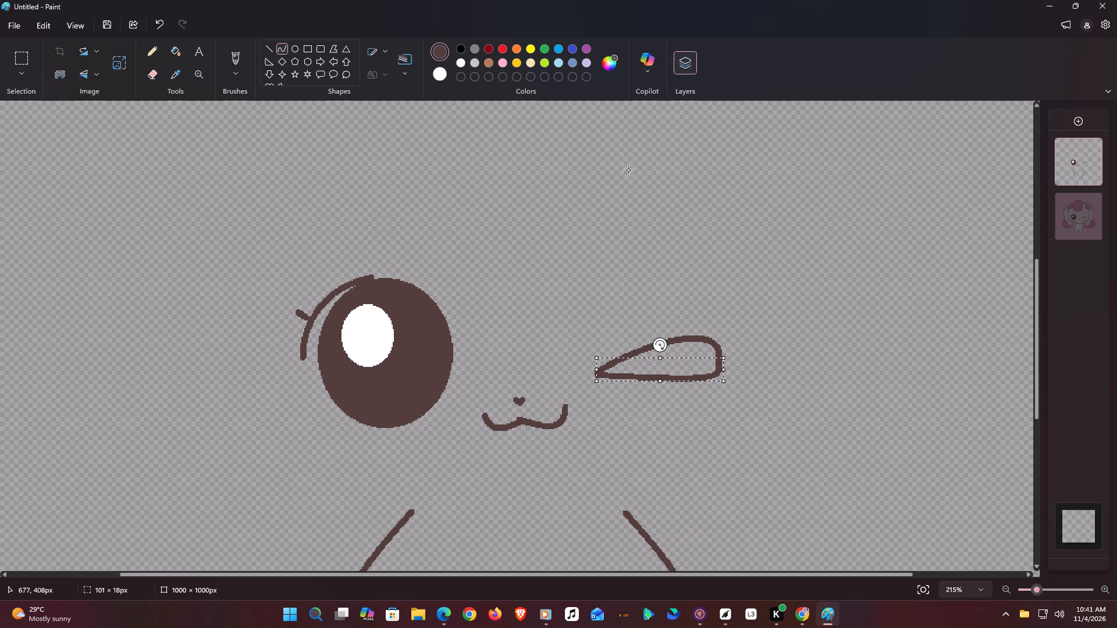
Fill the winking eye's outline with dark brown.
left_click(173, 55)
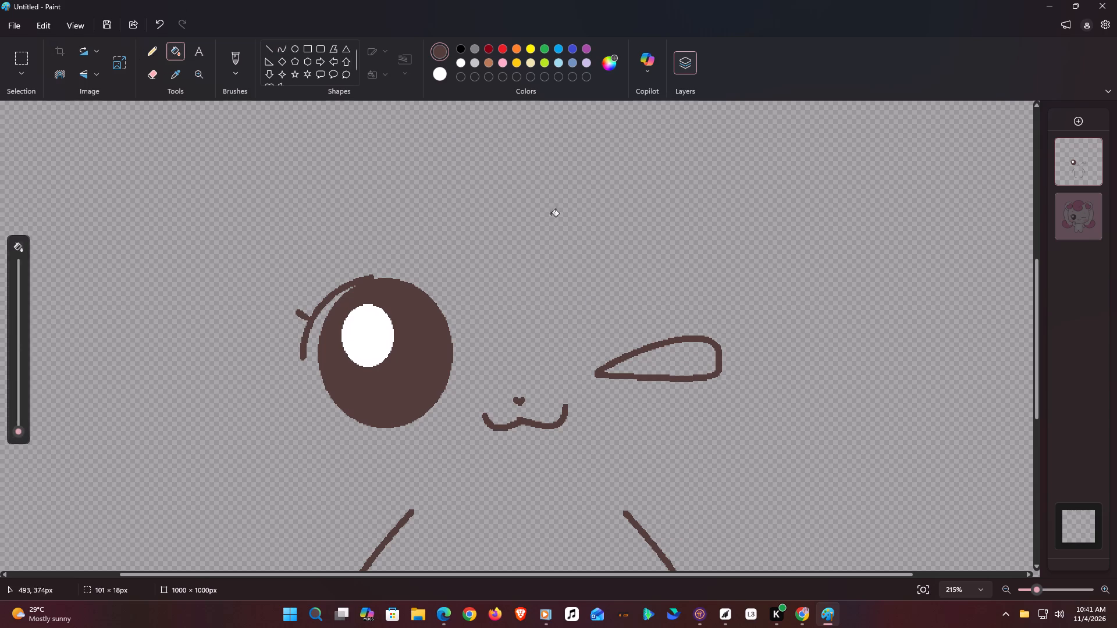
left_click(638, 367)
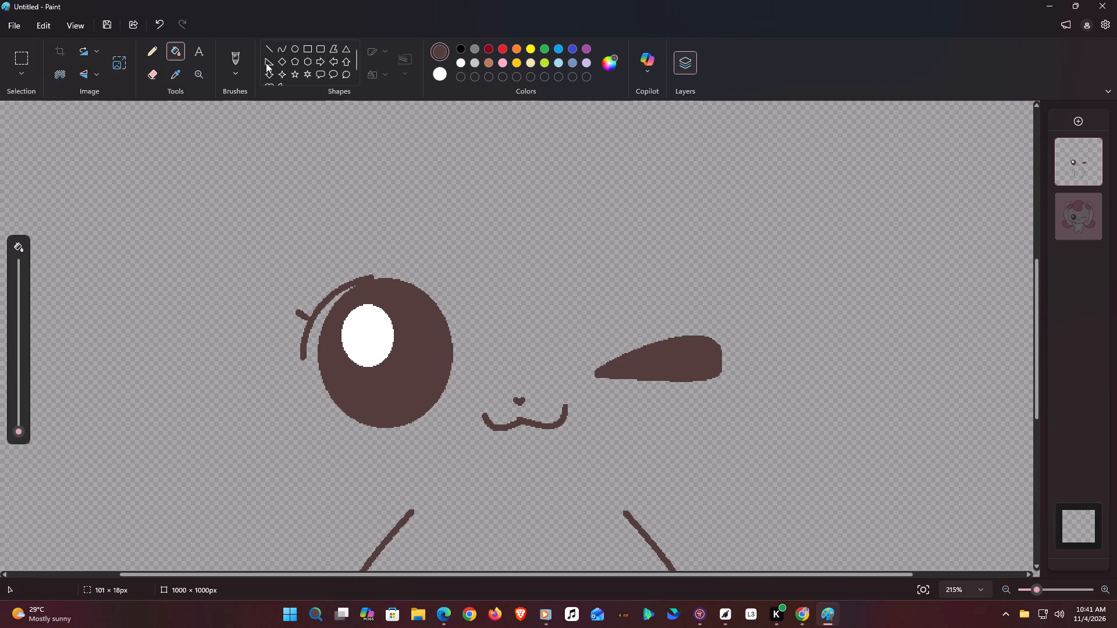
Draw a dark brown curve about 62 × 52 px from the open eye's lash line along the eye's upper inner edge.
left_click(278, 53)
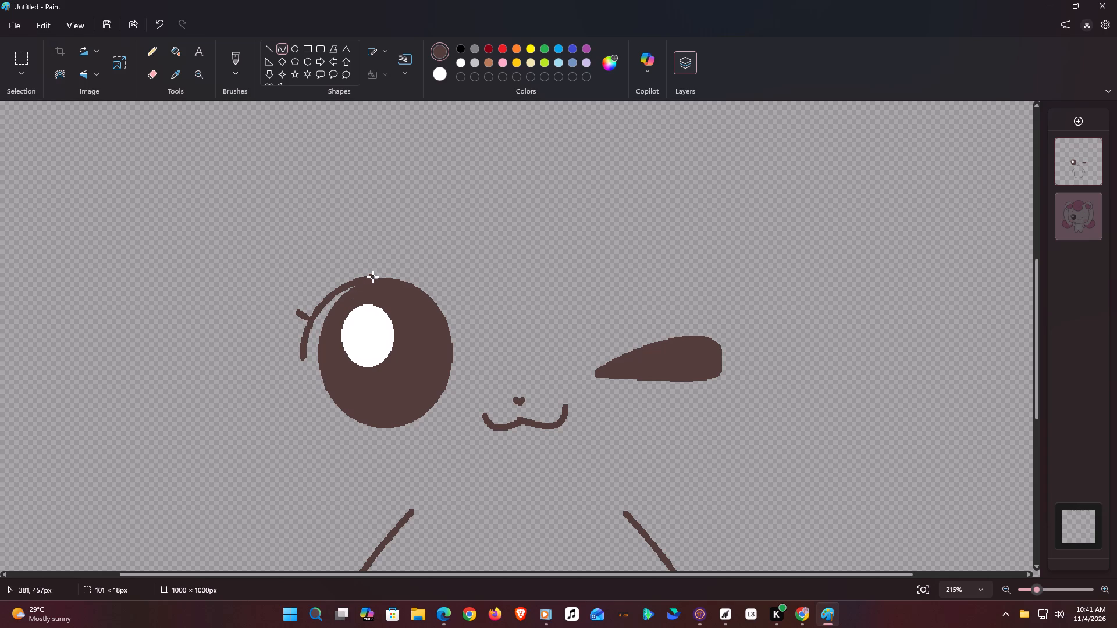
left_click_drag(373, 277, 451, 328)
left_click_drag(451, 328, 450, 342)
left_click_drag(380, 290, 423, 269)
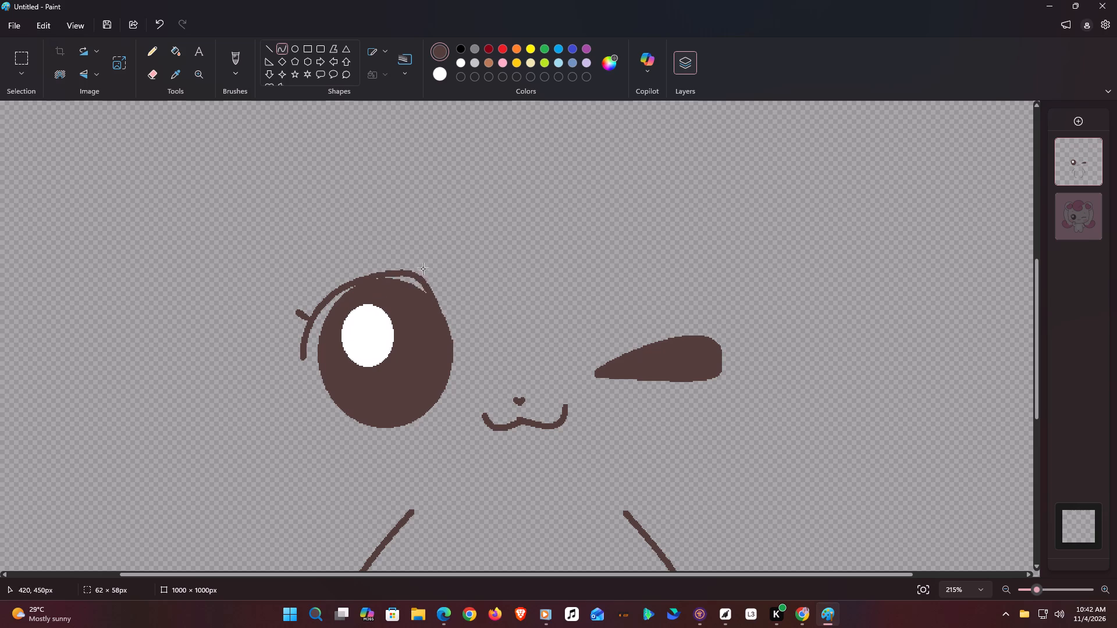
left_click_drag(423, 269, 434, 290)
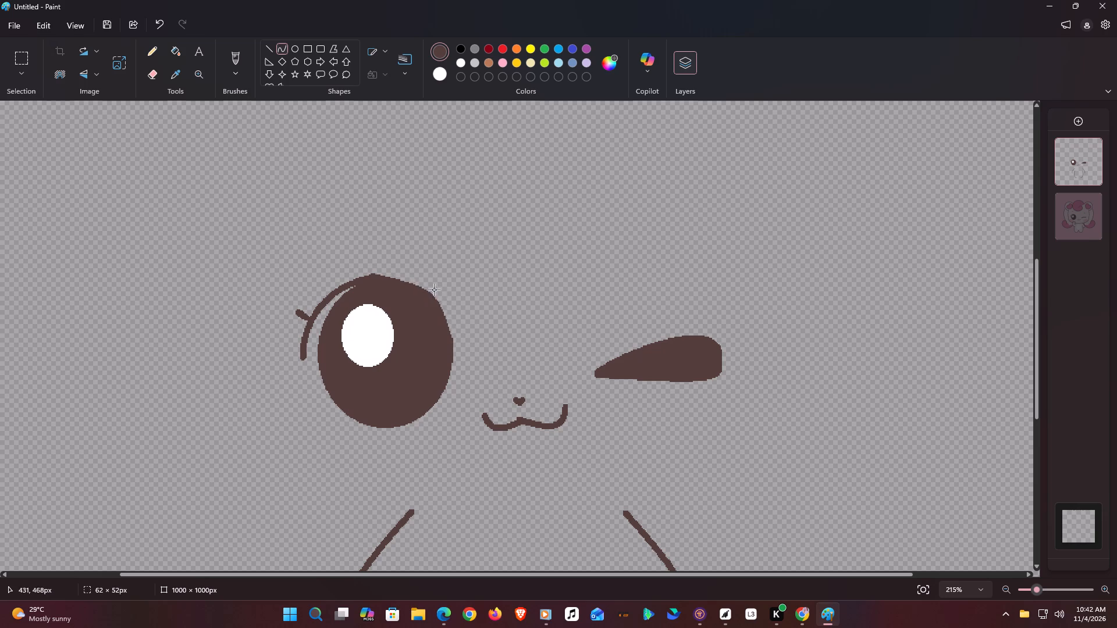
left_click_drag(434, 290, 425, 274)
left_click_drag(451, 305, 459, 316)
left_click_drag(459, 316, 447, 313)
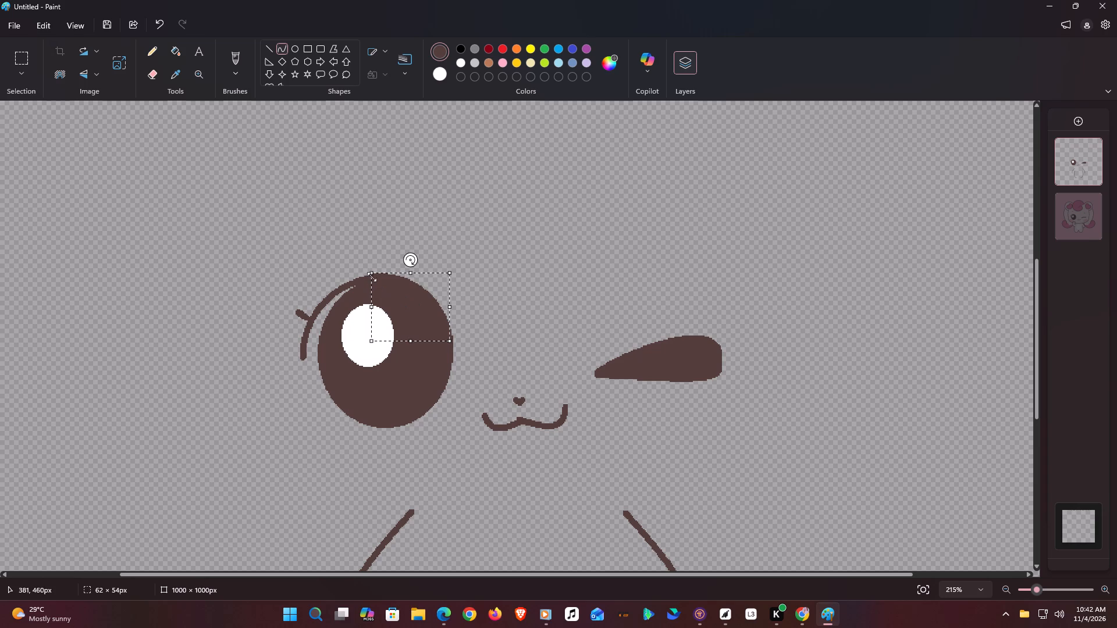
left_click(372, 276)
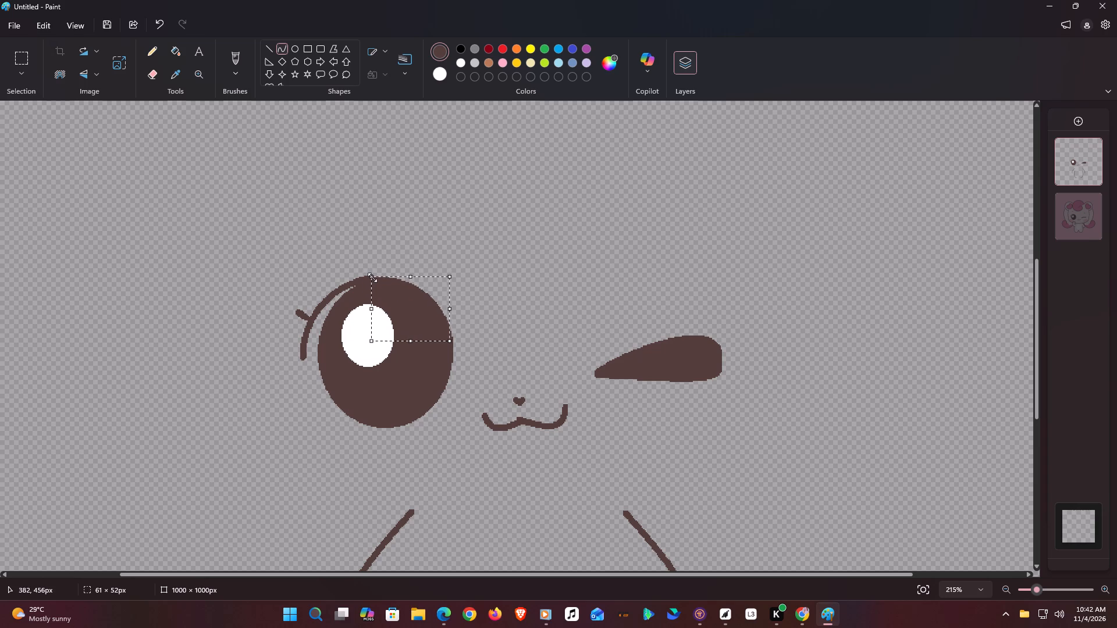
left_click(285, 53)
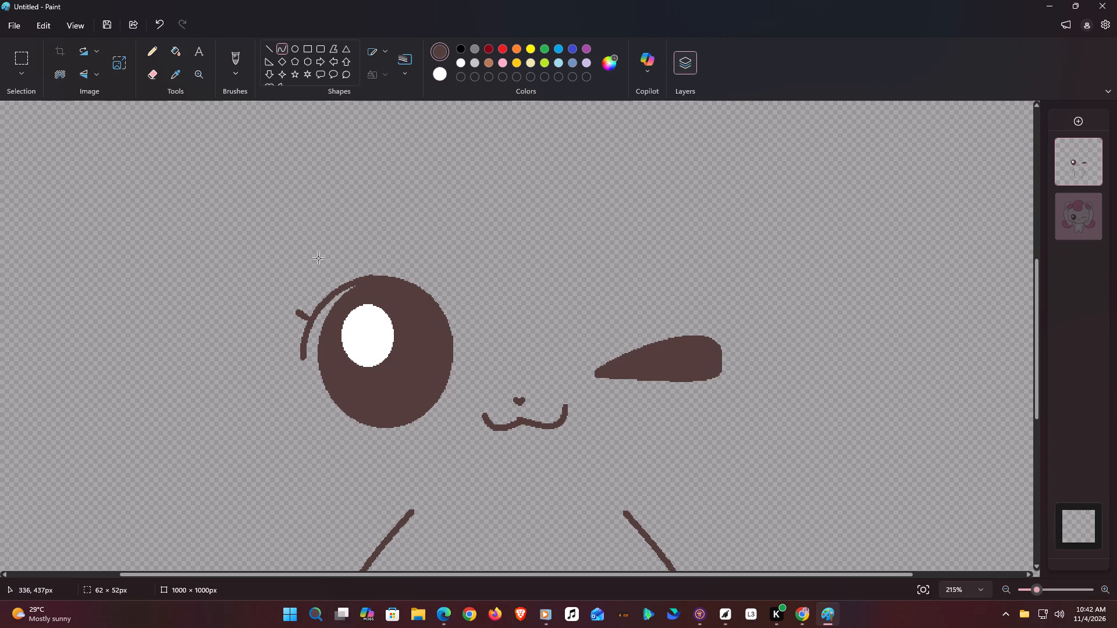
Show the reference picture layer to examine the arms and lower body, and hide it again.
scroll(426, 304, "down", 4)
scroll(606, 237, "up", 3)
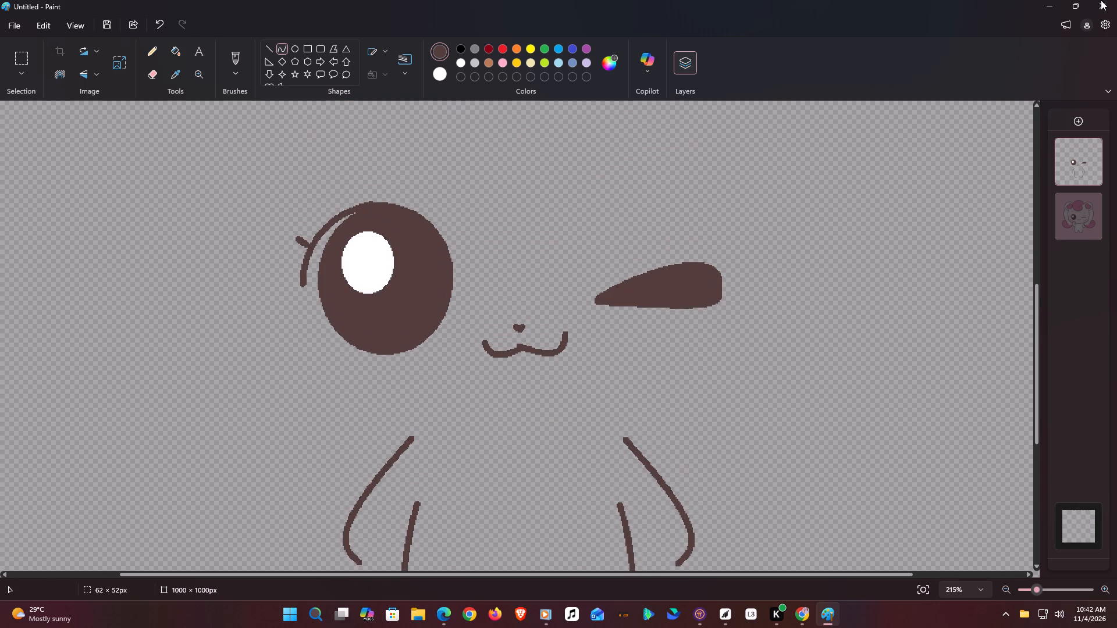
left_click(1094, 201)
scroll(560, 407, "down", 4)
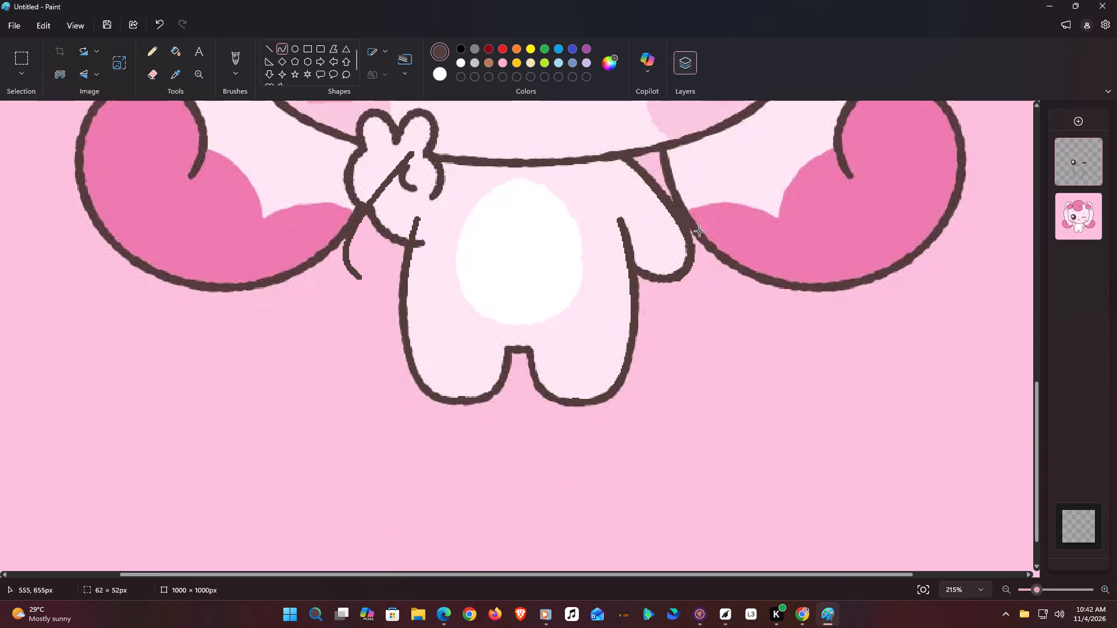
left_click(1096, 203)
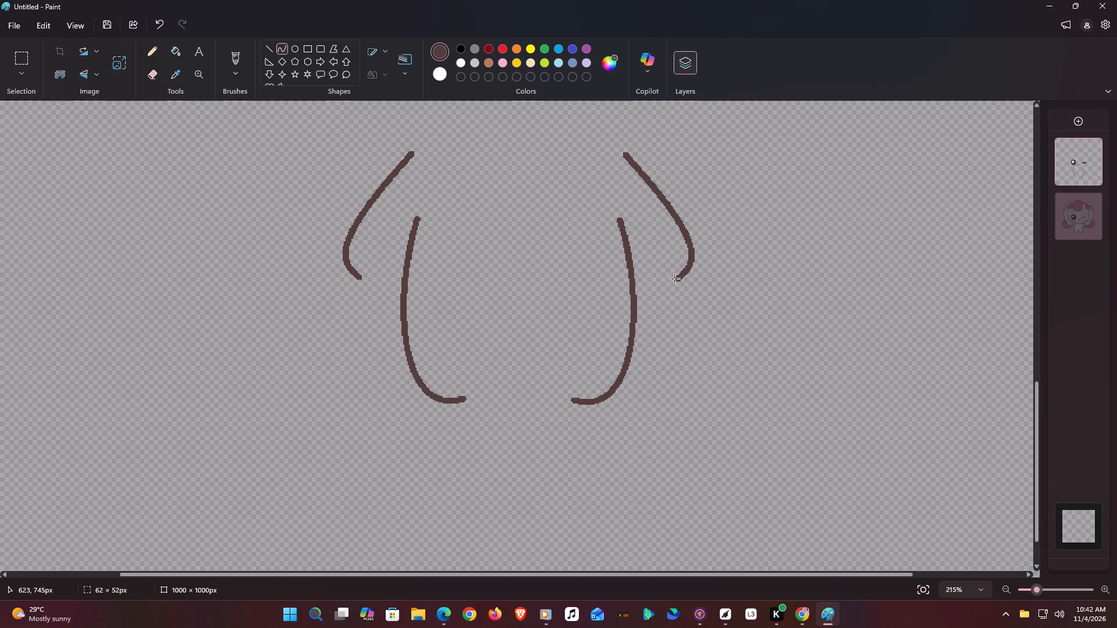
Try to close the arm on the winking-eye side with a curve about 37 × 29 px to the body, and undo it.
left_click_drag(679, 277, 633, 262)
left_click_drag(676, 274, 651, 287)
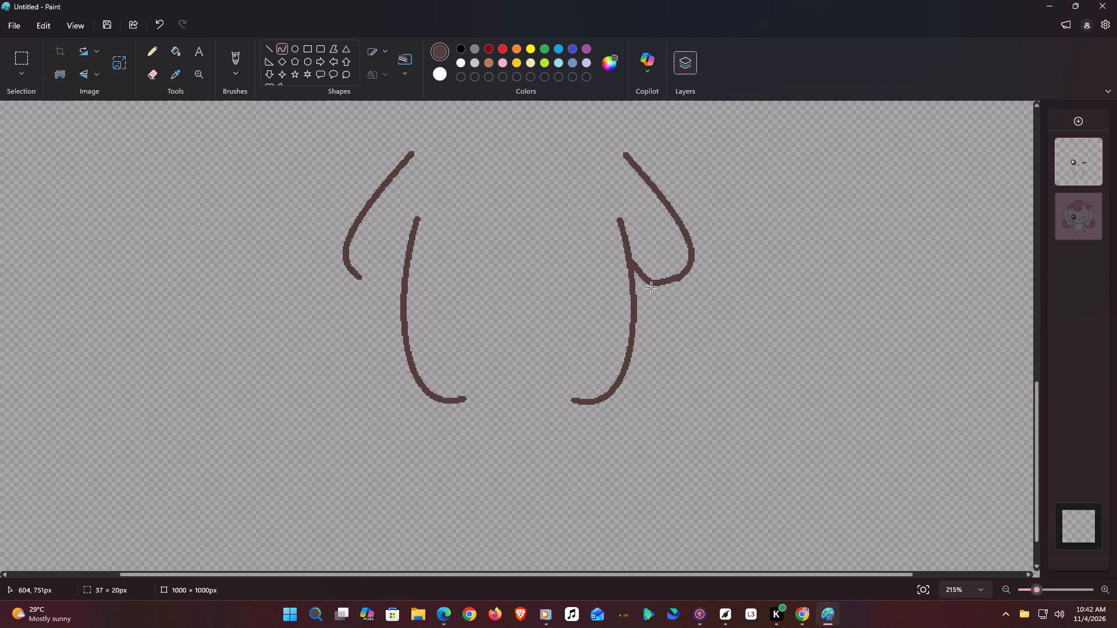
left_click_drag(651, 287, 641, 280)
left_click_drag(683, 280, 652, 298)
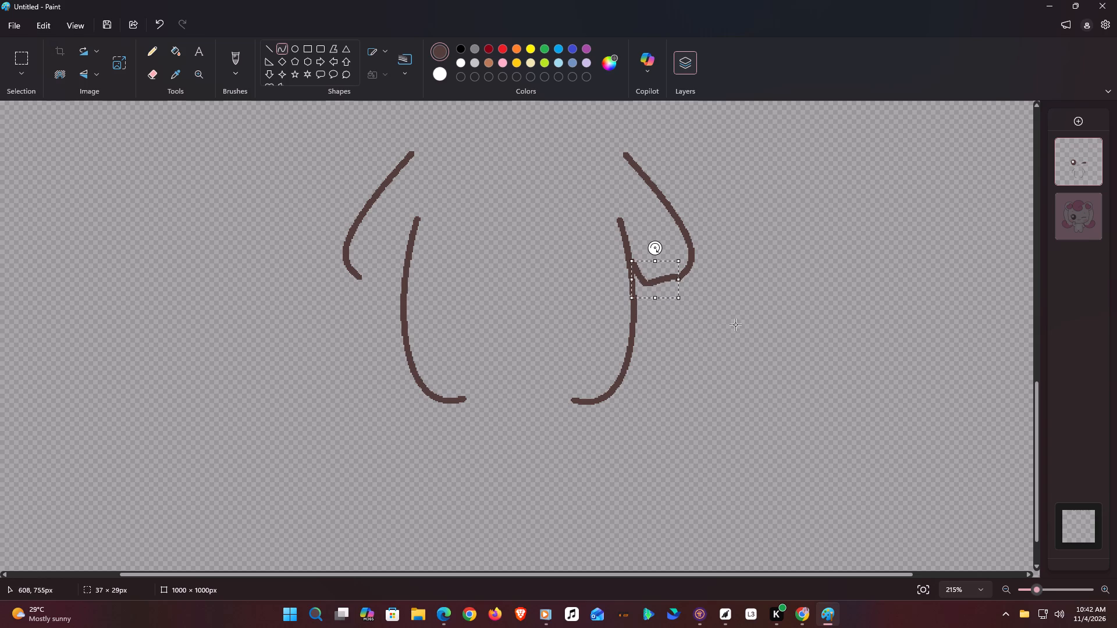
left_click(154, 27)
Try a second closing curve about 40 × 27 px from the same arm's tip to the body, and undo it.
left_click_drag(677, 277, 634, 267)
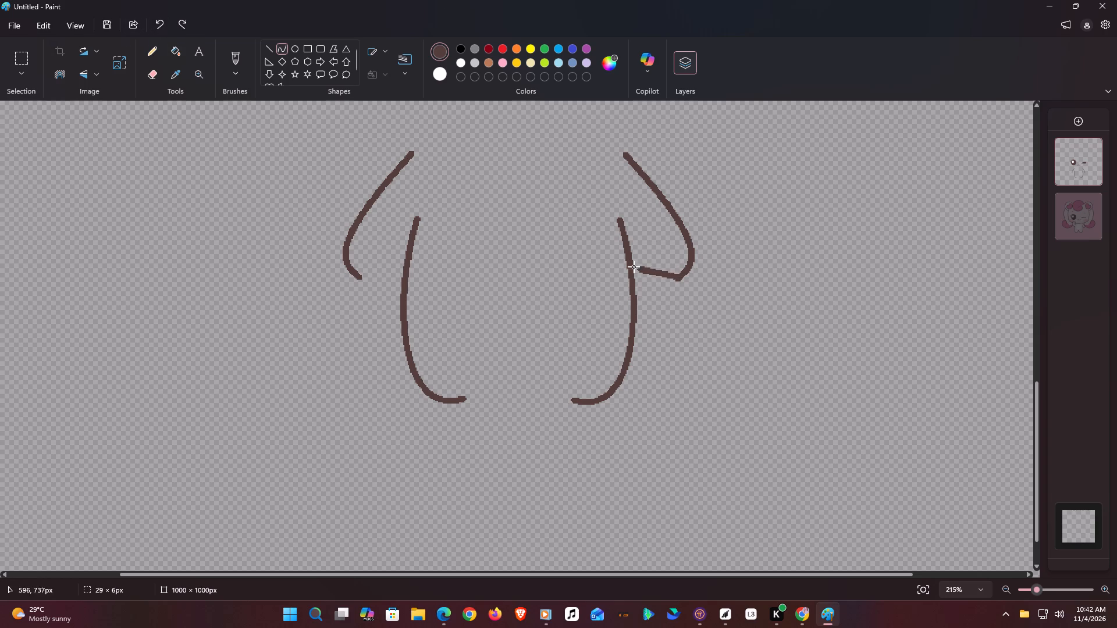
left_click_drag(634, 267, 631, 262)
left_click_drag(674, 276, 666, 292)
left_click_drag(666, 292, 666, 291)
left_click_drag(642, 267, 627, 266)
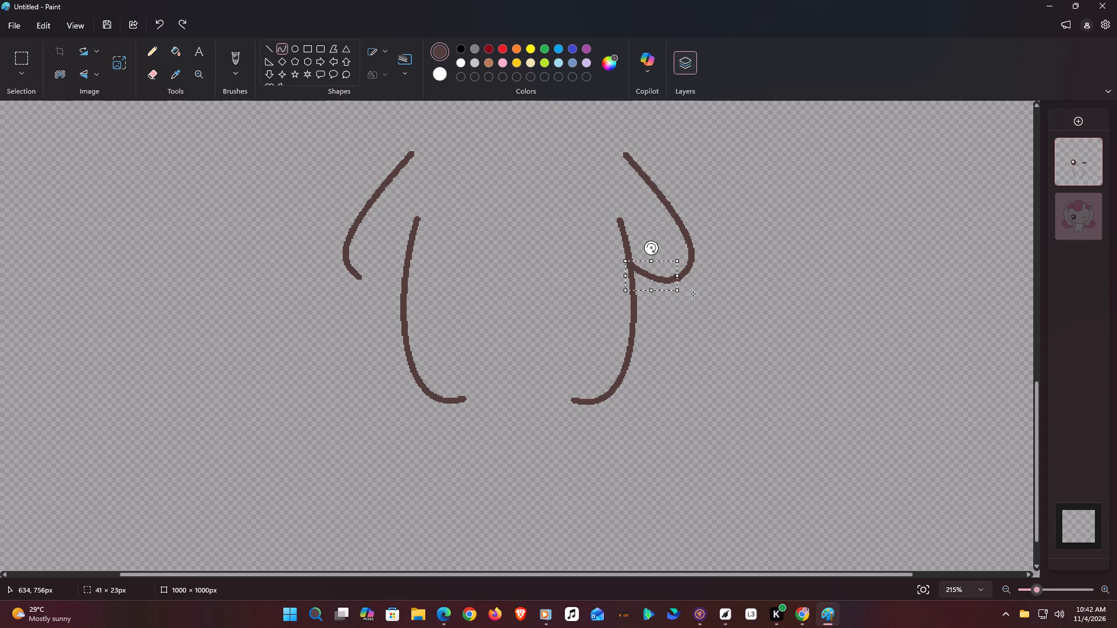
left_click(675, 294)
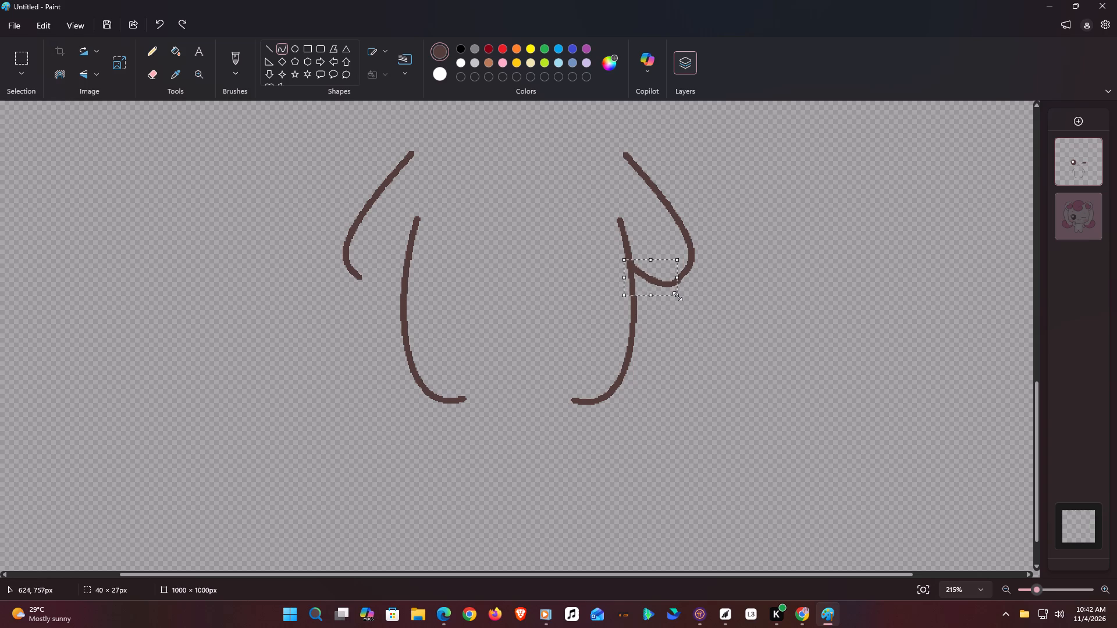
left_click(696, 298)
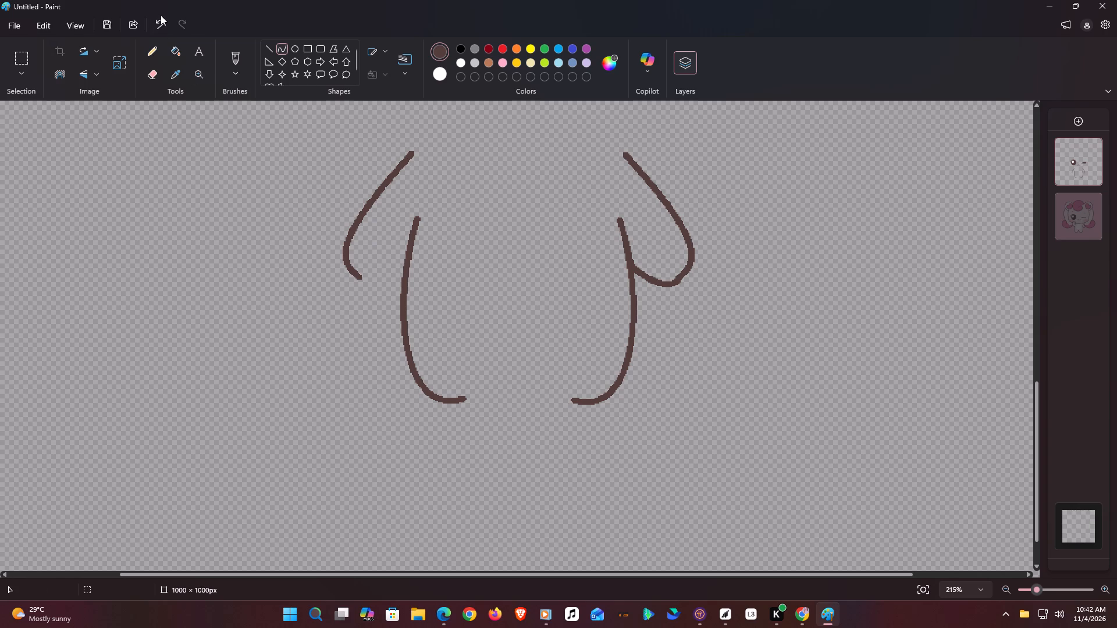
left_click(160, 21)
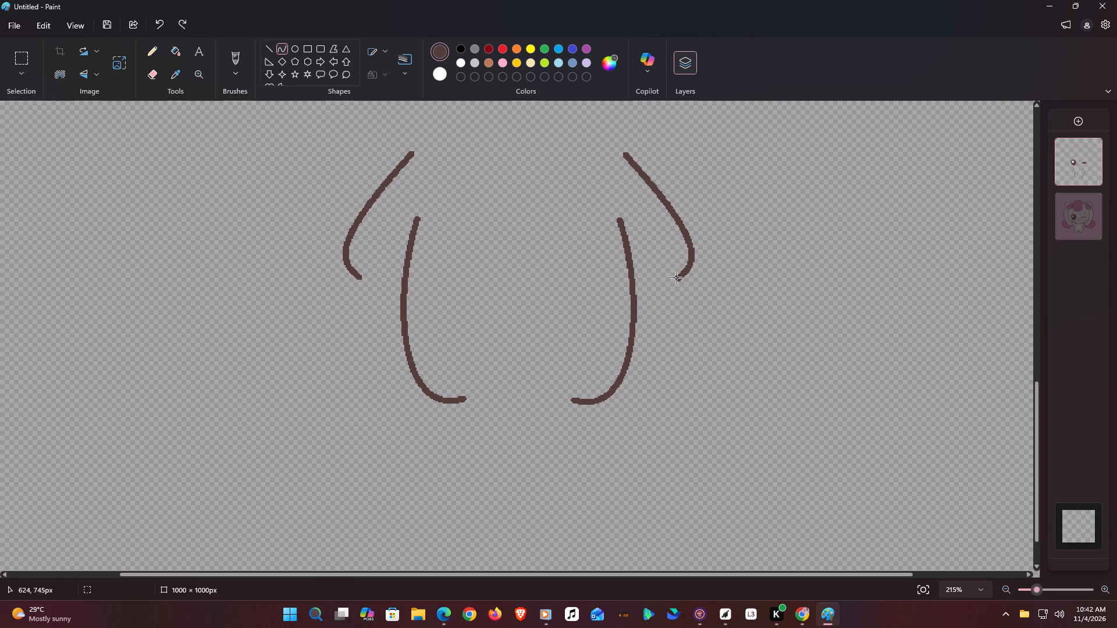
Close the arm on the winking-eye side with a downward-bowed dark brown curve about 38 × 22 px from its tip to the body line.
left_click_drag(677, 279, 639, 277)
left_click_drag(639, 277, 629, 262)
left_click_drag(664, 275, 664, 296)
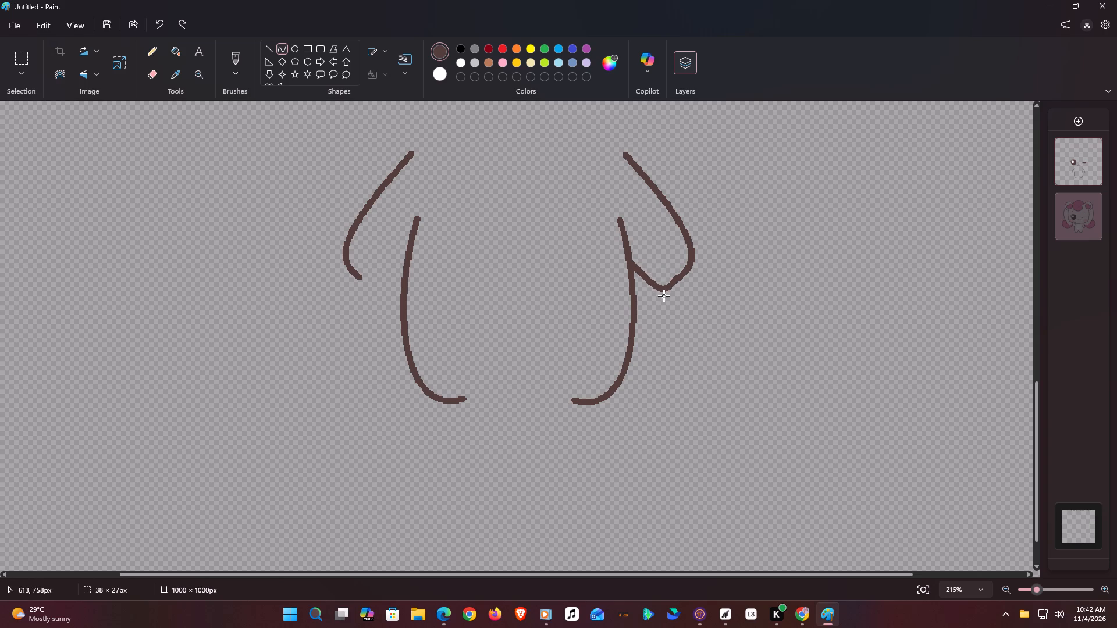
left_click_drag(664, 296, 656, 290)
left_click(652, 274)
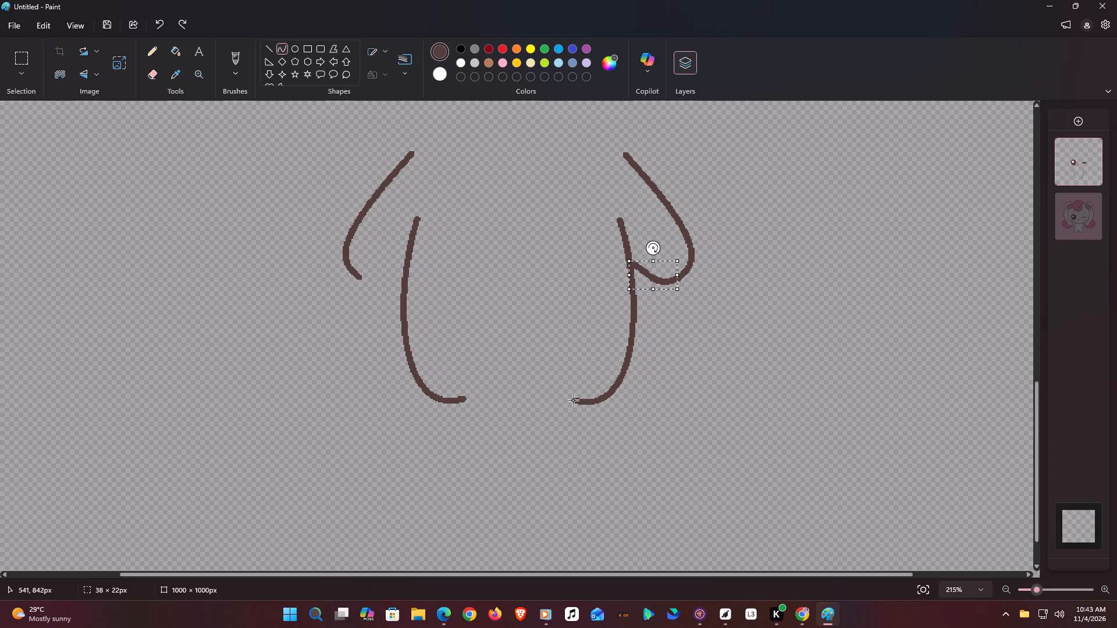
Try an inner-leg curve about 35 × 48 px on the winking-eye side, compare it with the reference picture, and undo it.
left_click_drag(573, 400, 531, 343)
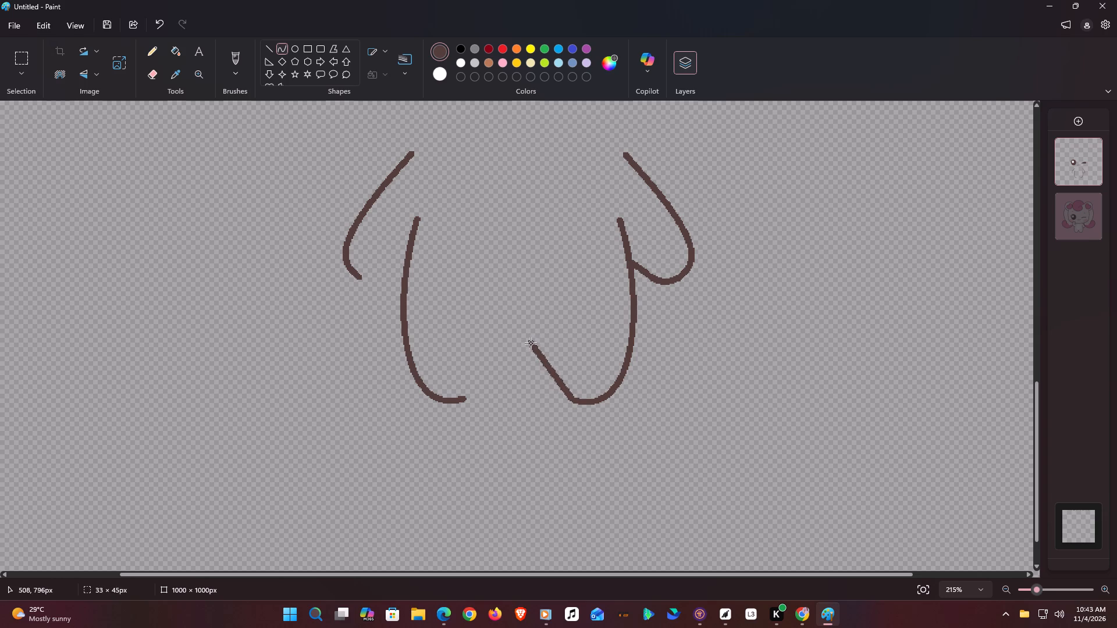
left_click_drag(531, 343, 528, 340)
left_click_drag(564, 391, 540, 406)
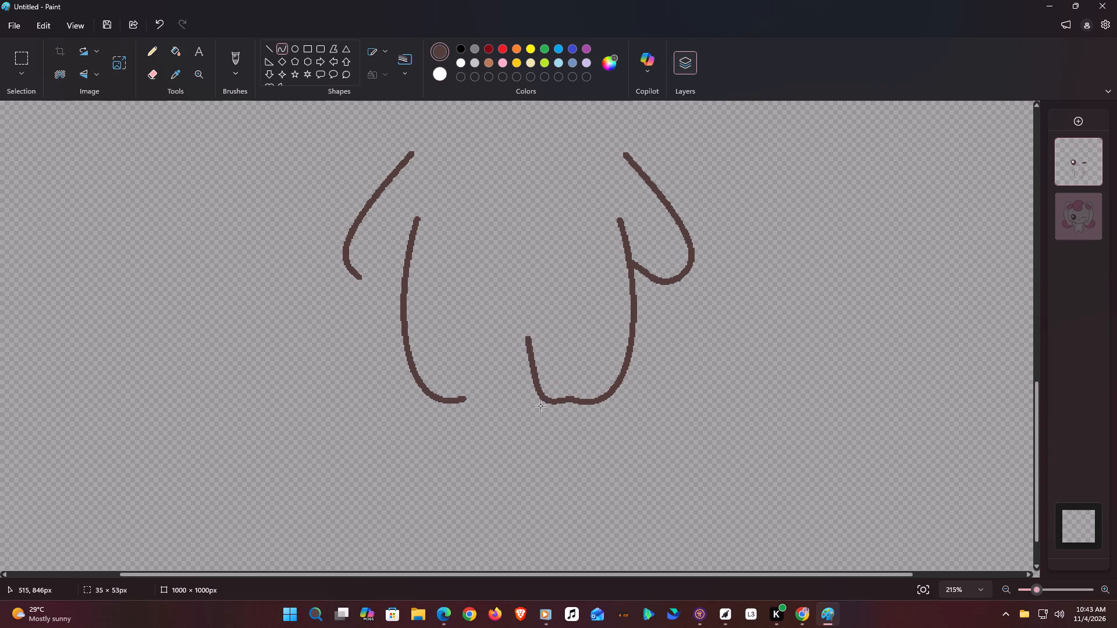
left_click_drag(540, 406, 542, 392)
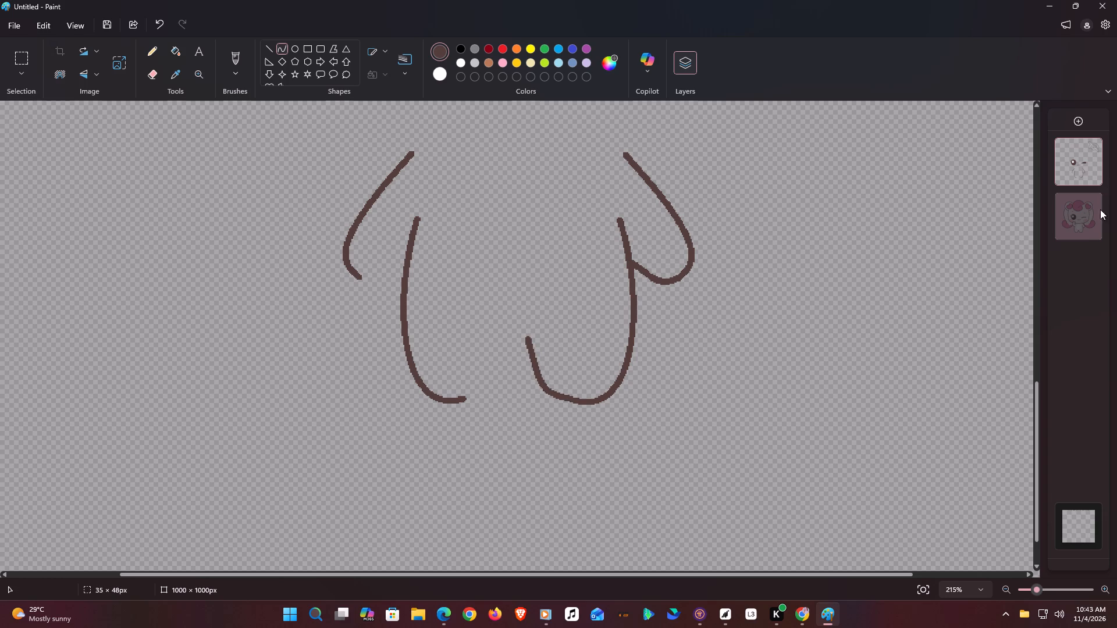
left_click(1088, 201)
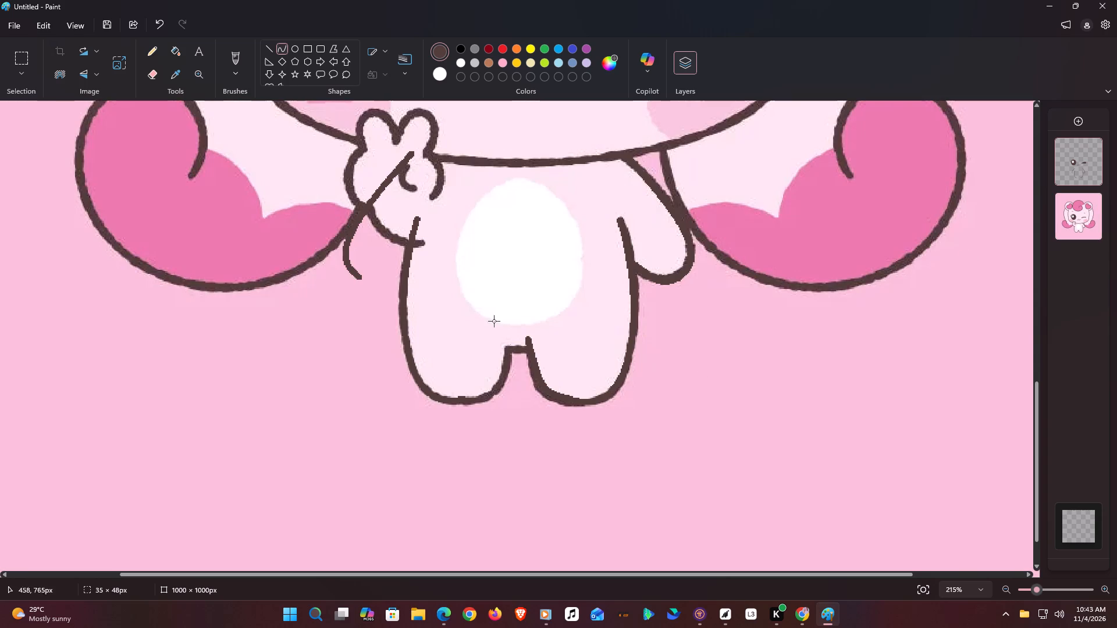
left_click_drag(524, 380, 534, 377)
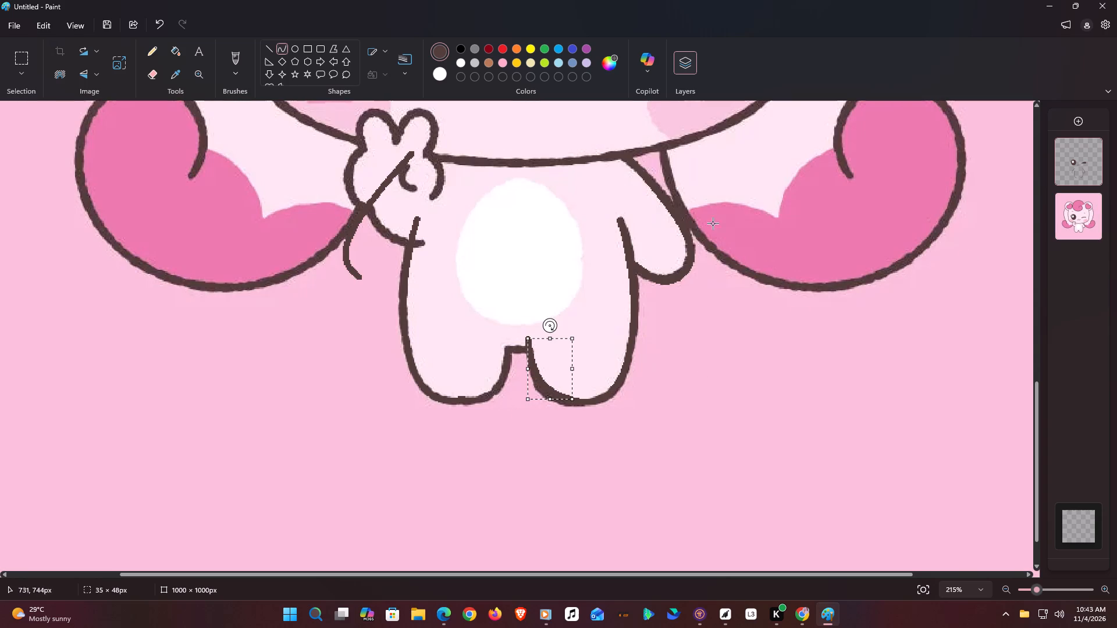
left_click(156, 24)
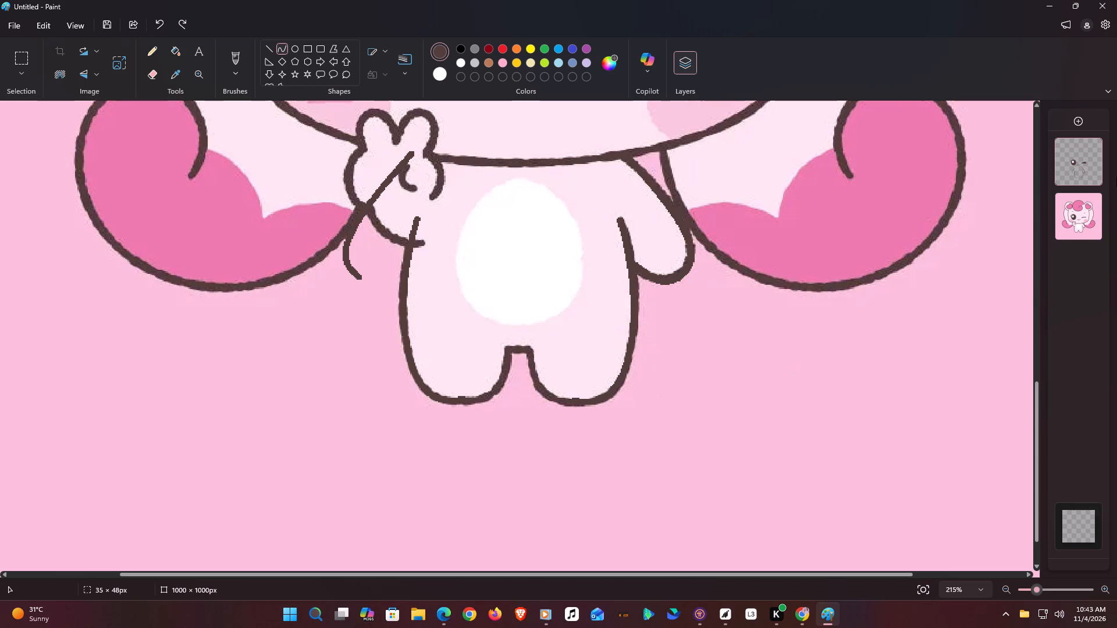
Hide the reference picture layer and make the tracing layer active.
left_click(1087, 197)
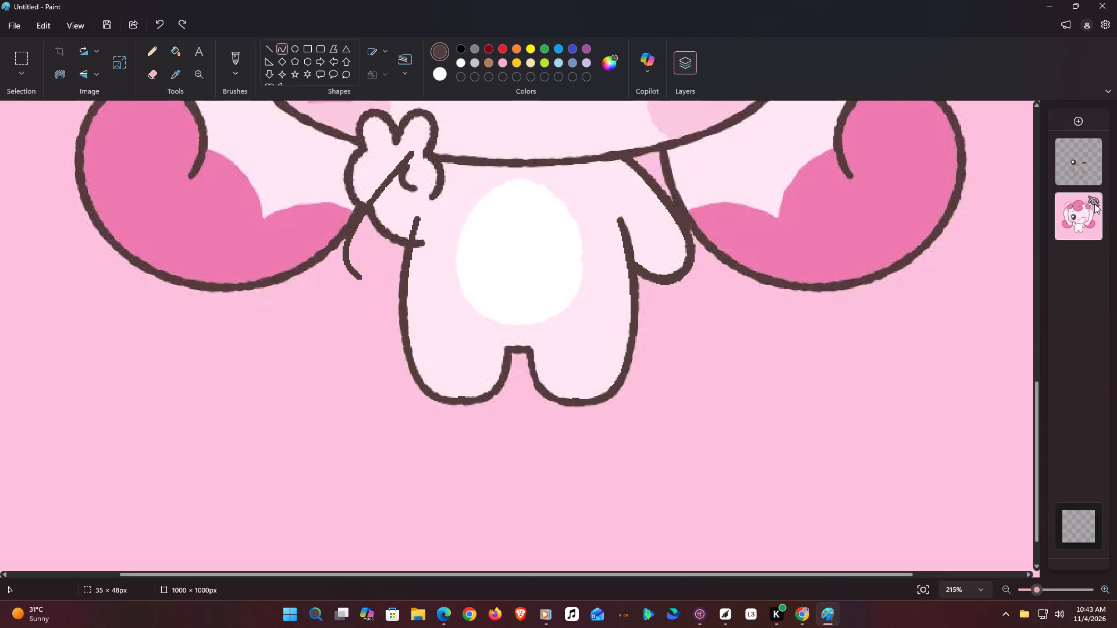
left_click(1094, 204)
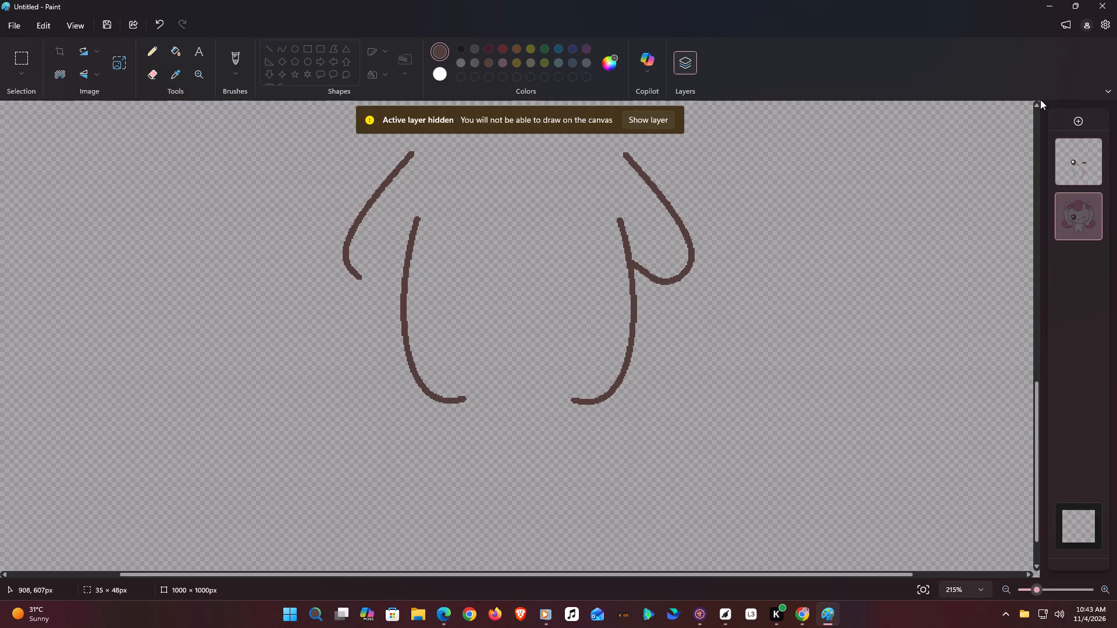
left_click(1077, 180)
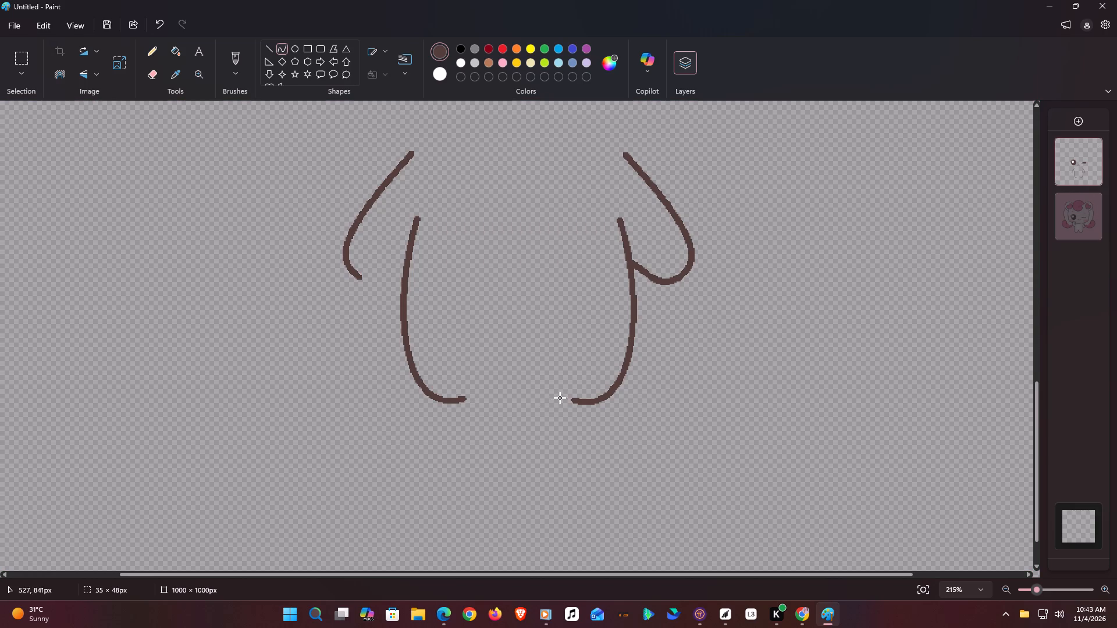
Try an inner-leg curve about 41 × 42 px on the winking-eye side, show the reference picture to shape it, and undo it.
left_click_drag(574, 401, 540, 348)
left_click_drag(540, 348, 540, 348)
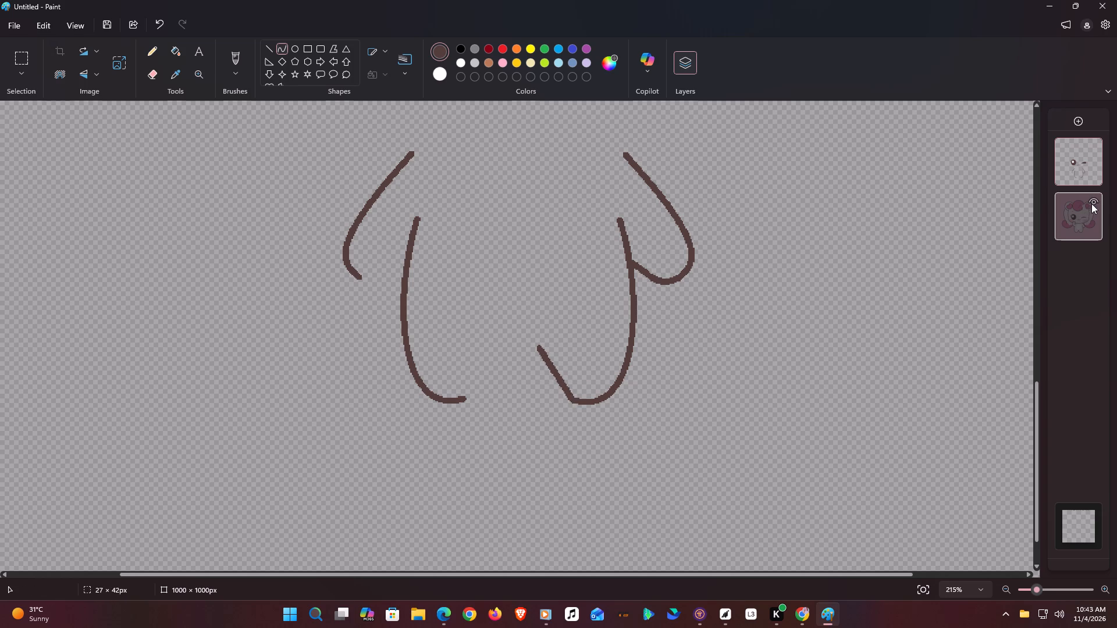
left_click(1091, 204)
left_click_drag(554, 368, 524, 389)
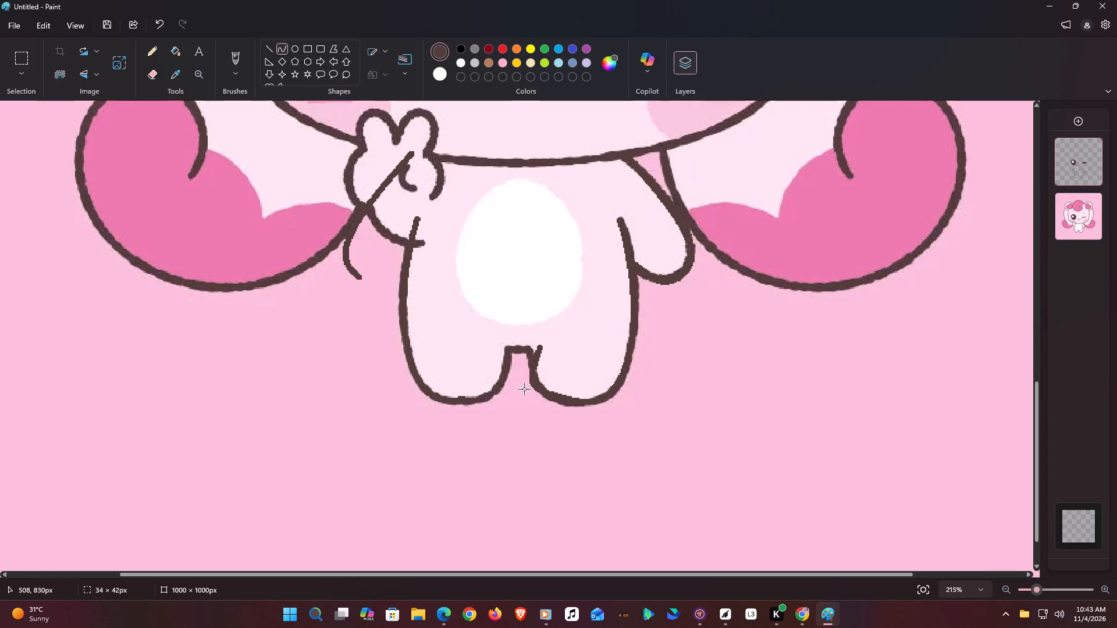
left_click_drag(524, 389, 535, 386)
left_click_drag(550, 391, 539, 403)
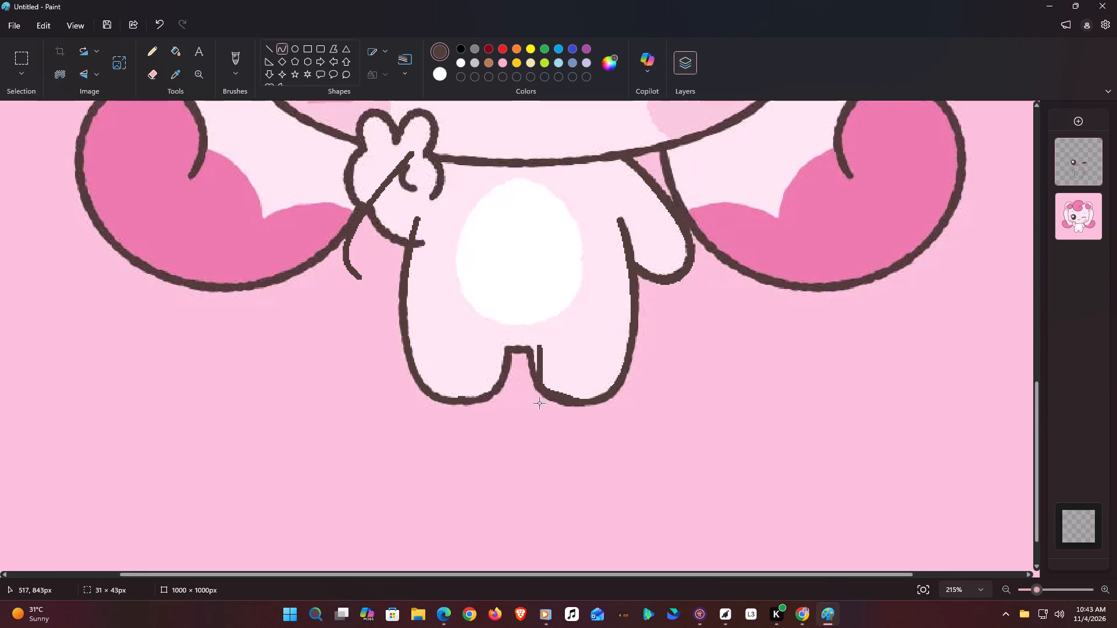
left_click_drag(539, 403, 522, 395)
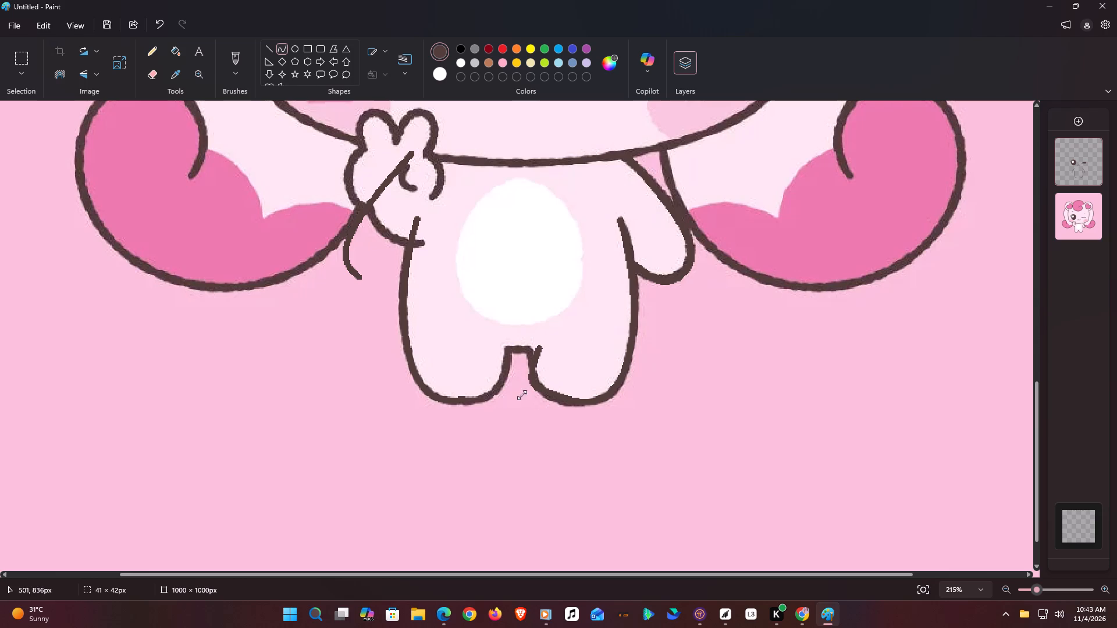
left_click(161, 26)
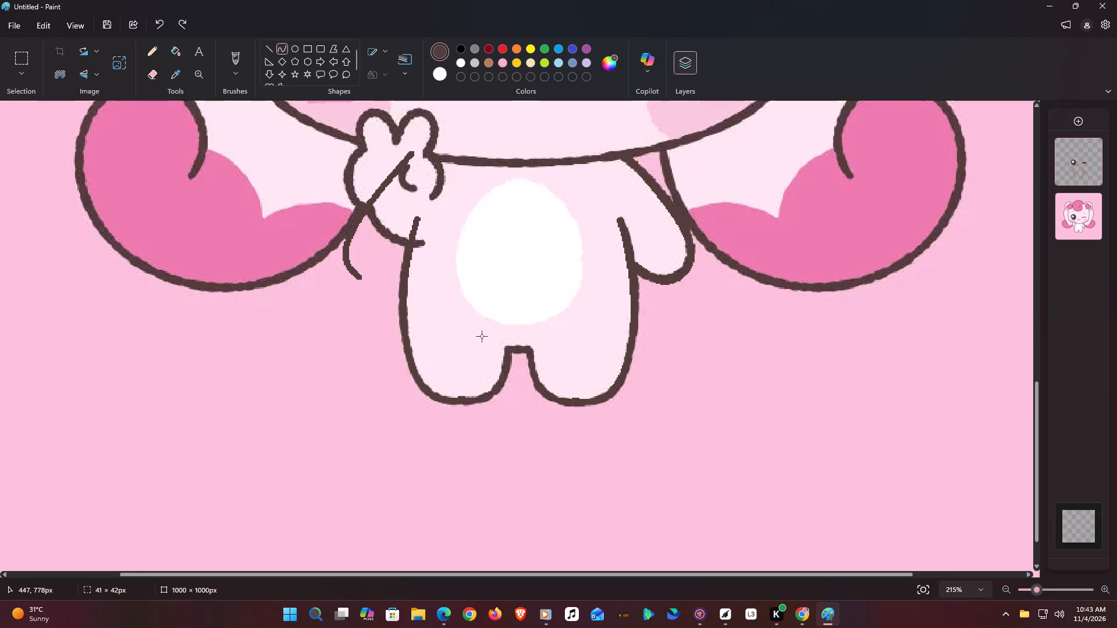
Trace the inner leg on the winking-eye side with a bowed dark brown curve about 35 × 43 px, from crotch to foot.
left_click_drag(531, 351, 571, 398)
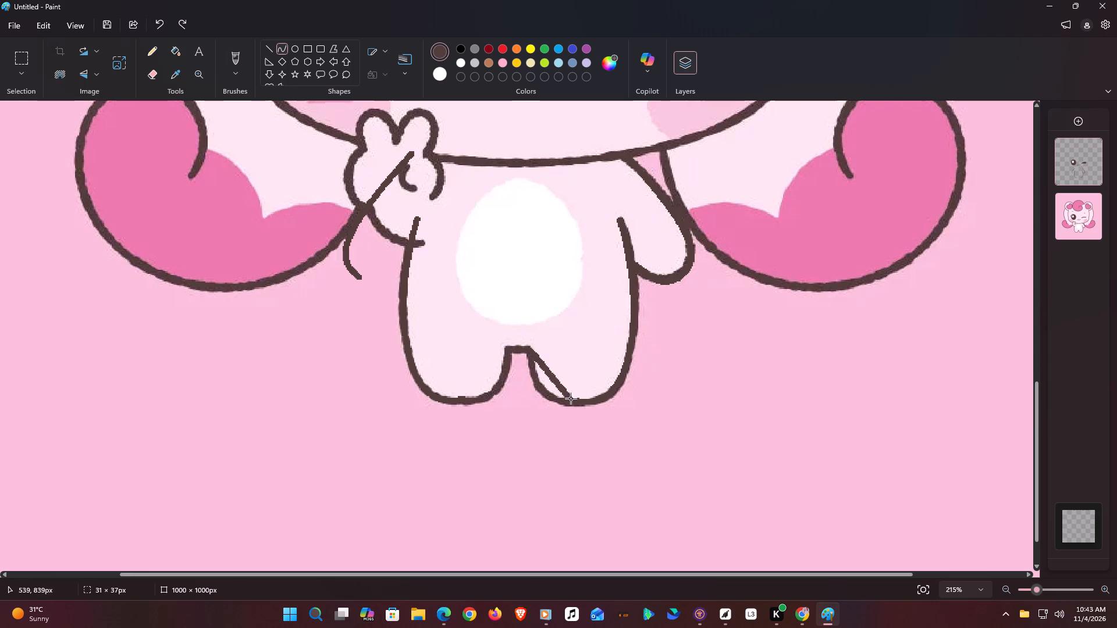
left_click_drag(571, 398, 575, 405)
left_click_drag(540, 372, 533, 388)
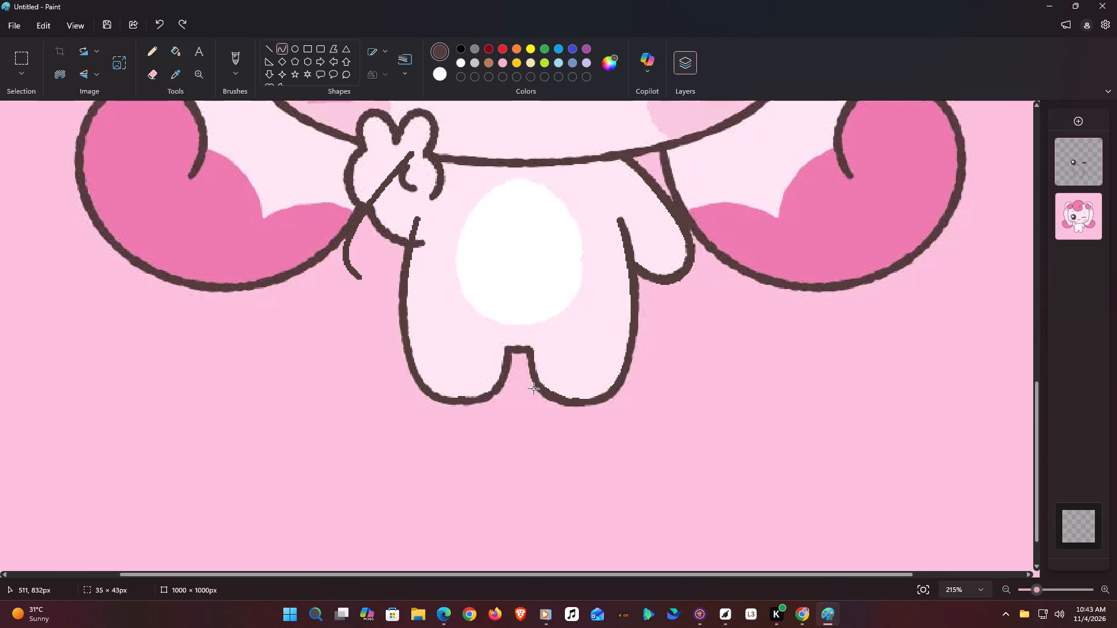
left_click_drag(533, 388, 532, 390)
left_click(542, 397)
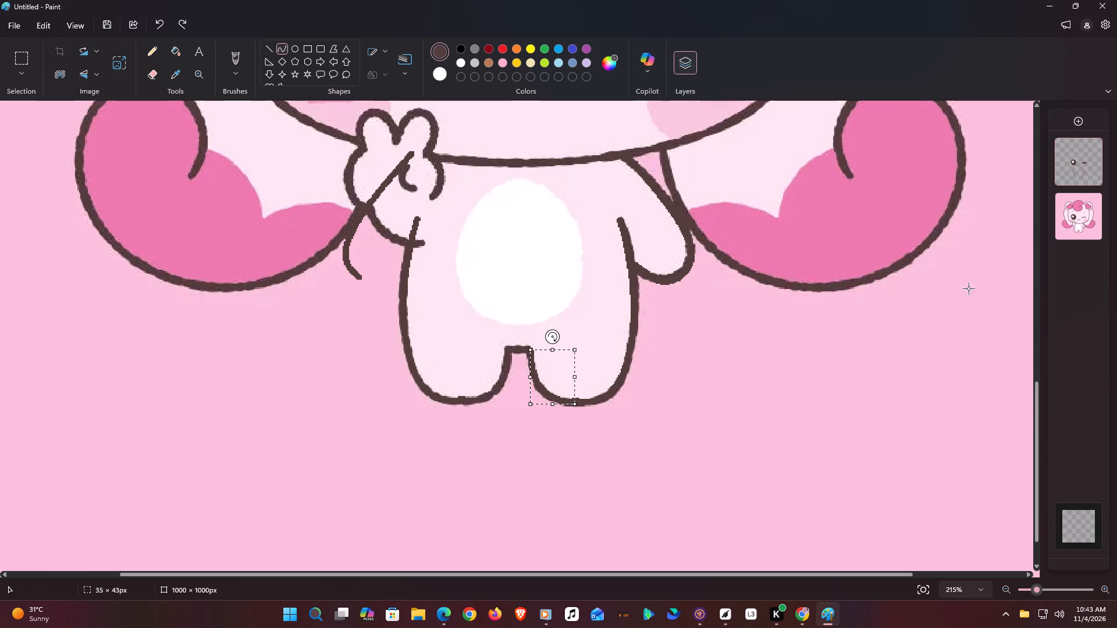
Hide the reference picture and copy an area about 154 × 250 px around the winking-eye side's arm, body line and leg.
left_click(1097, 198)
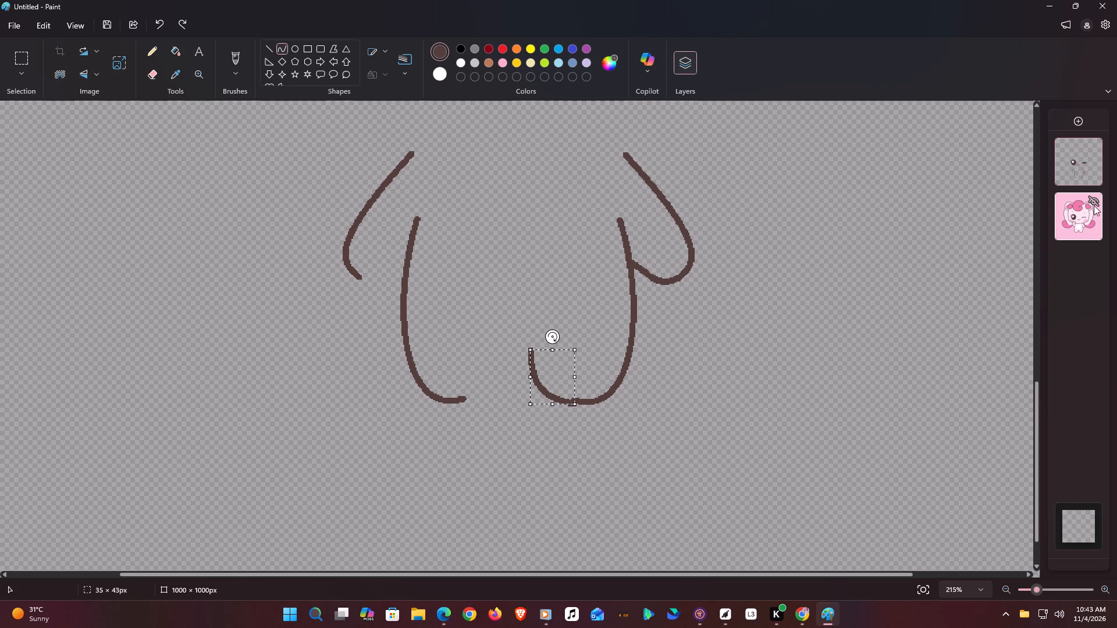
left_click(23, 64)
left_click_drag(703, 114, 596, 326)
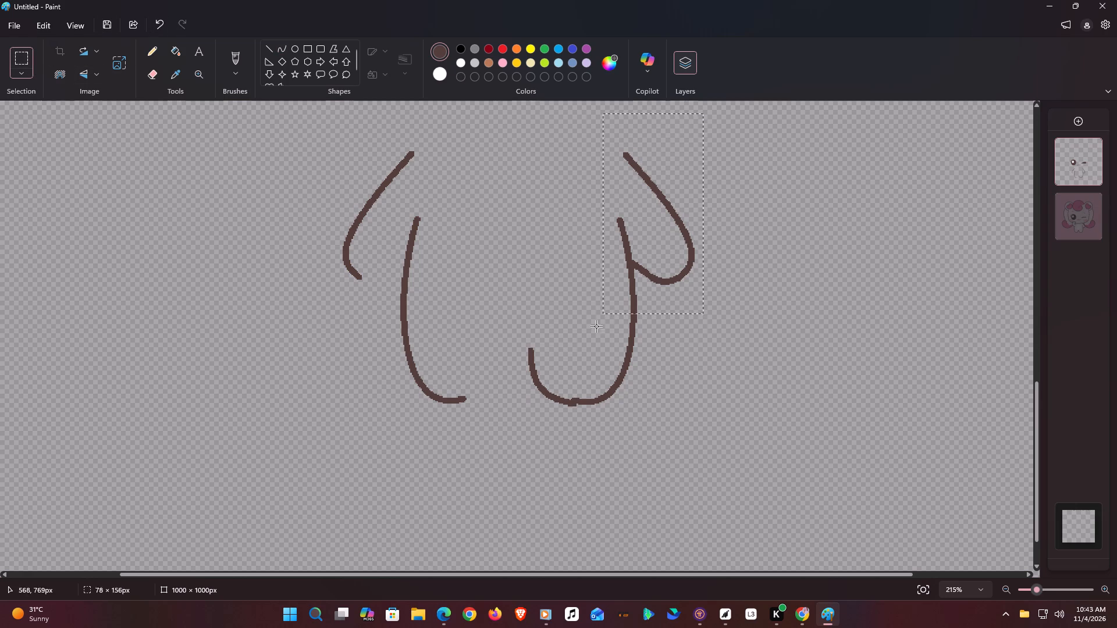
left_click_drag(596, 326, 511, 427)
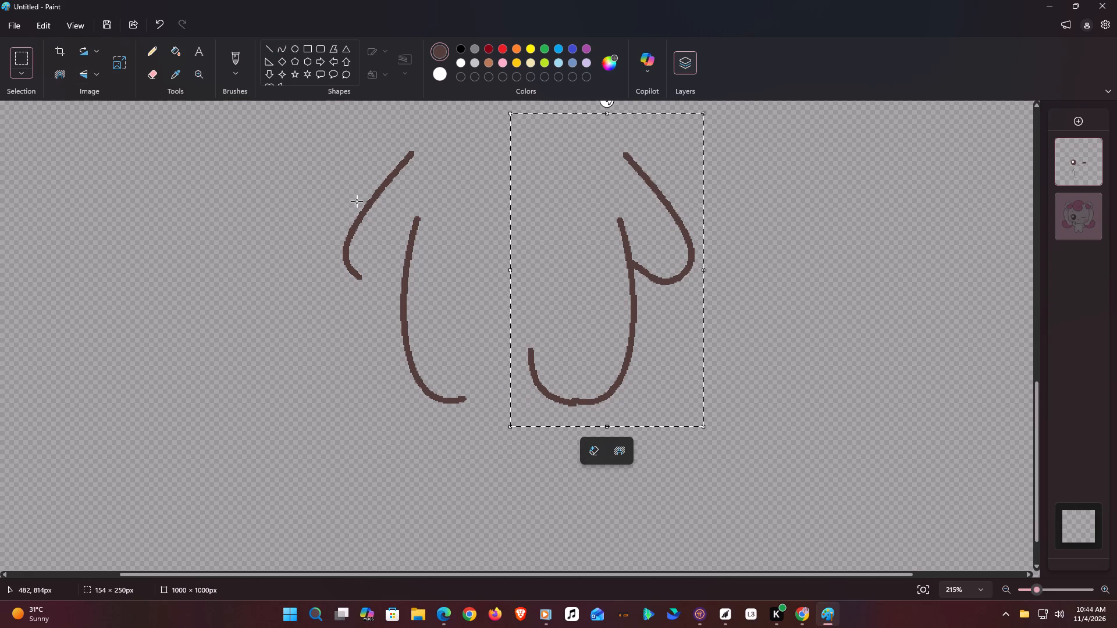
left_click(35, 22)
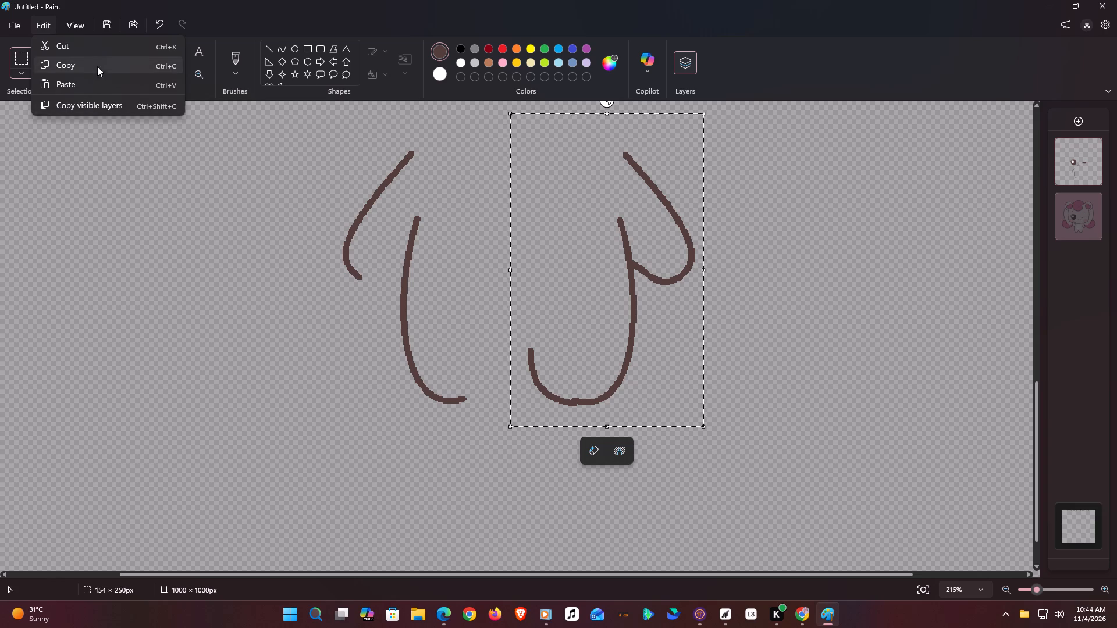
left_click(98, 63)
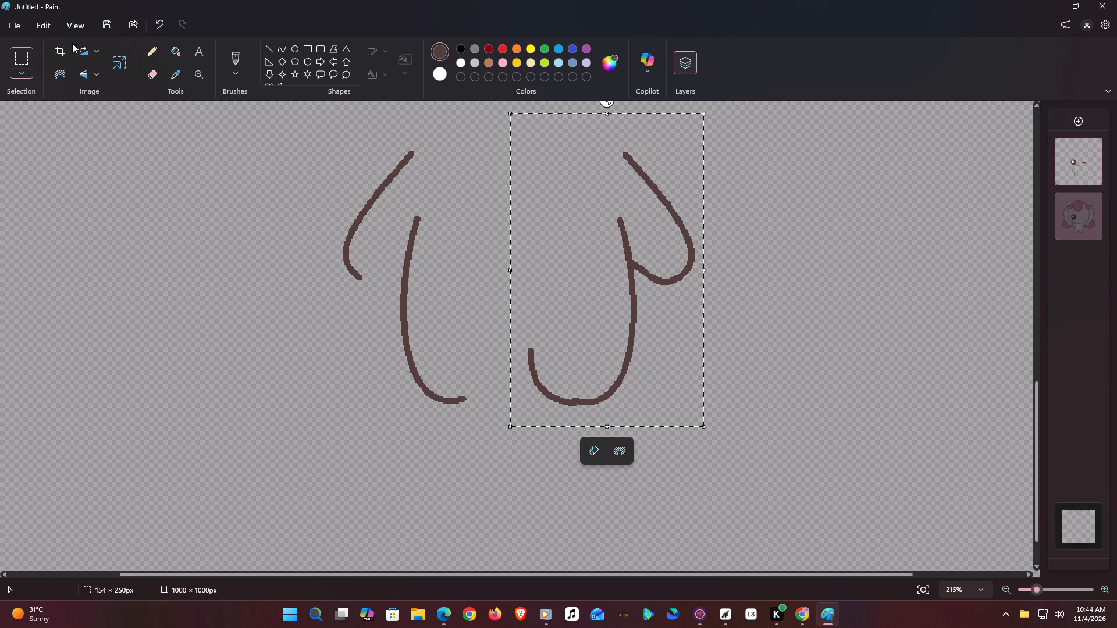
Paste the copied half, flip it horizontally, and align it over the existing arm and body lines on the open-eye side.
left_click(51, 24)
left_click(65, 85)
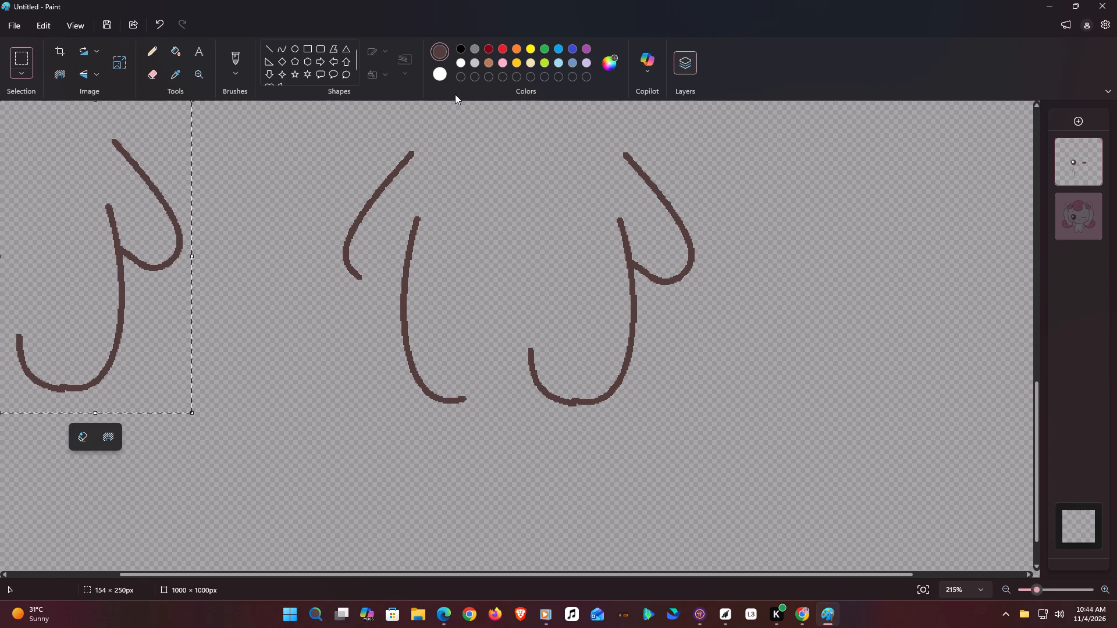
left_click_drag(72, 291, 355, 291)
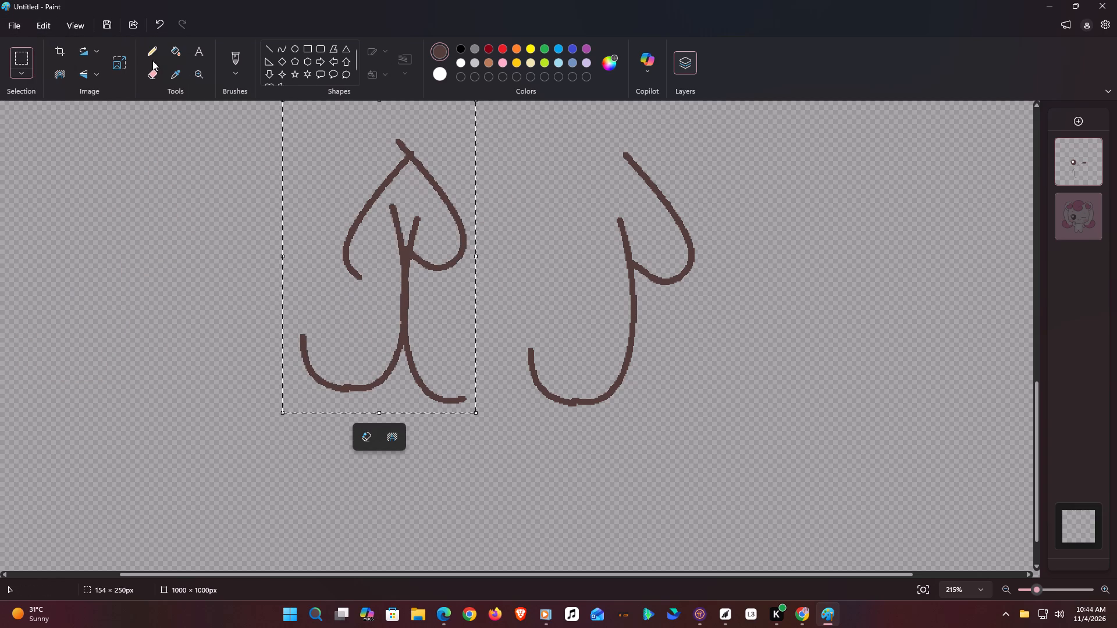
left_click(93, 73)
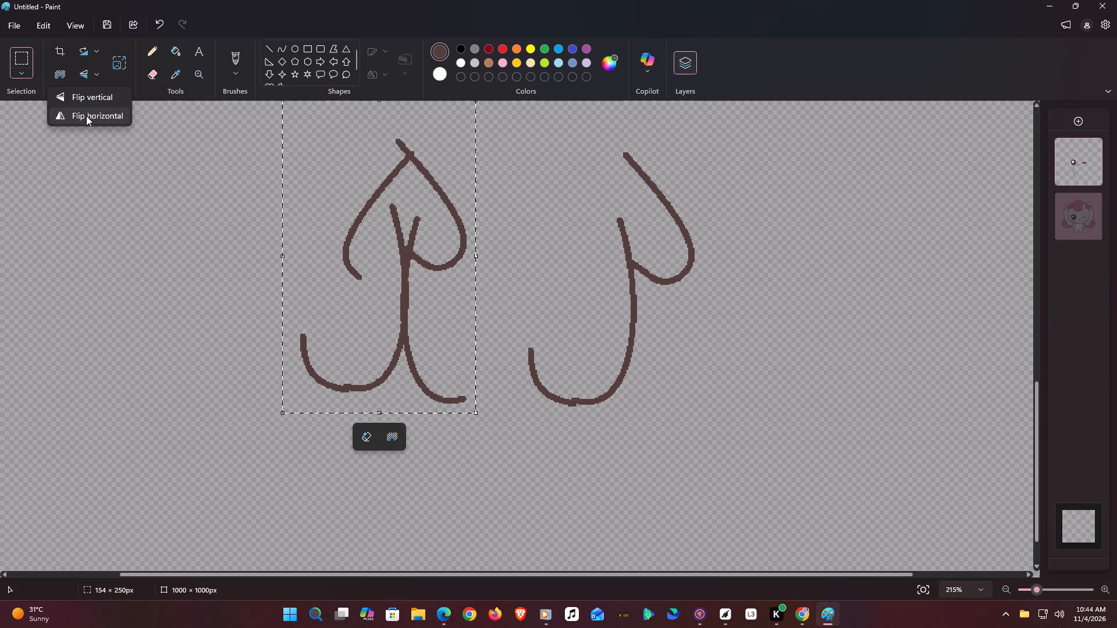
left_click(86, 116)
left_click_drag(381, 262, 434, 275)
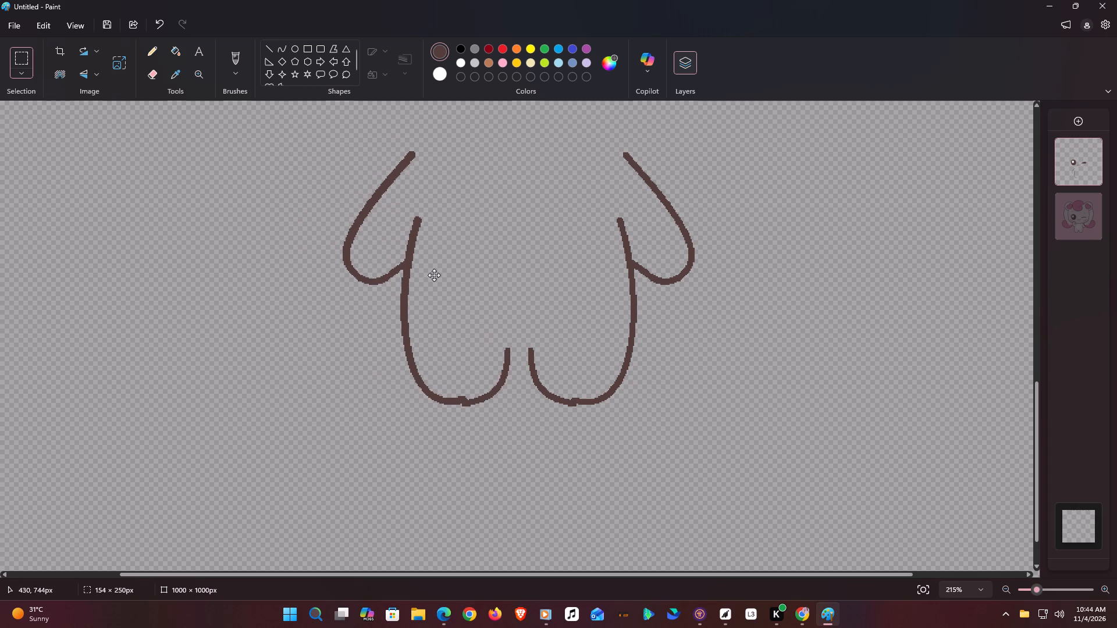
left_click_drag(434, 275, 432, 276)
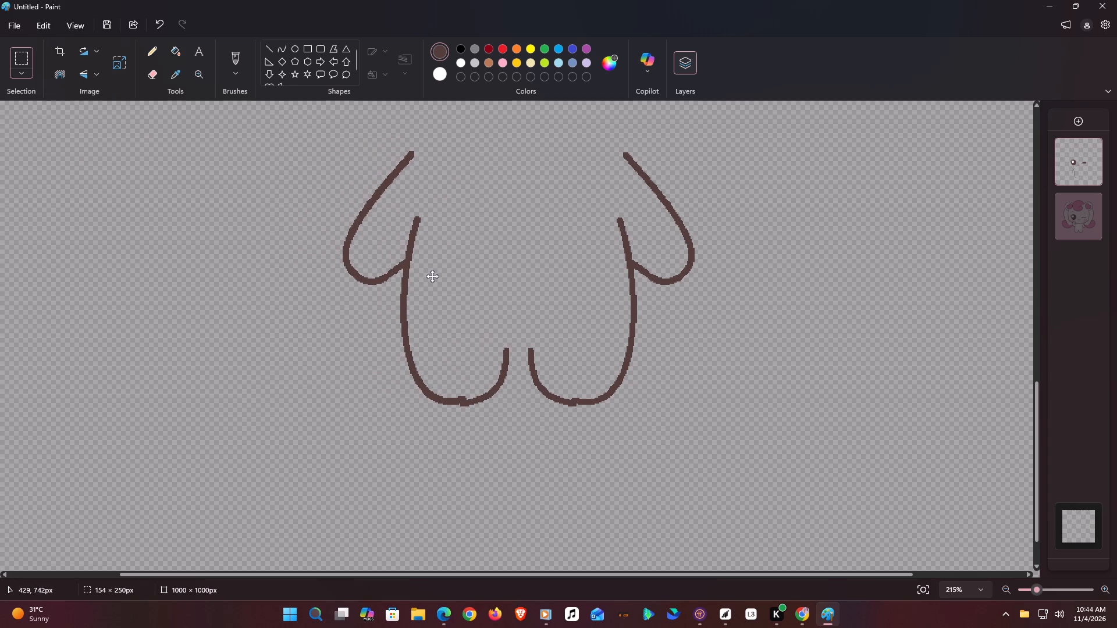
left_click_drag(432, 276, 433, 274)
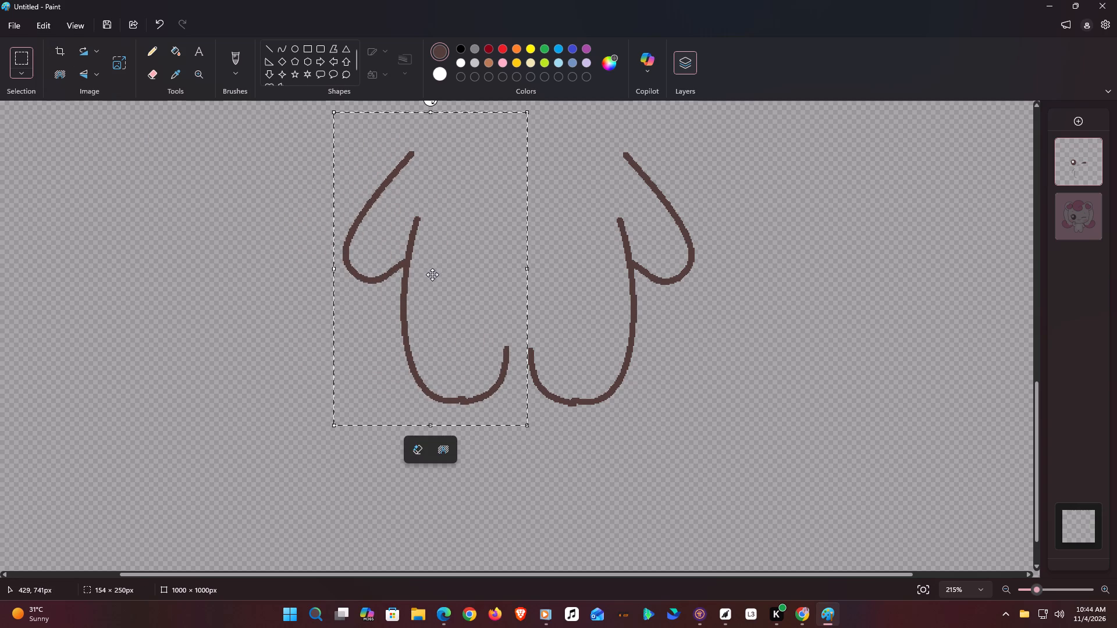
Touch up the curve joins at the bottom of both feet with dark brown pencil dots.
left_click(154, 52)
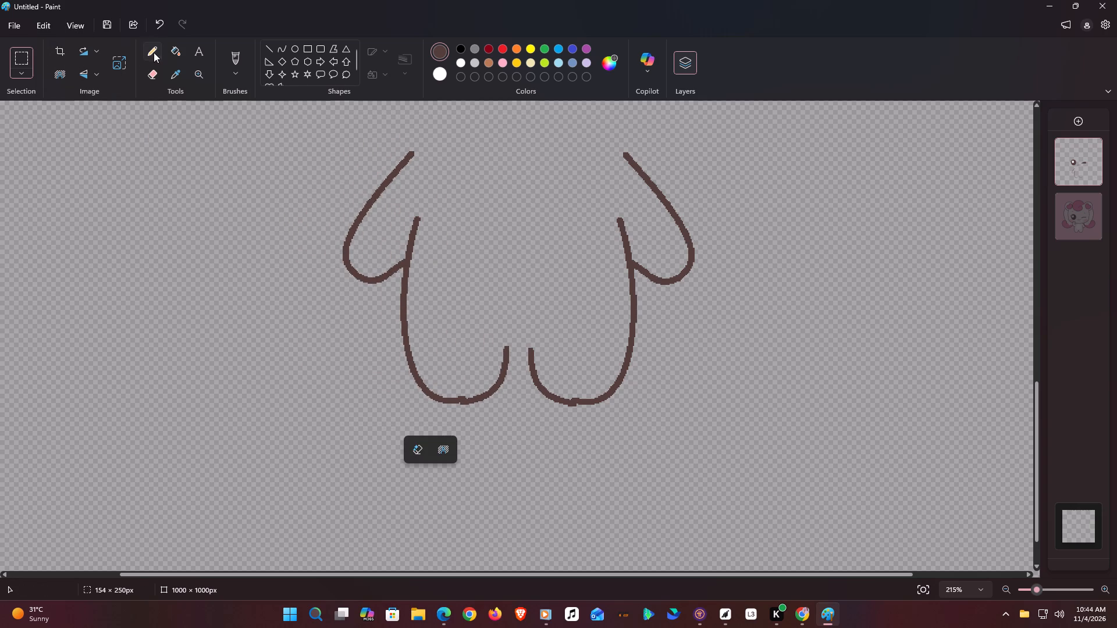
left_click(459, 401)
left_click(459, 403)
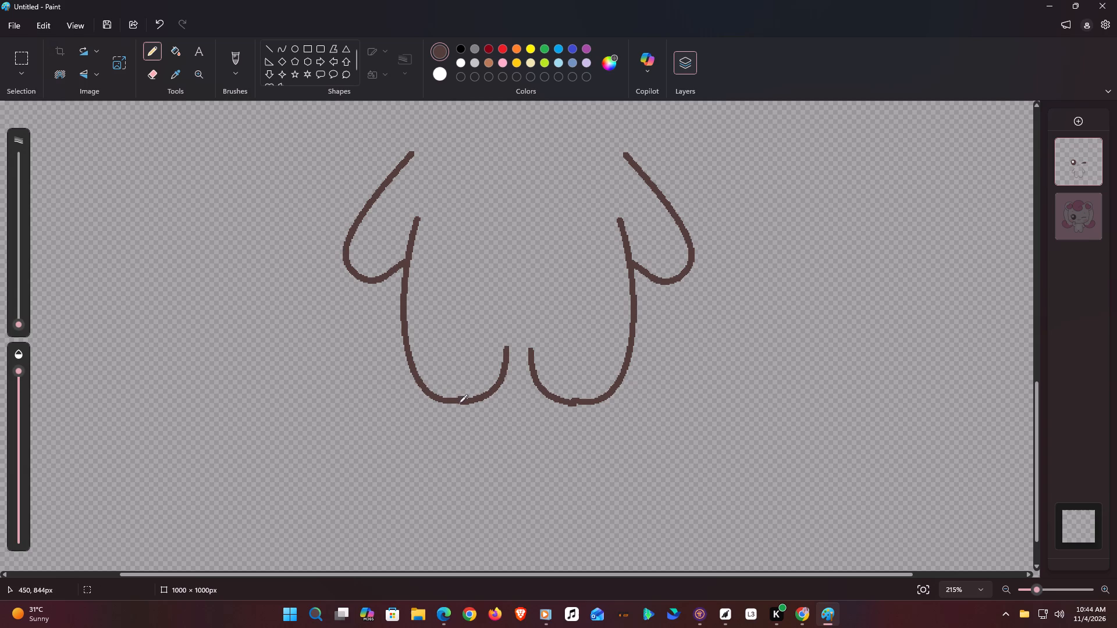
left_click(460, 404)
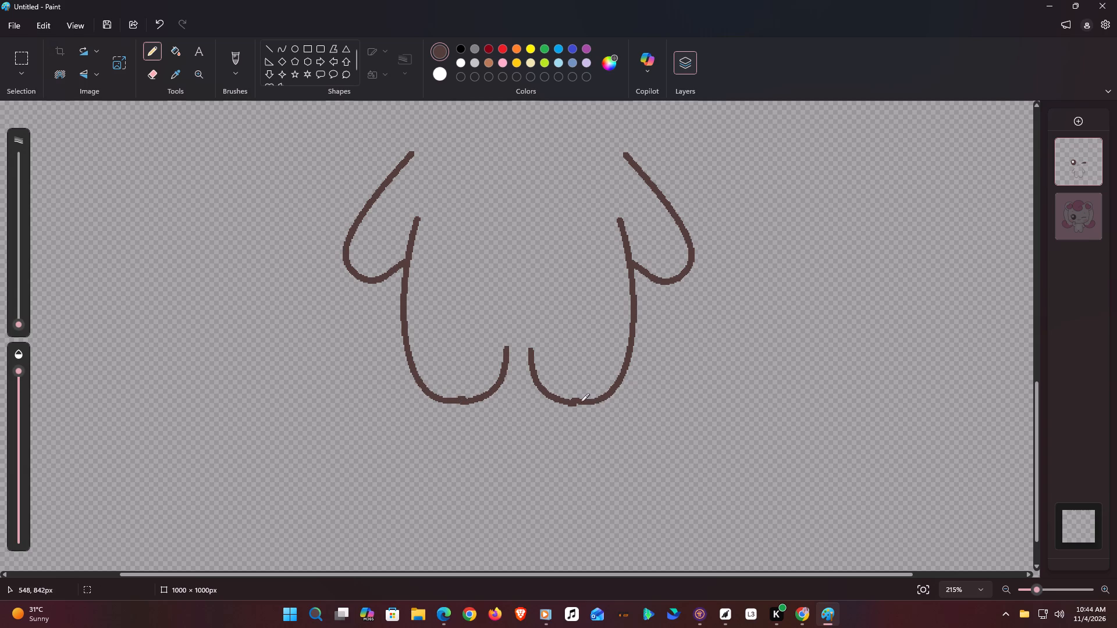
left_click(577, 404)
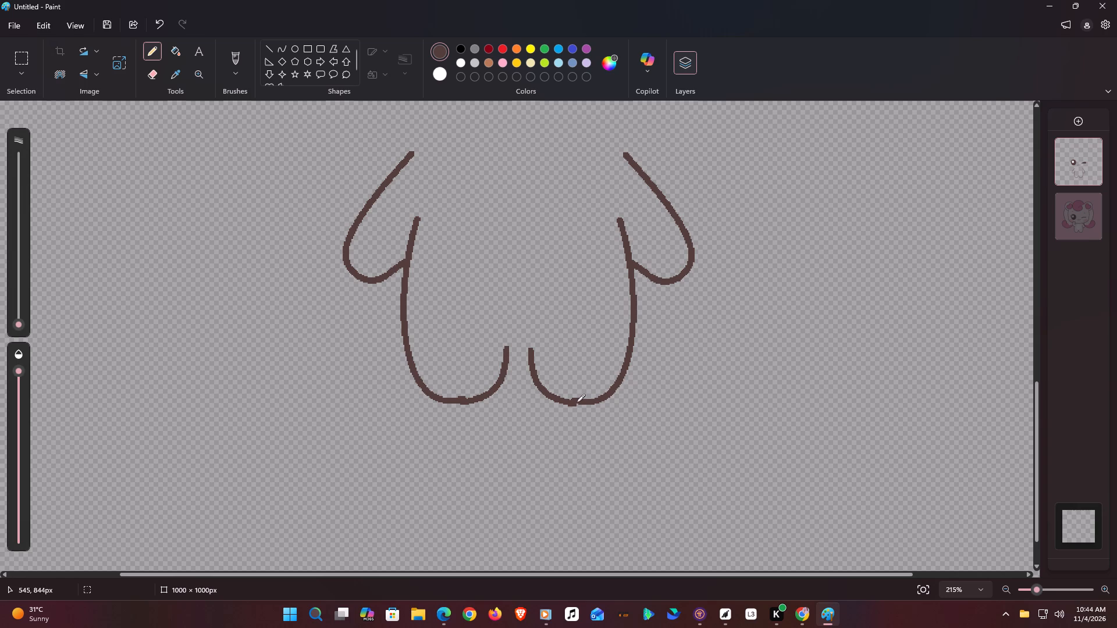
left_click(577, 405)
Join the tops of the two inner-leg curves with a straight horizontal dark brown line about 21 px long.
left_click(272, 41)
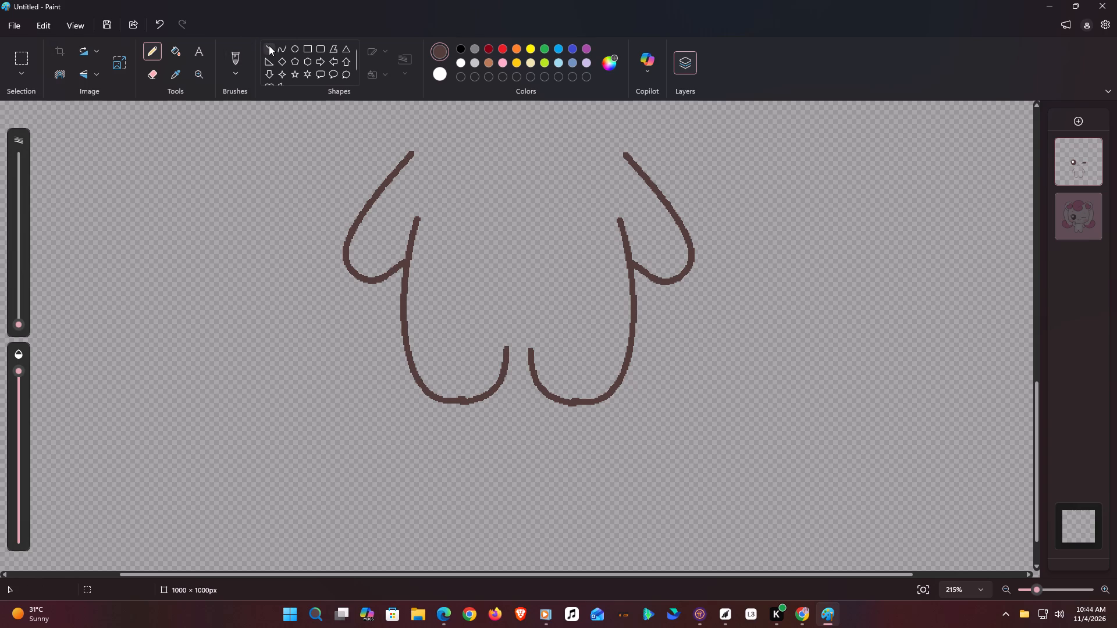
left_click(269, 45)
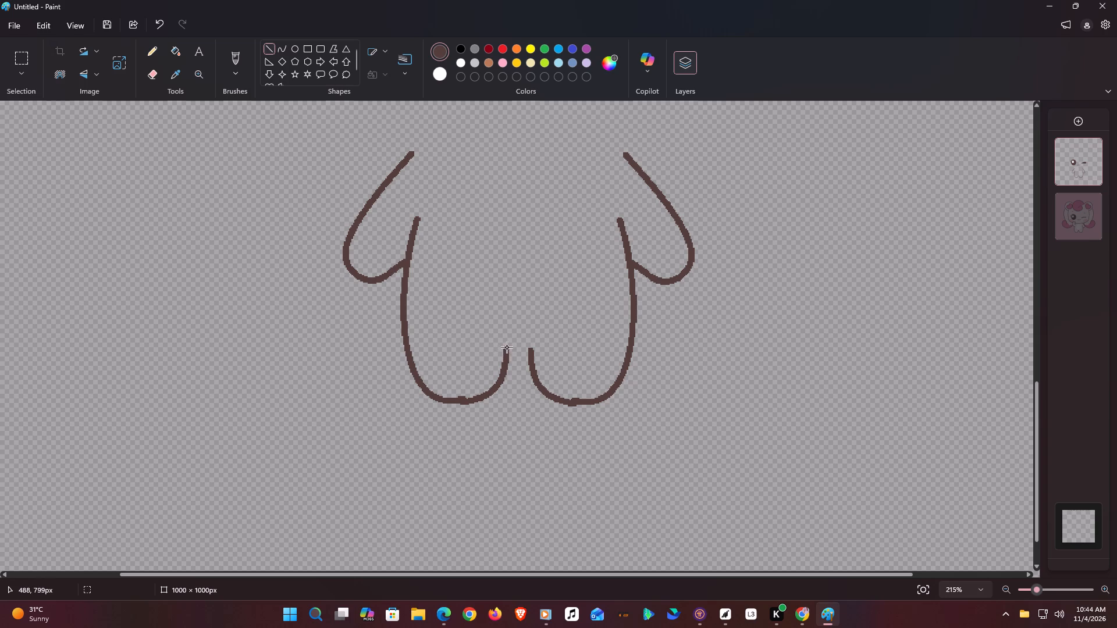
left_click_drag(504, 347, 531, 347)
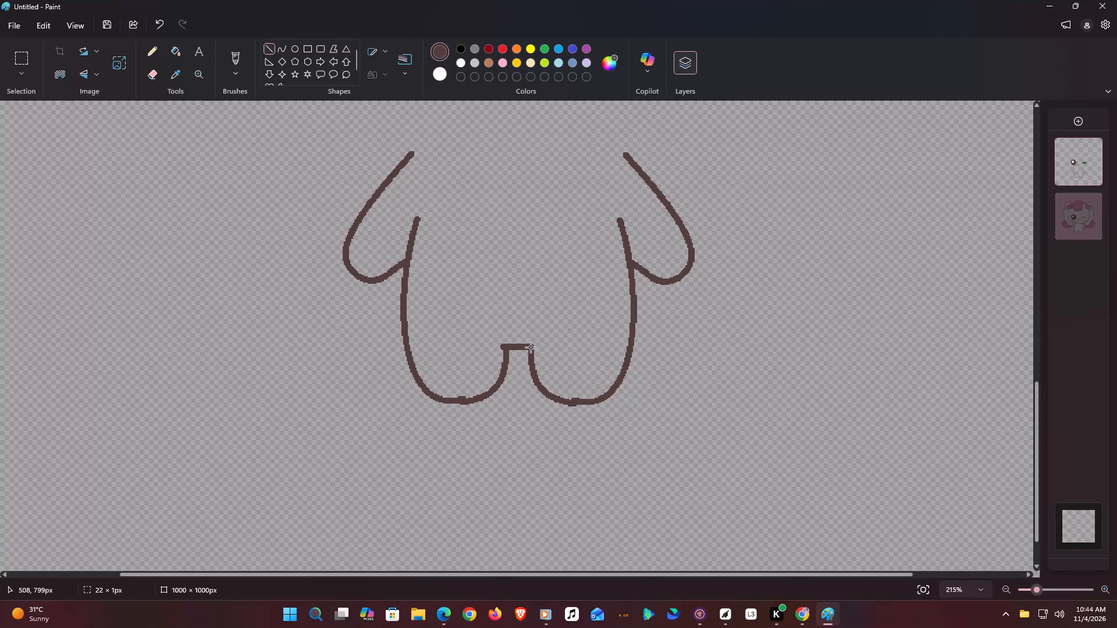
left_click_drag(531, 347, 532, 347)
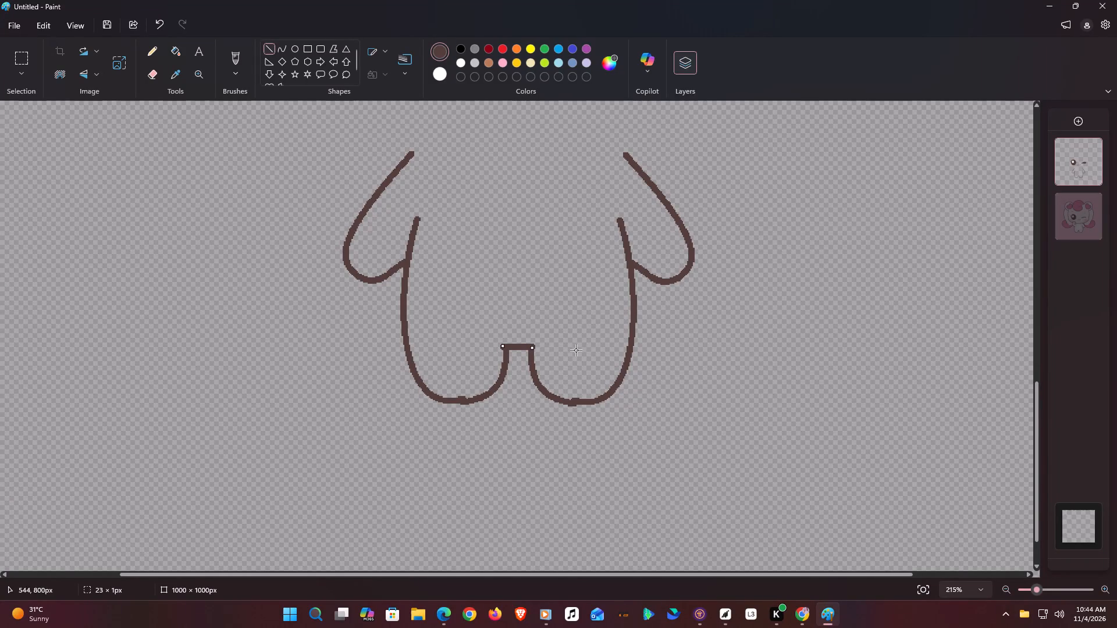
left_click(503, 351)
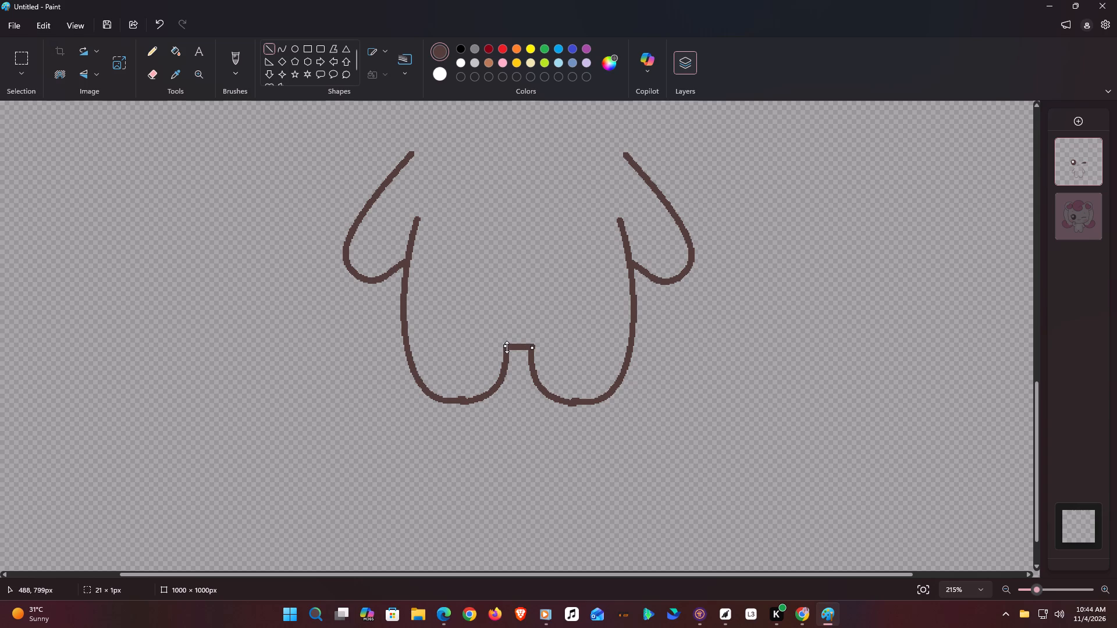
left_click(265, 46)
Compare the traced legs, body and face with the reference picture by switching the reference layer's visibility on and off.
left_click(1089, 205)
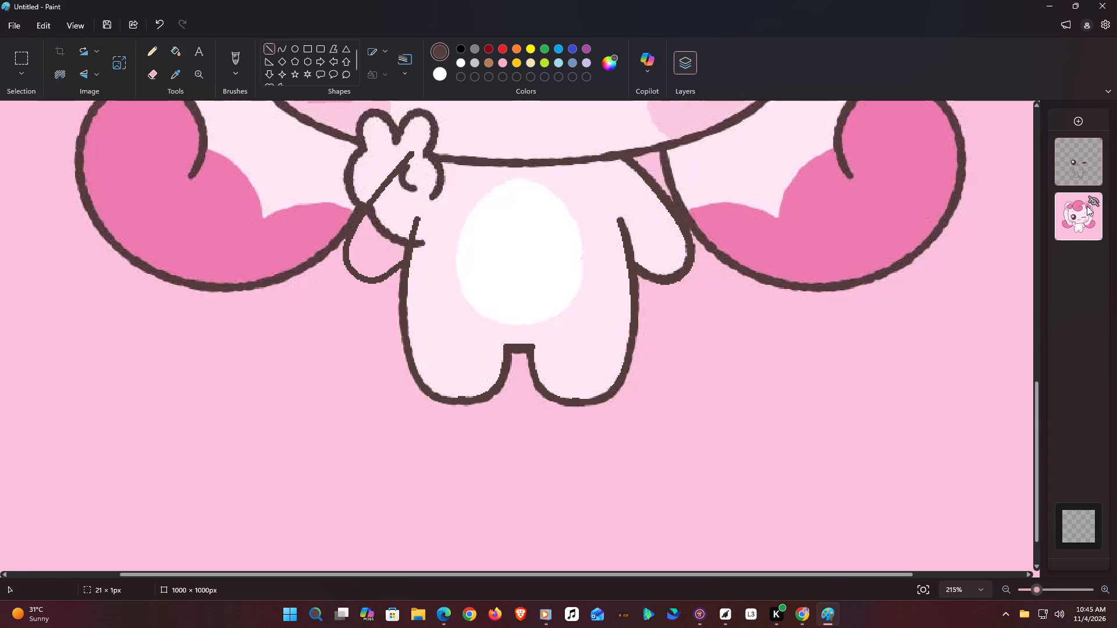
scroll(760, 290, "up", 4)
scroll(690, 351, "up", 1)
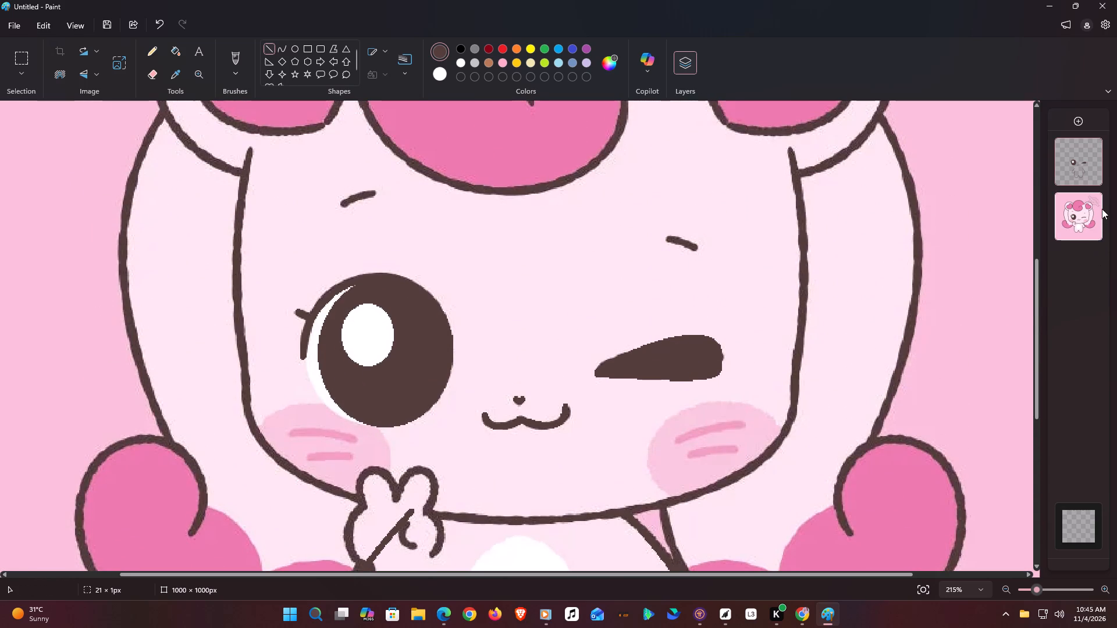
left_click(1087, 202)
left_click(1095, 192)
left_click(1089, 201)
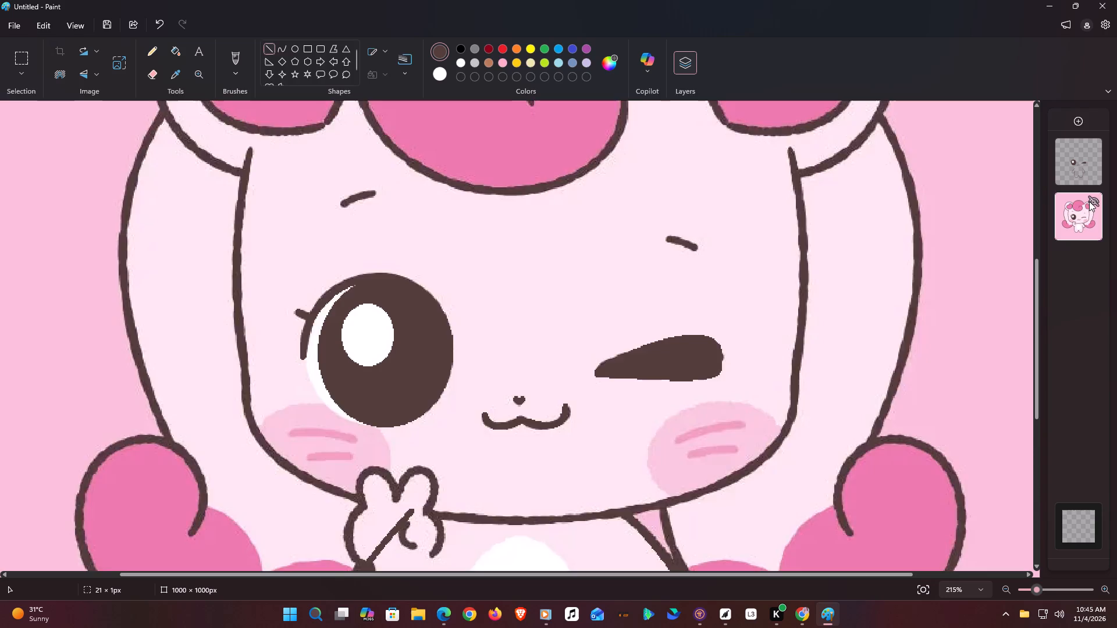
left_click(1092, 195)
left_click(1075, 229)
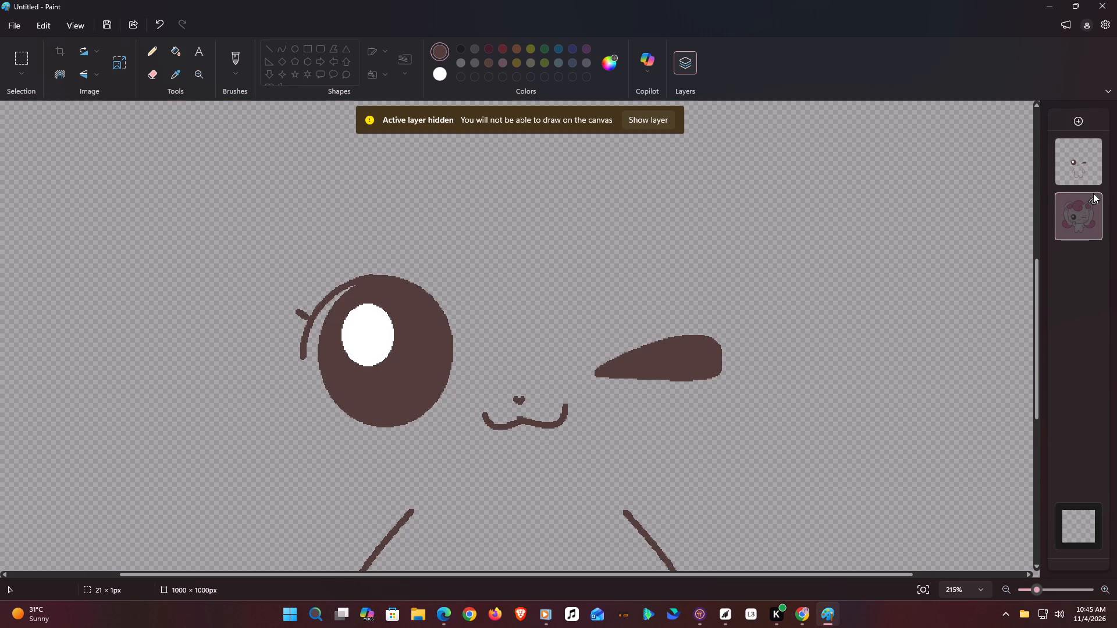
Show the reference layer and trace the eyebrow above the open eye with a dark brown curve about 23 px wide on the drawing layer.
left_click(1089, 200)
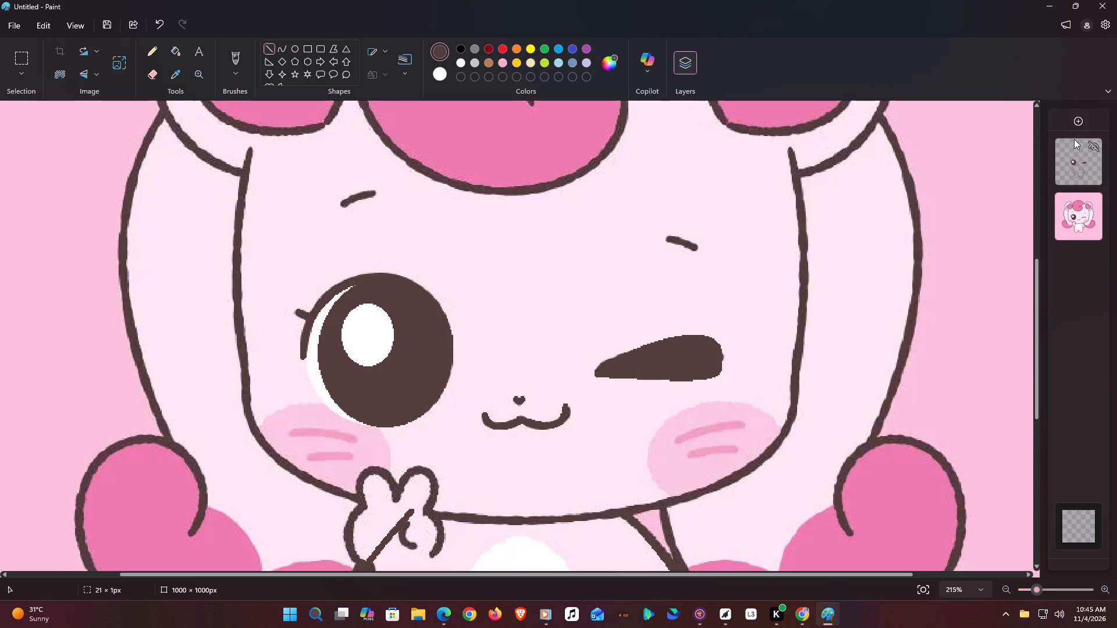
left_click(1062, 159)
left_click(276, 53)
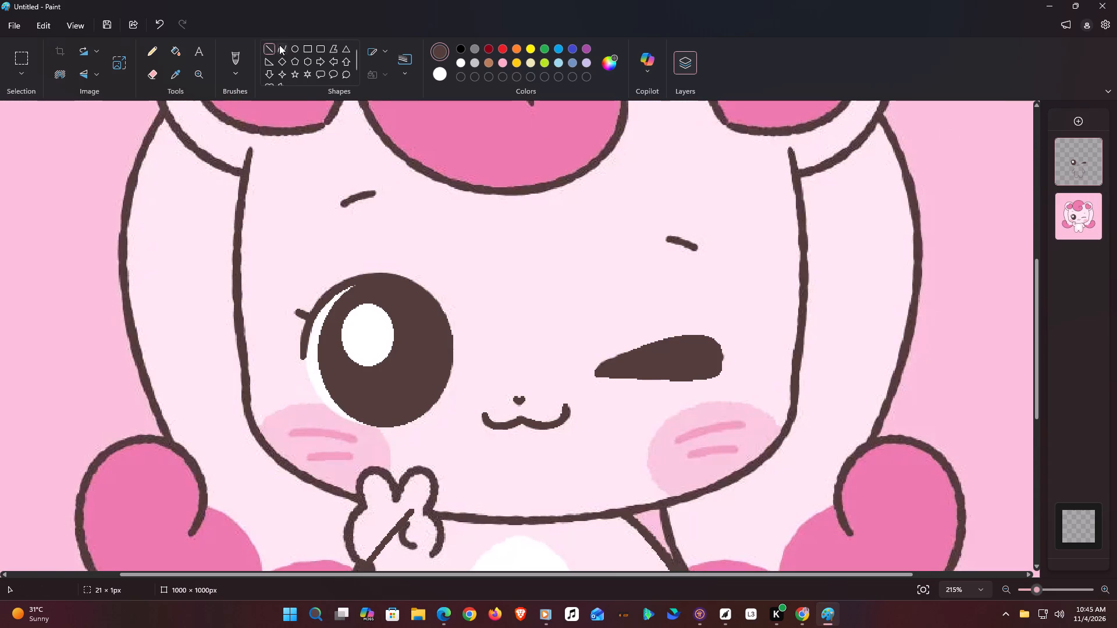
left_click(280, 45)
left_click_drag(344, 205, 372, 195)
left_click_drag(365, 195, 371, 173)
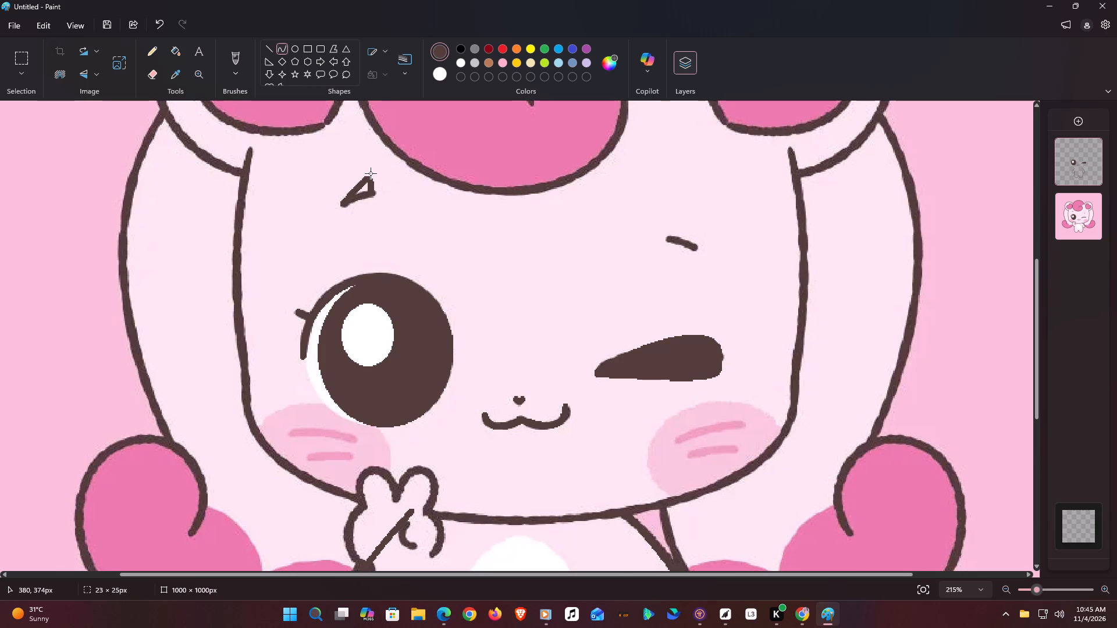
left_click_drag(371, 173, 354, 180)
left_click_drag(354, 180, 360, 189)
left_click_drag(667, 238, 351, 182)
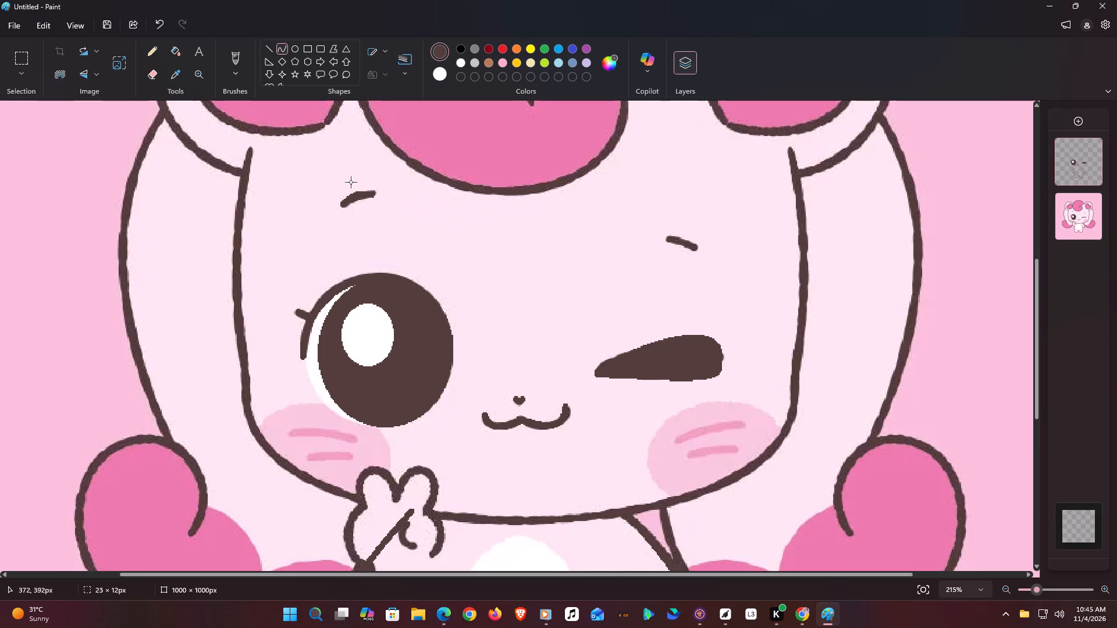
left_click_drag(351, 182, 355, 190)
left_click_drag(355, 190, 356, 191)
Trace the eyebrow above the winking eye with a dark brown curve about 22 px wide and keep the drawing layer active.
left_click_drag(669, 237, 686, 240)
left_click_drag(686, 240, 696, 249)
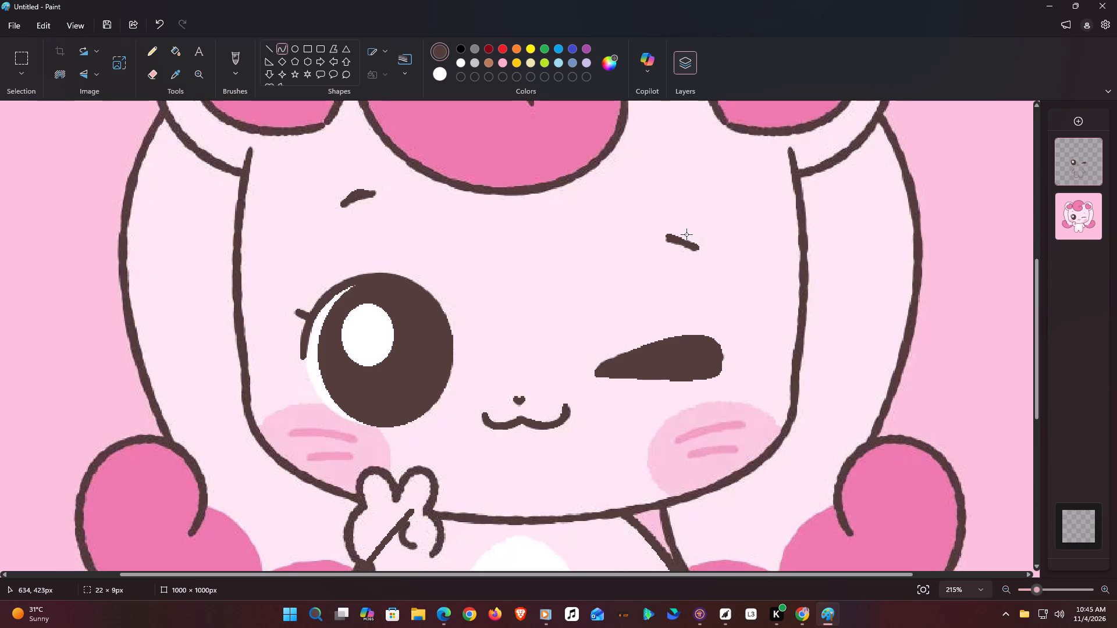
left_click(686, 234)
left_click_drag(645, 279, 589, 309)
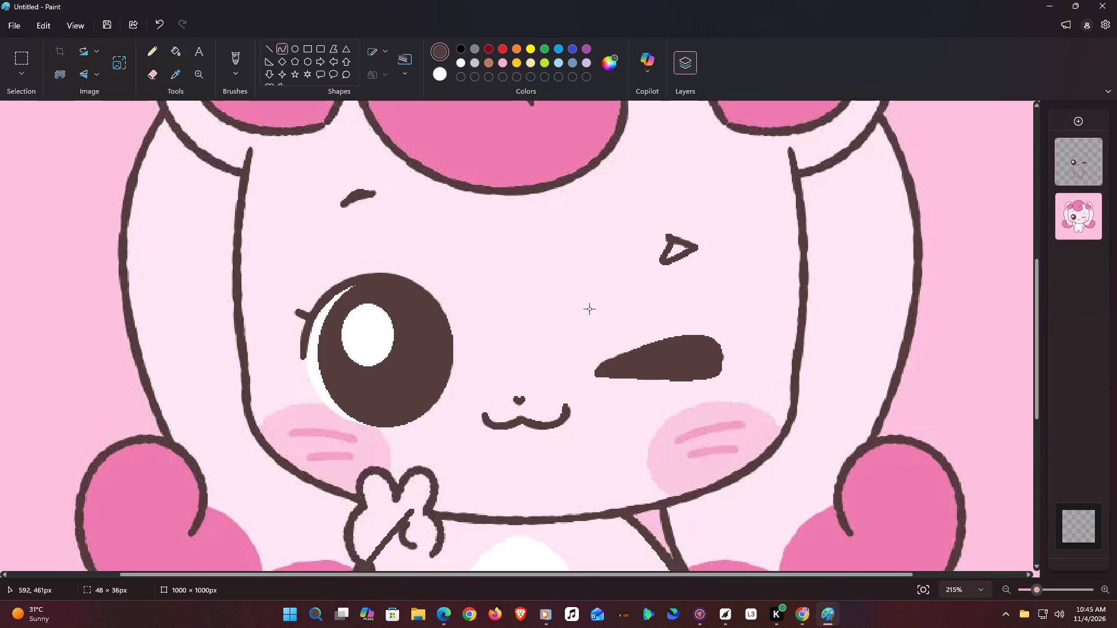
left_click_drag(589, 309, 686, 233)
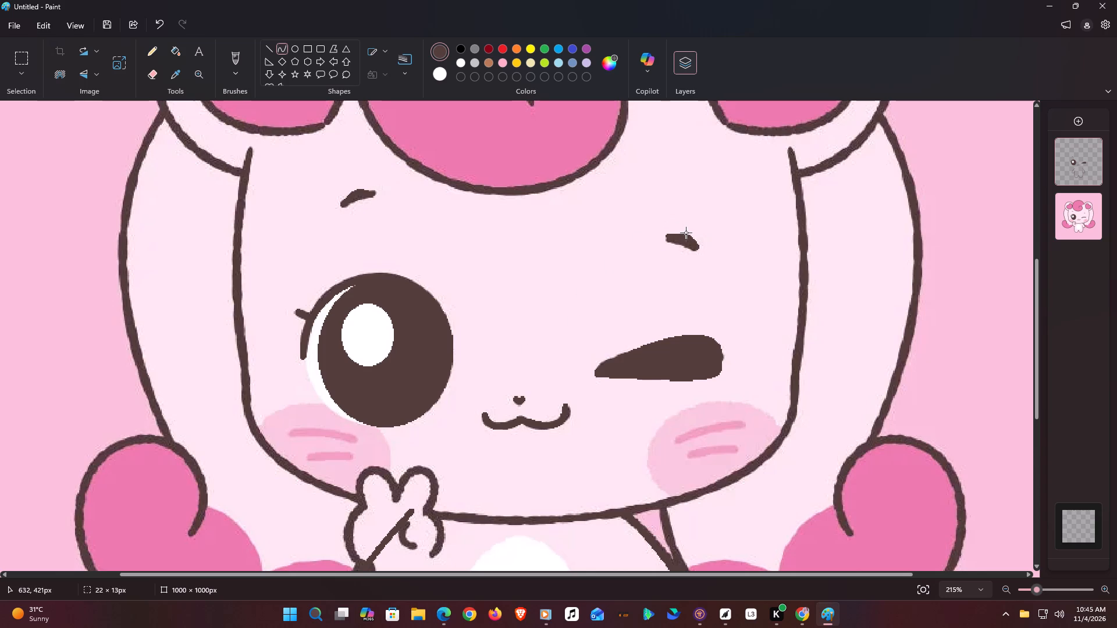
left_click_drag(686, 233, 685, 234)
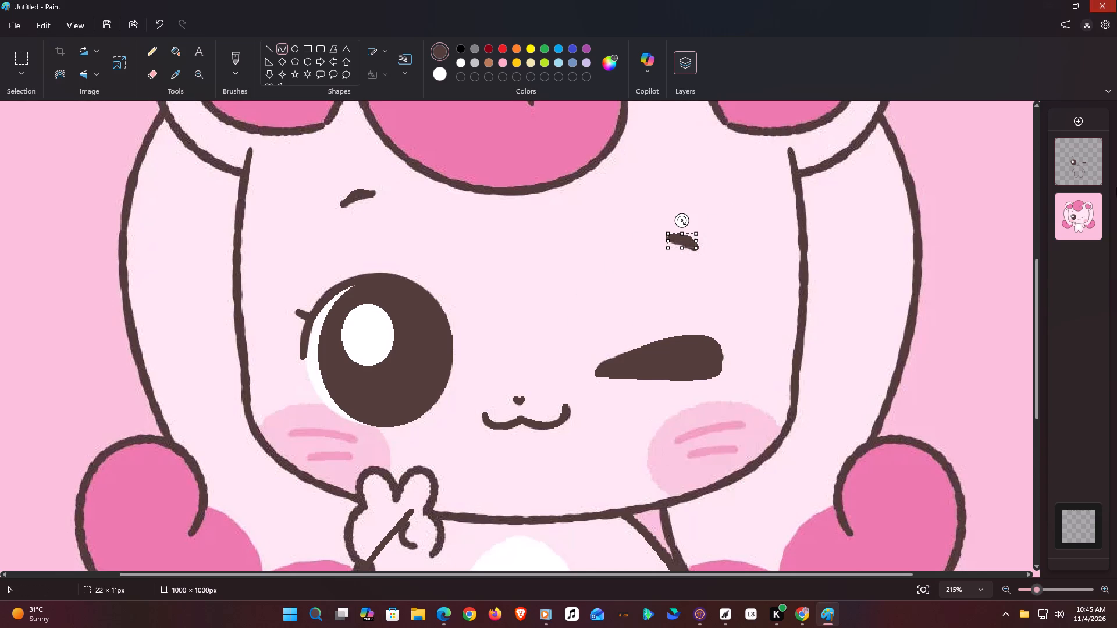
left_click(1067, 166)
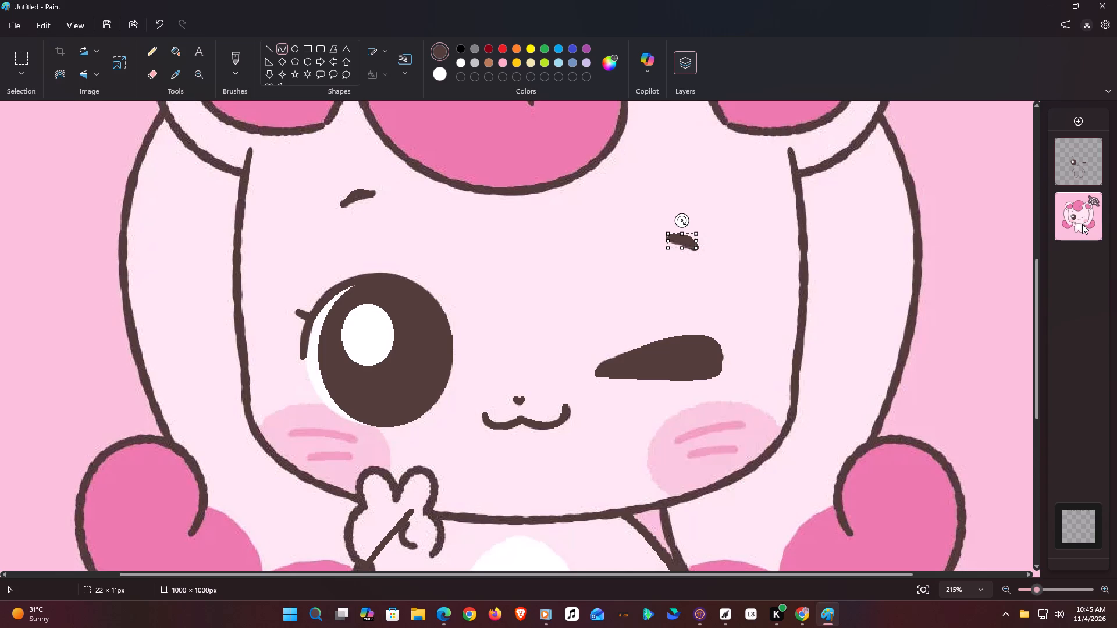
left_click(1082, 224)
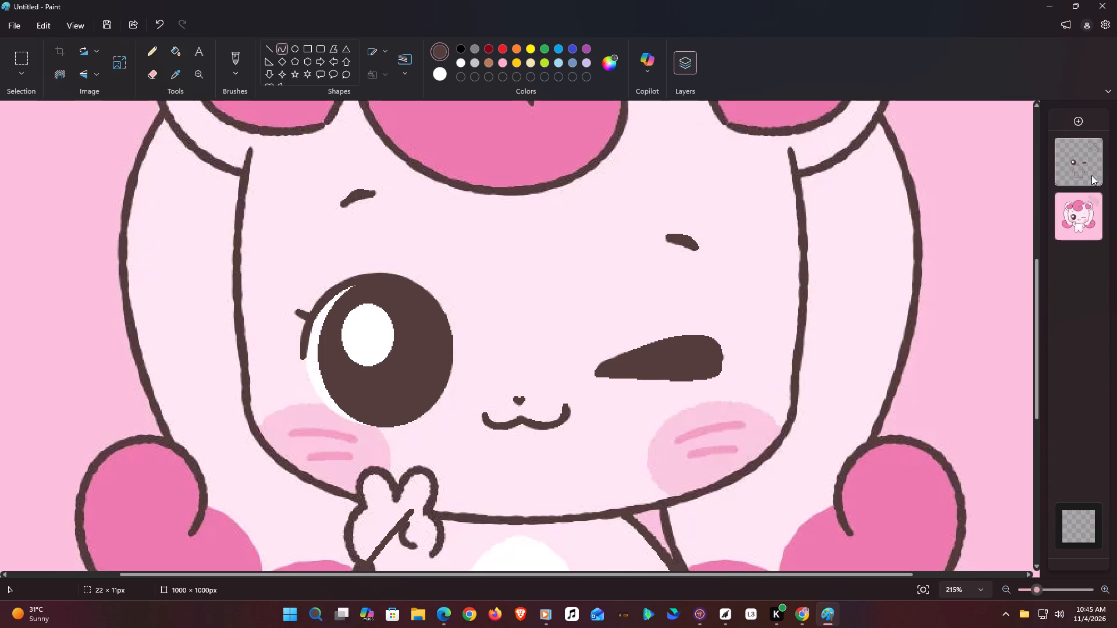
left_click(1052, 144)
left_click(1066, 159)
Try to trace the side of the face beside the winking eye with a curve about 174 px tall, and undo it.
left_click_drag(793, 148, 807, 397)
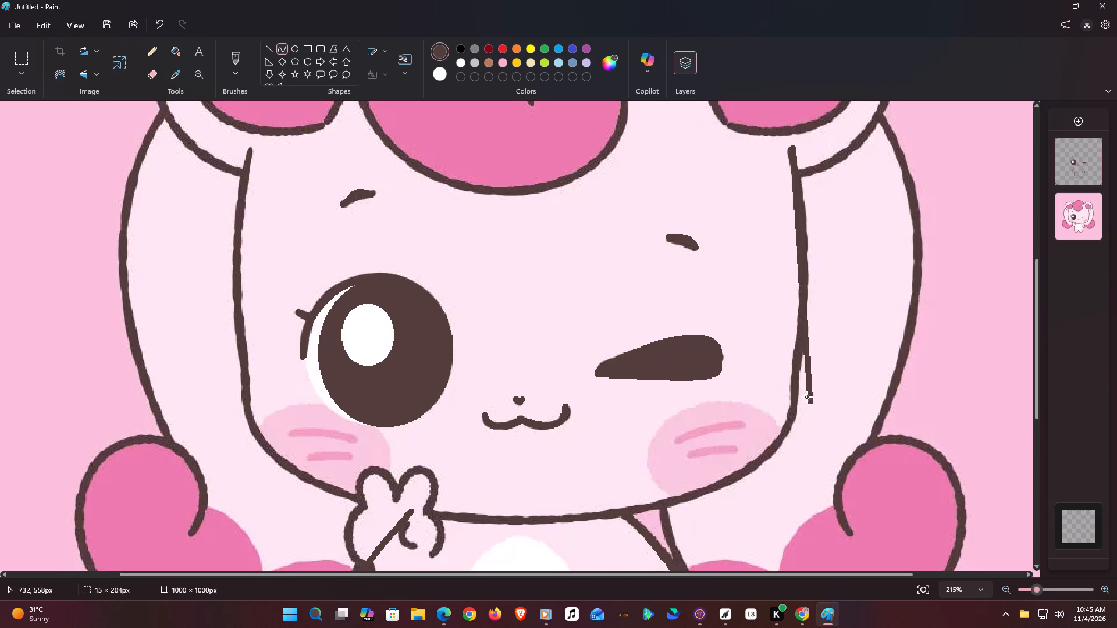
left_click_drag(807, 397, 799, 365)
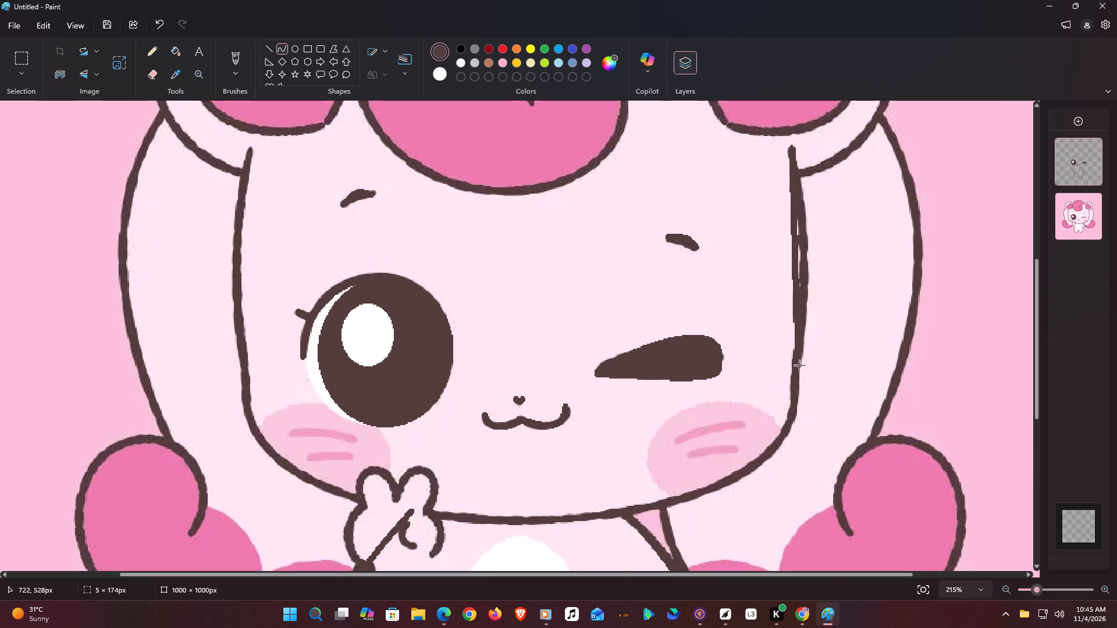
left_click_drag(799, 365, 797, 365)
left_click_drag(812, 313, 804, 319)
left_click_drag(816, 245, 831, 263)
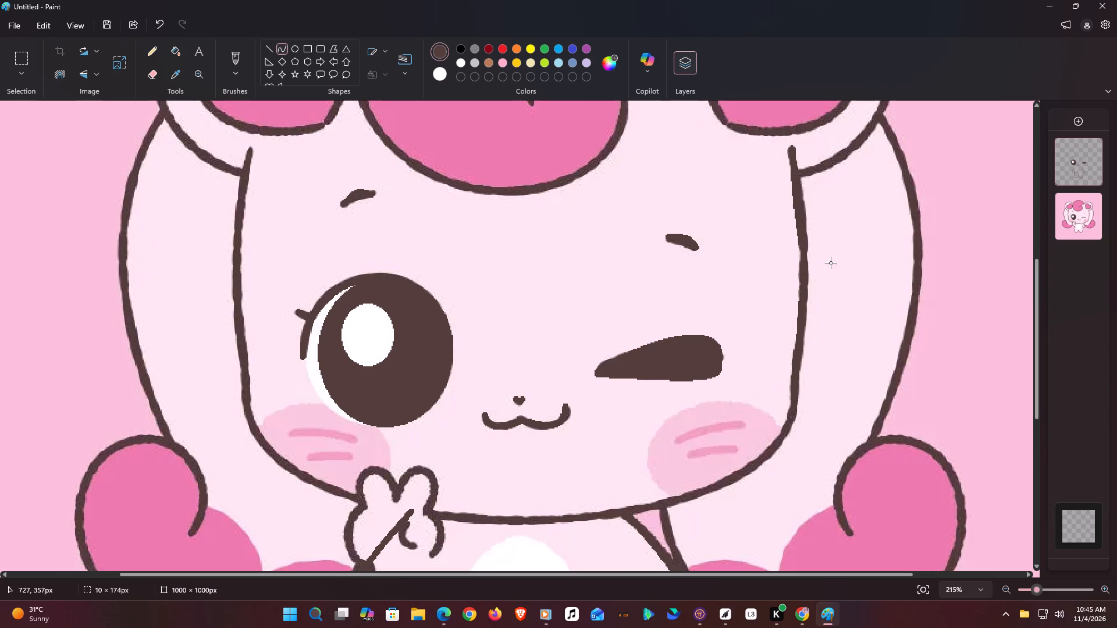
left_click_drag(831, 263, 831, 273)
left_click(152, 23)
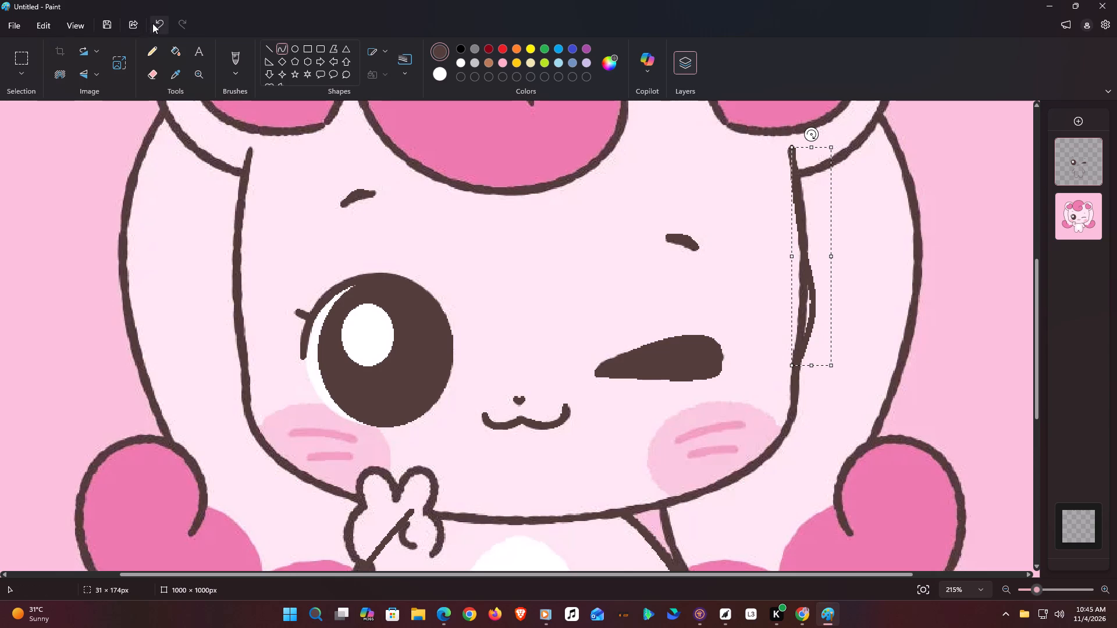
Trace the side of the face beside the winking eye with a dark brown curve about 17 by 170 px.
left_click_drag(789, 150, 796, 362)
left_click_drag(789, 159, 812, 250)
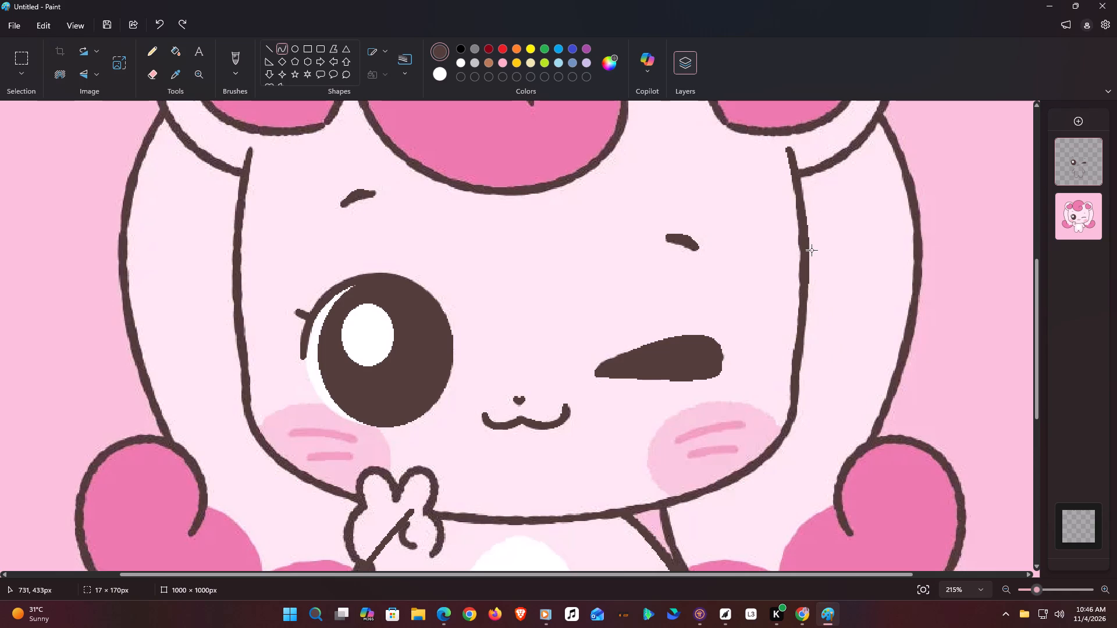
left_click_drag(812, 250, 810, 253)
left_click(814, 328)
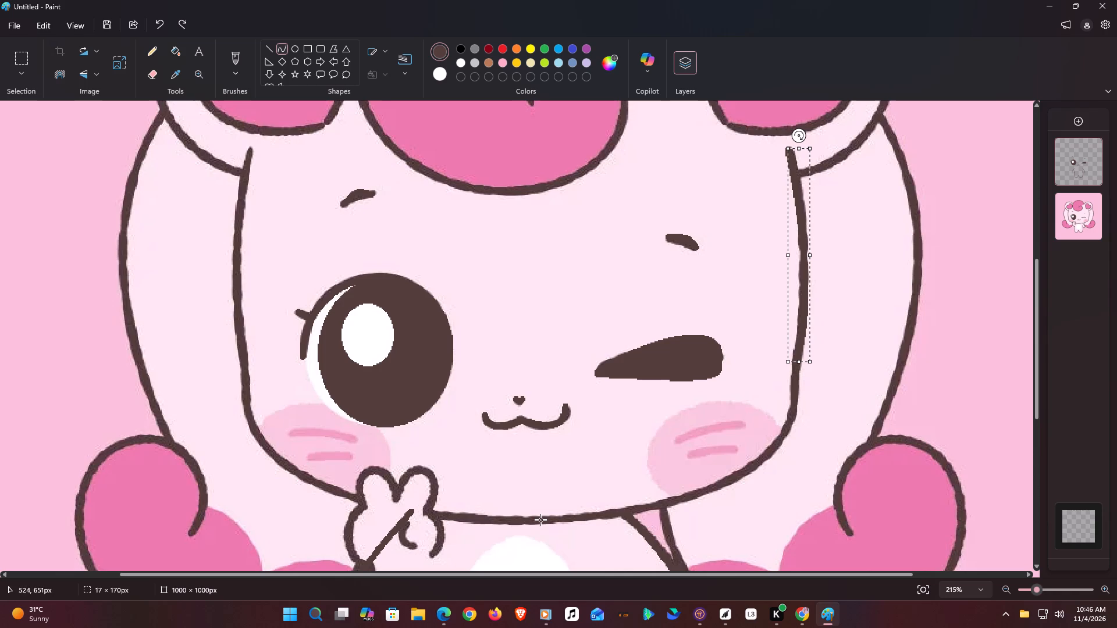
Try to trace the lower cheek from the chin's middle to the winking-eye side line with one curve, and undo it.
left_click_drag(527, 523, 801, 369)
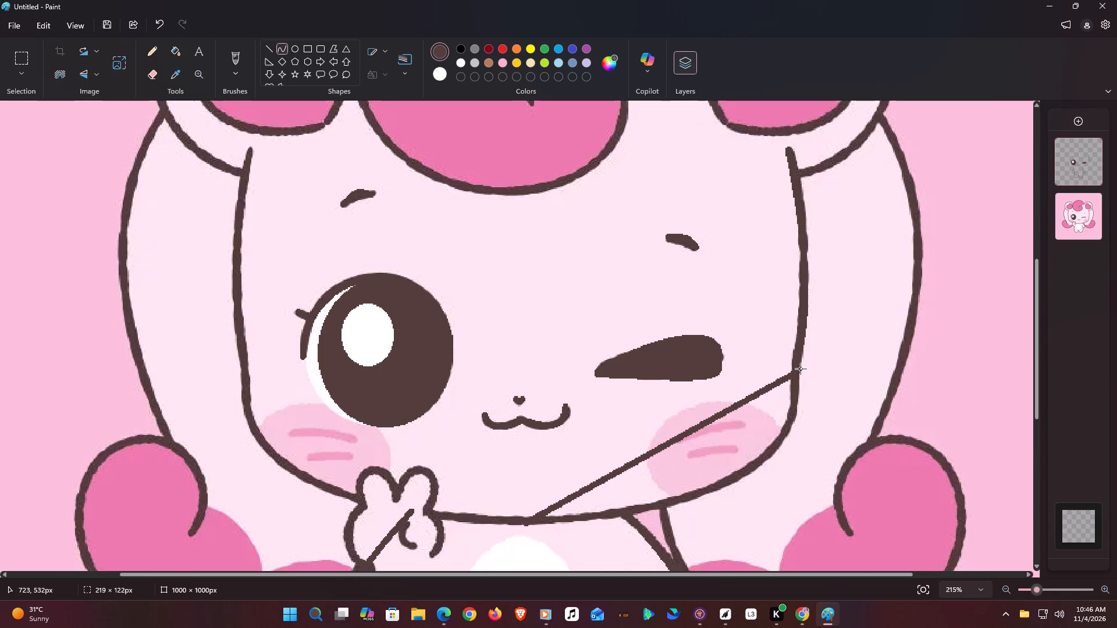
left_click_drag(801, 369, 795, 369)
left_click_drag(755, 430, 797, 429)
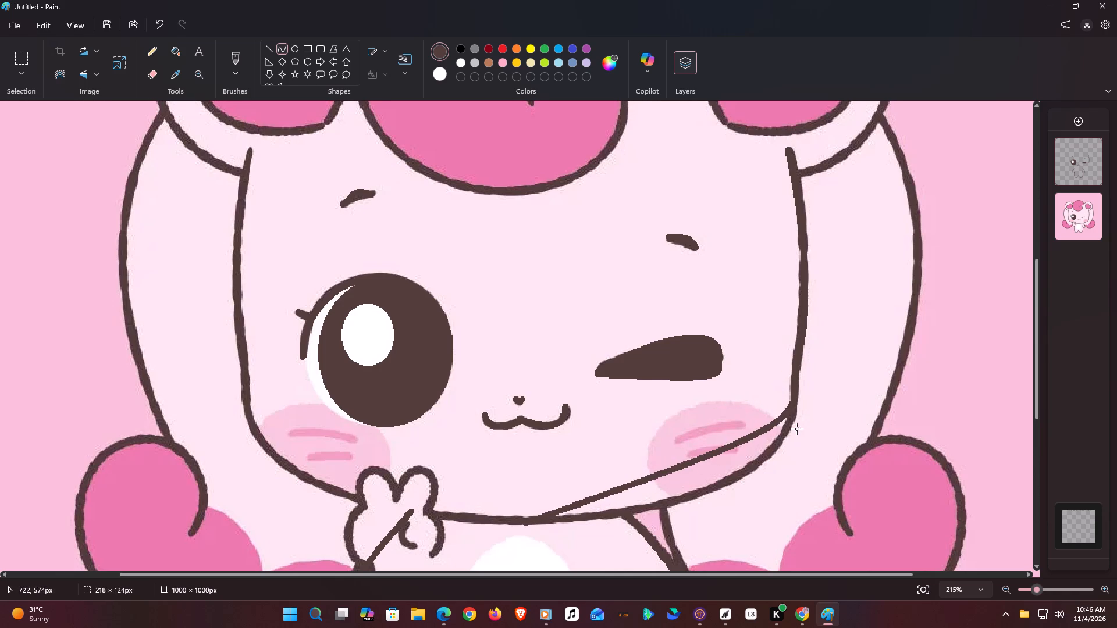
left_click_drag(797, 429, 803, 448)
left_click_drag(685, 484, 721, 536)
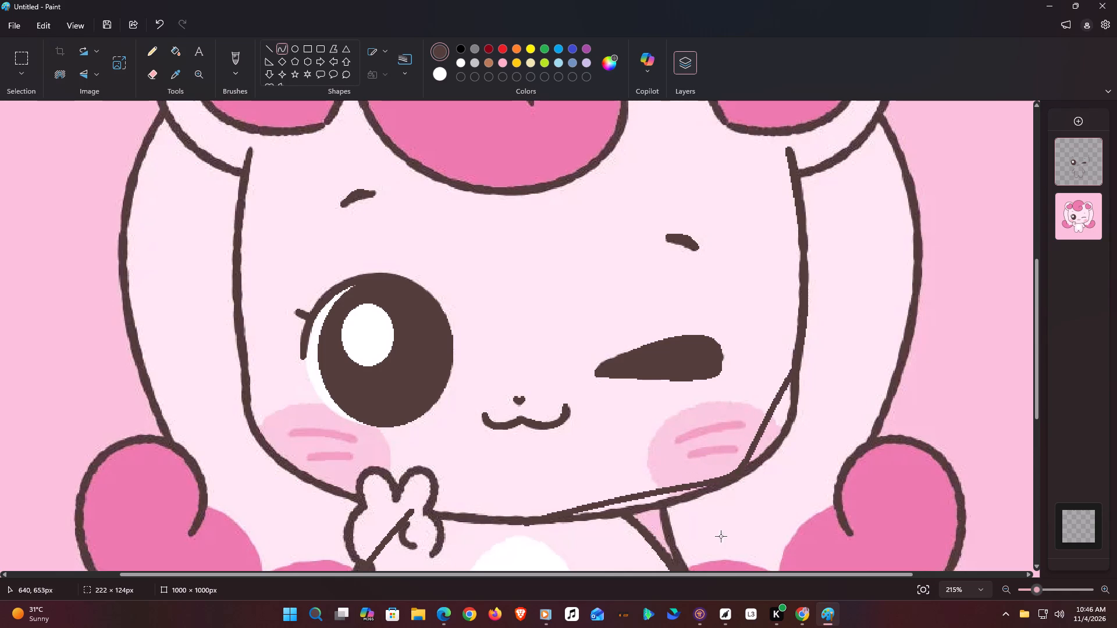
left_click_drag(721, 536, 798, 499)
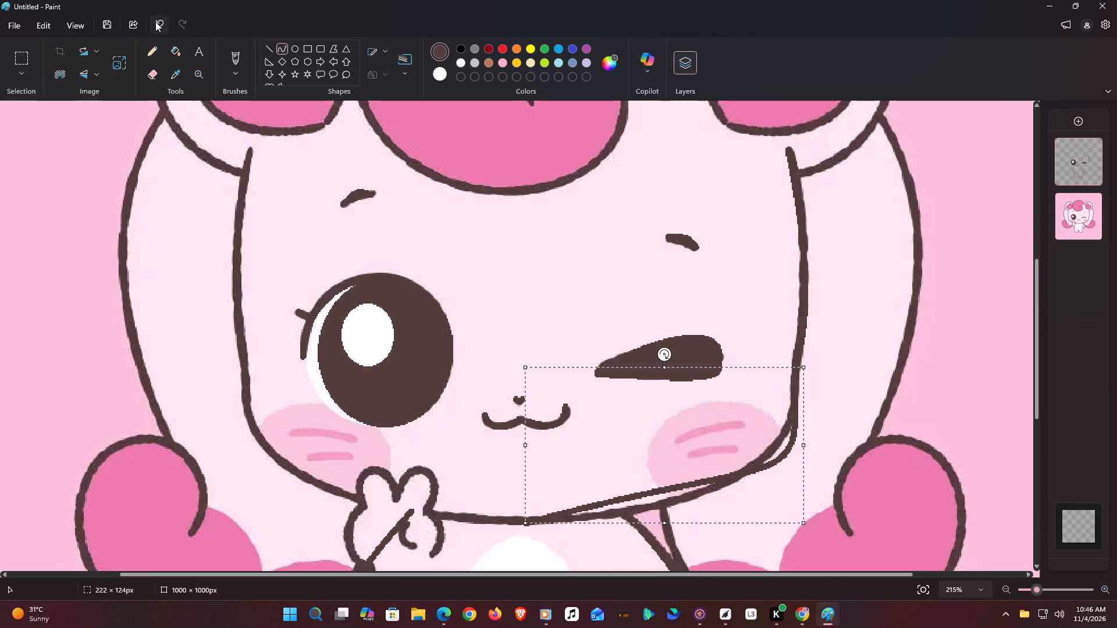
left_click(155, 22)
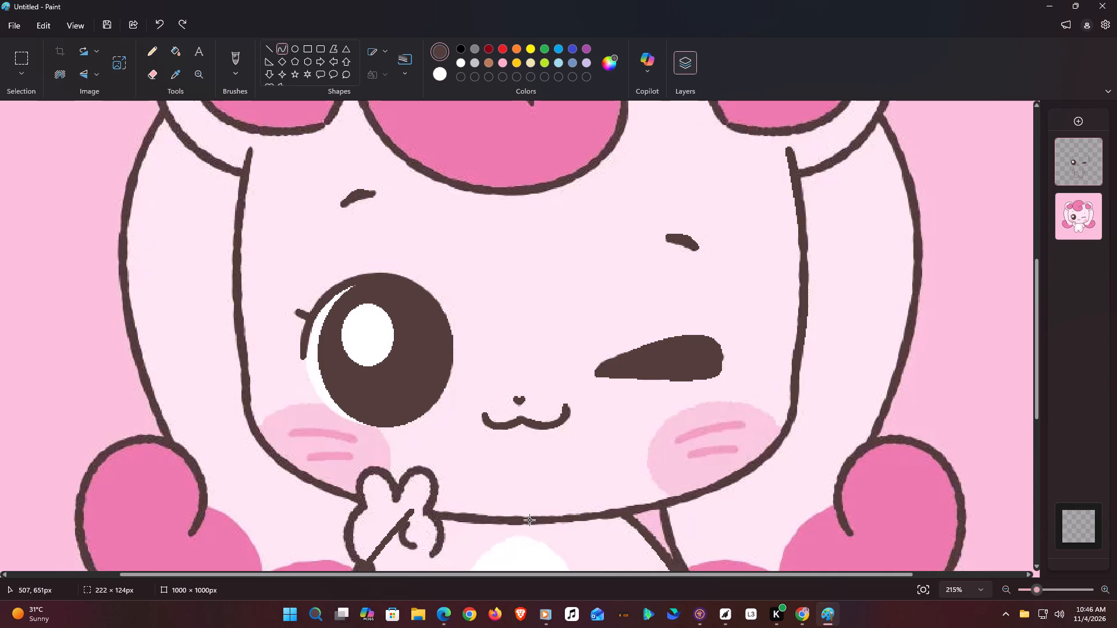
Trace the lower cheek from the chin's middle to the winking-eye side line with a curve about 218 by 121 px.
left_click_drag(525, 520, 798, 368)
left_click_drag(627, 493, 702, 520)
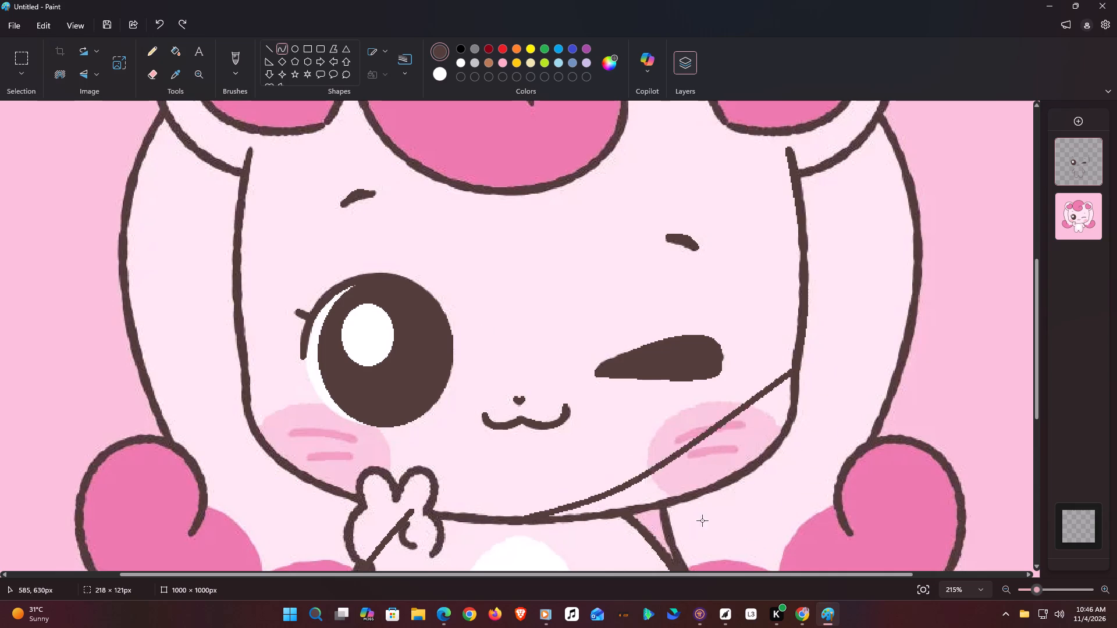
left_click_drag(702, 520, 727, 501)
left_click_drag(776, 435, 801, 458)
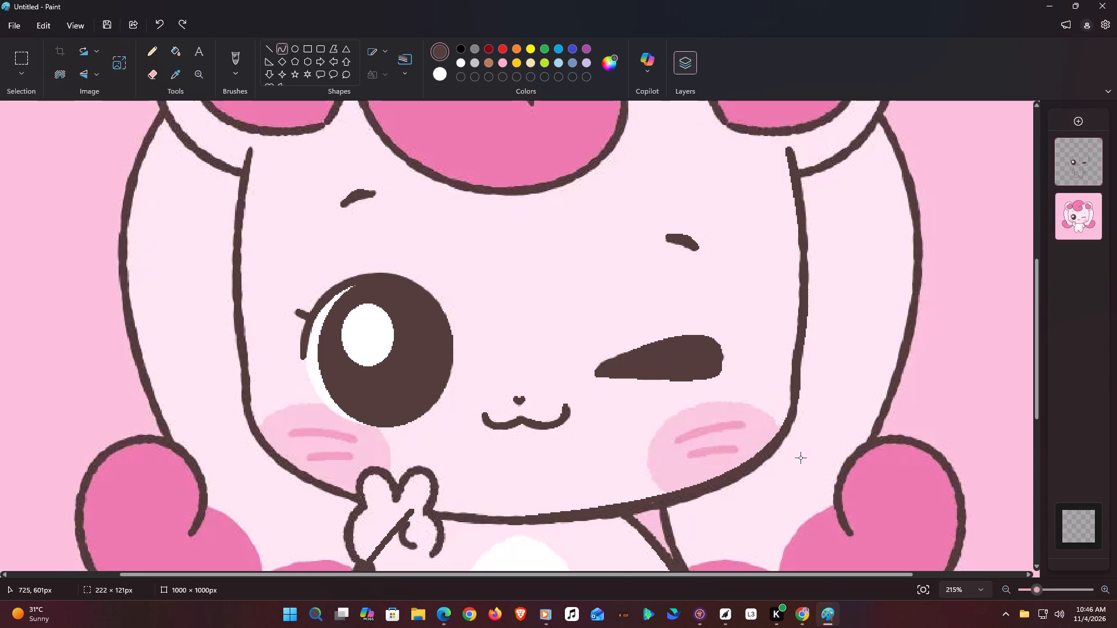
left_click_drag(801, 458, 789, 477)
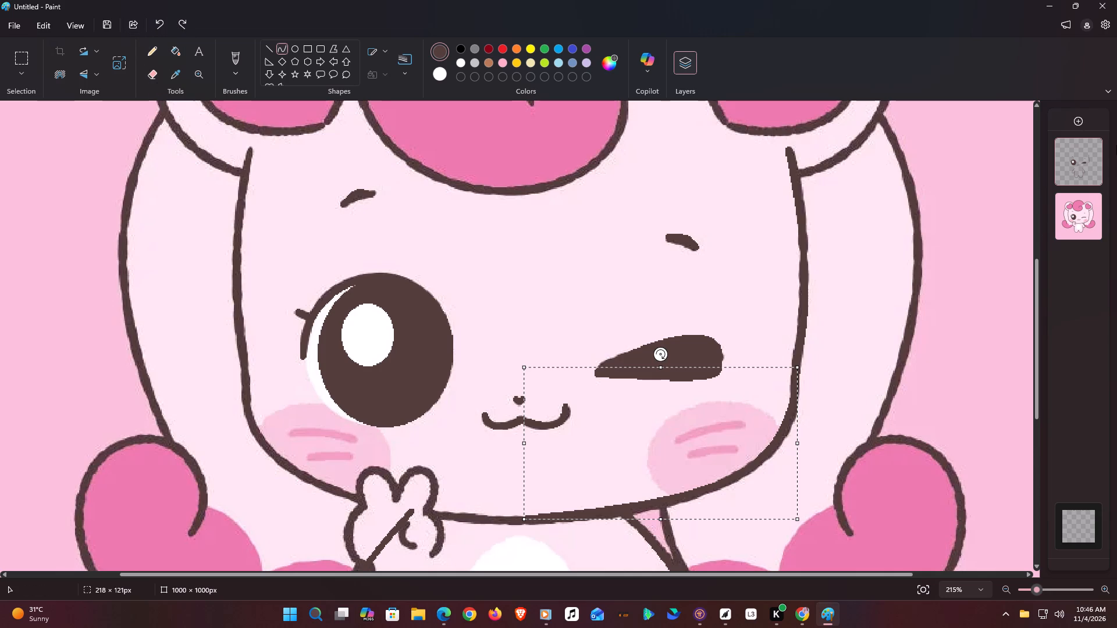
Add a new empty layer above the drawing layer.
left_click(1075, 125)
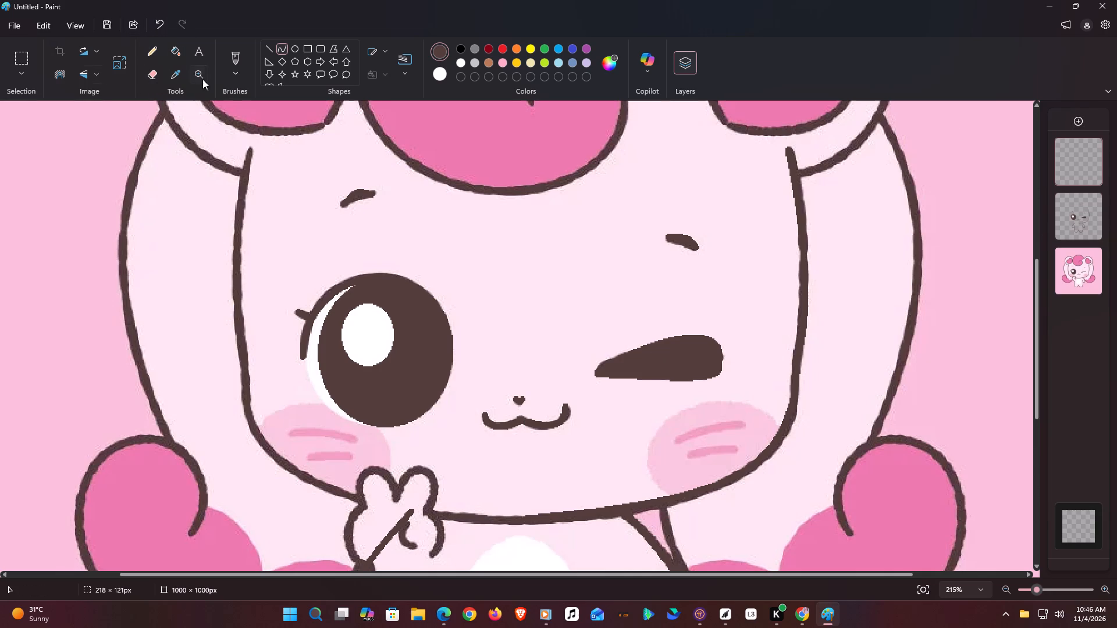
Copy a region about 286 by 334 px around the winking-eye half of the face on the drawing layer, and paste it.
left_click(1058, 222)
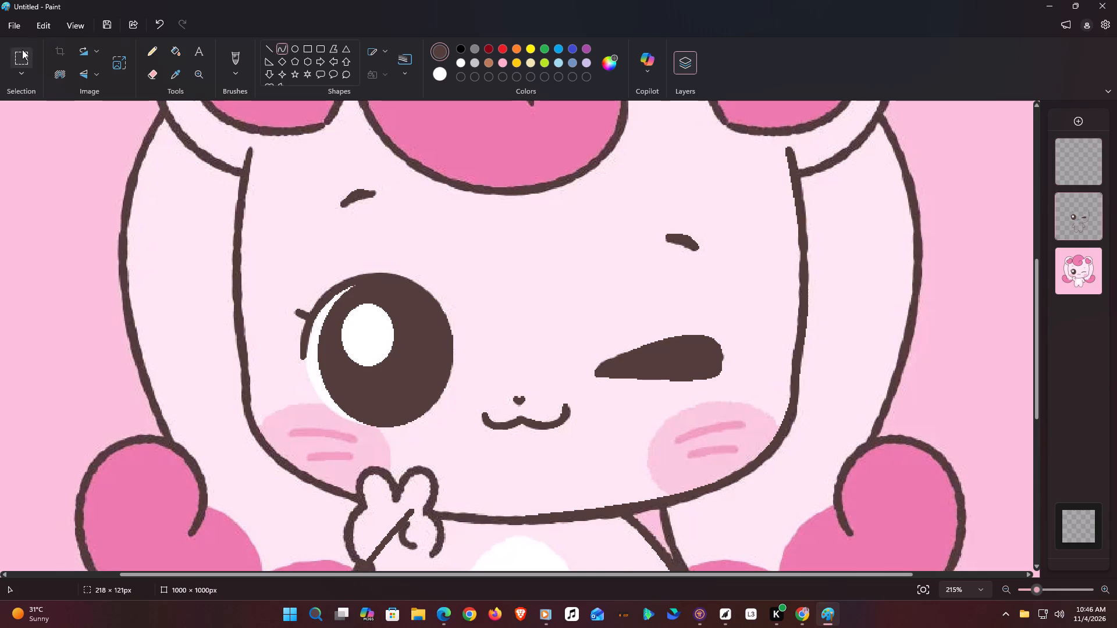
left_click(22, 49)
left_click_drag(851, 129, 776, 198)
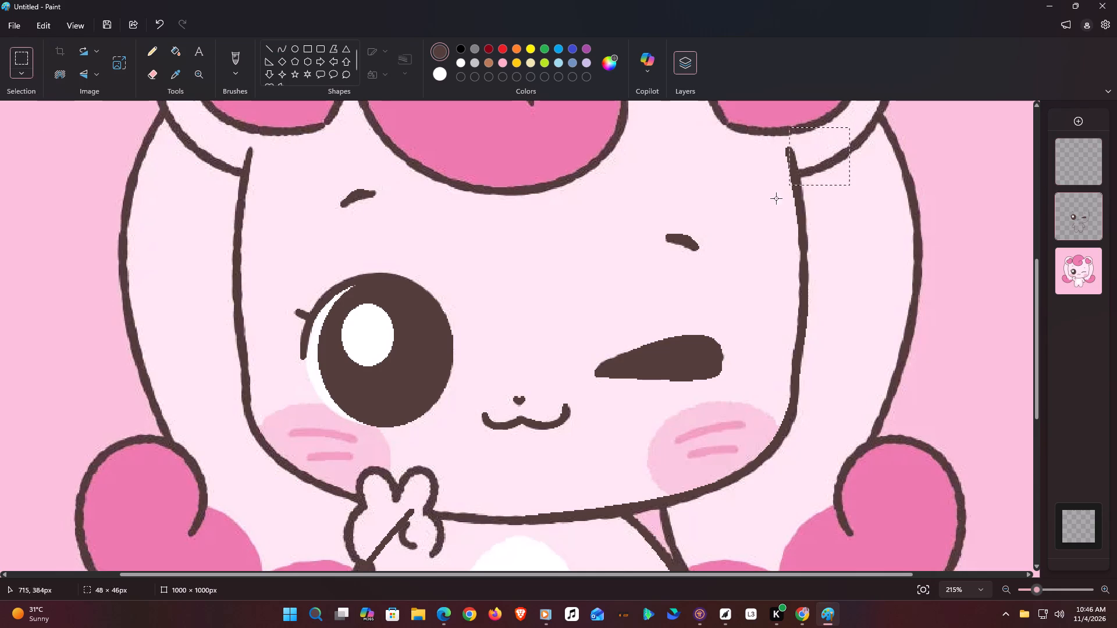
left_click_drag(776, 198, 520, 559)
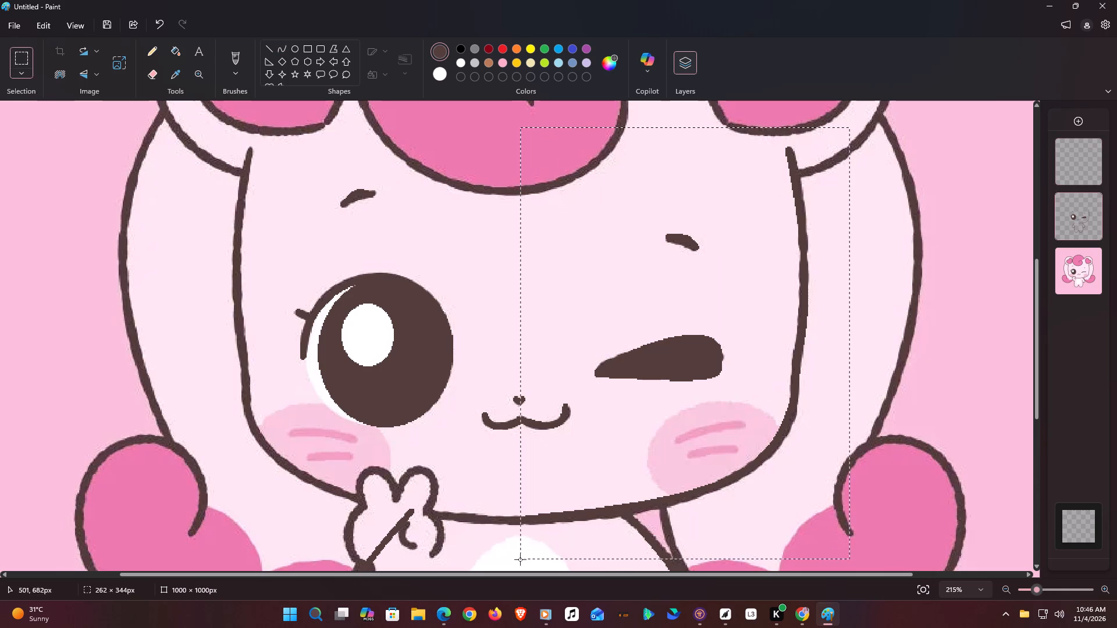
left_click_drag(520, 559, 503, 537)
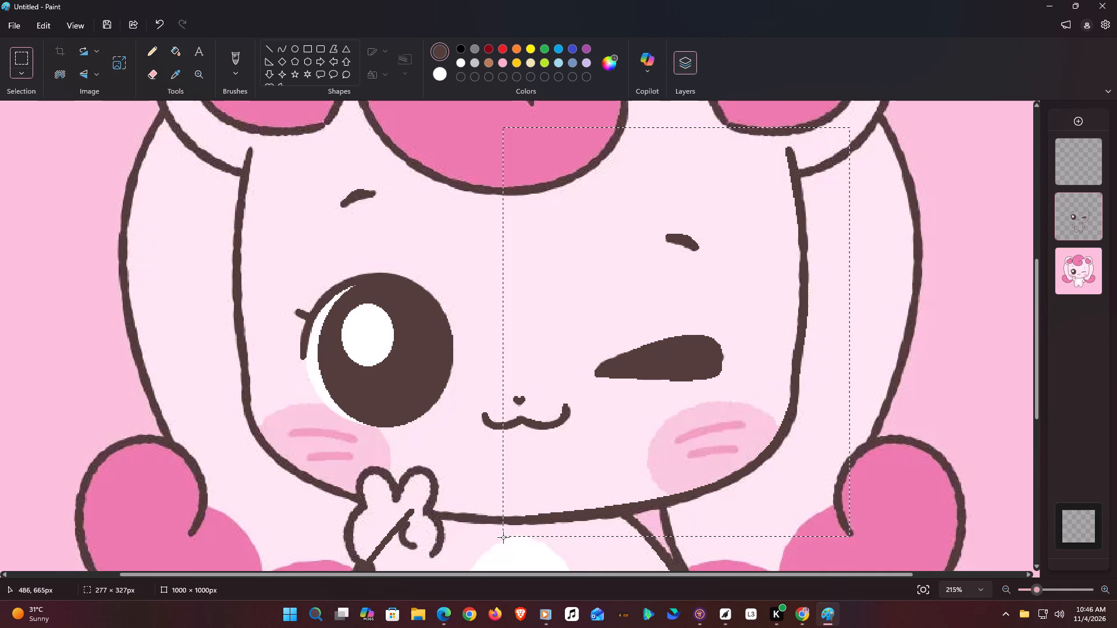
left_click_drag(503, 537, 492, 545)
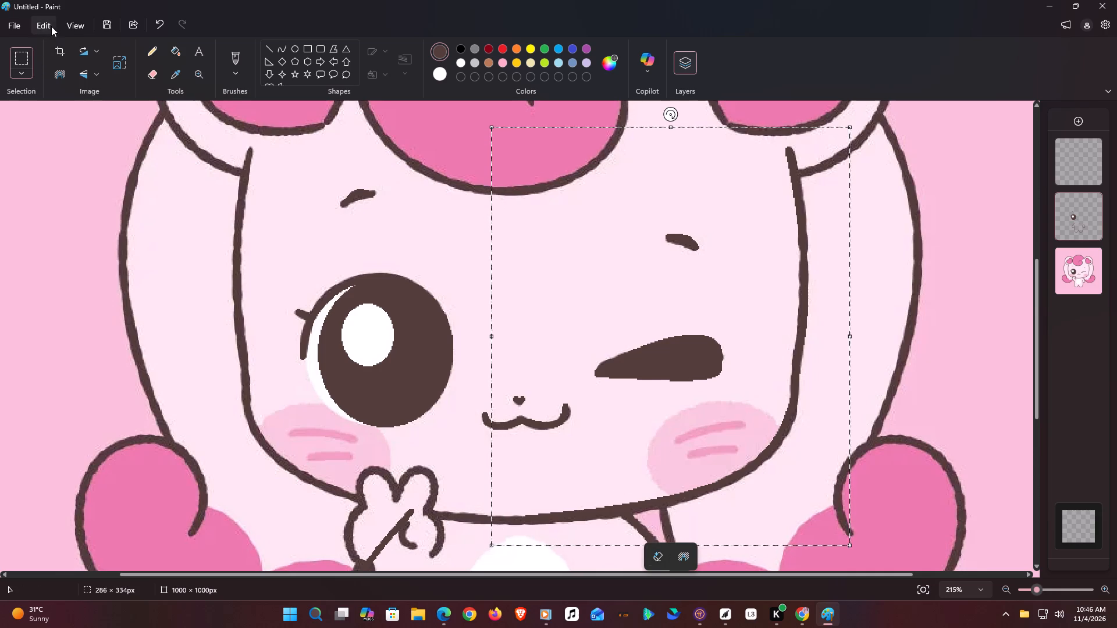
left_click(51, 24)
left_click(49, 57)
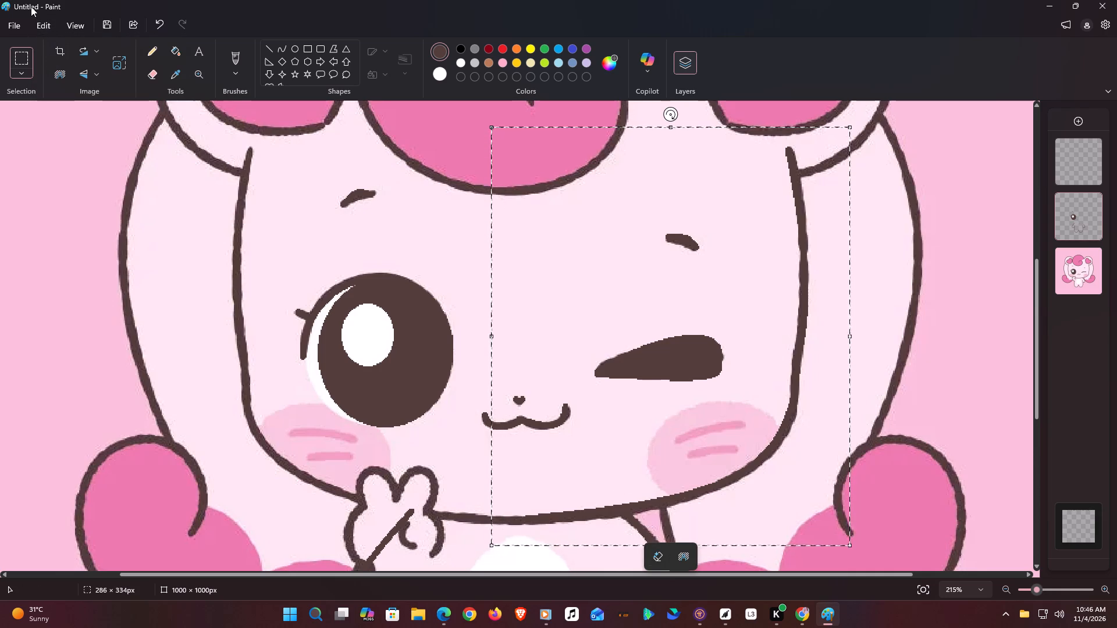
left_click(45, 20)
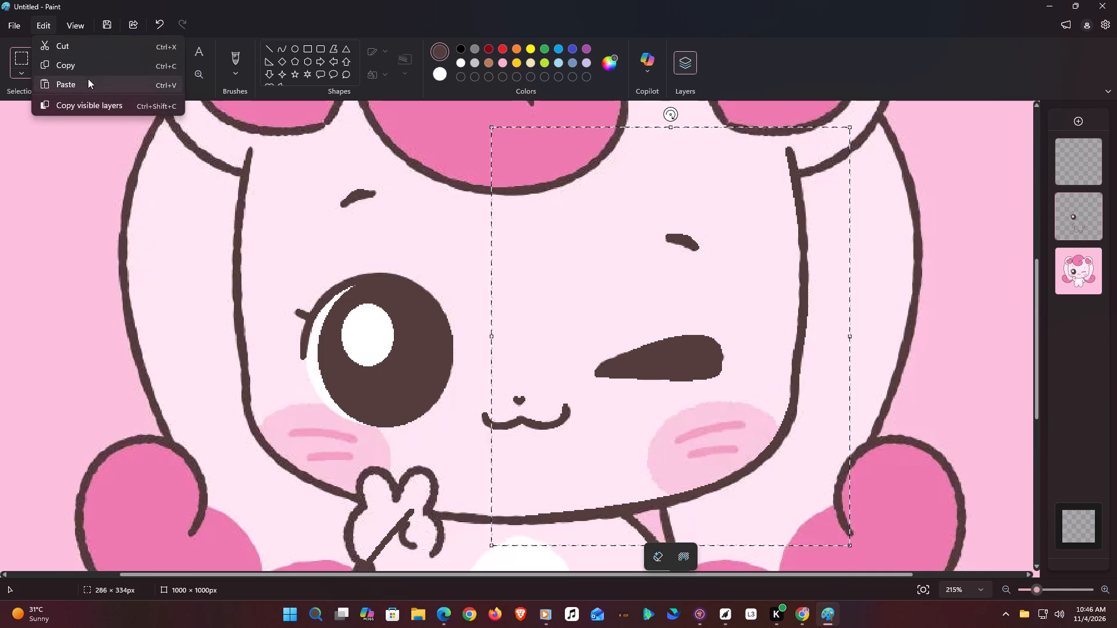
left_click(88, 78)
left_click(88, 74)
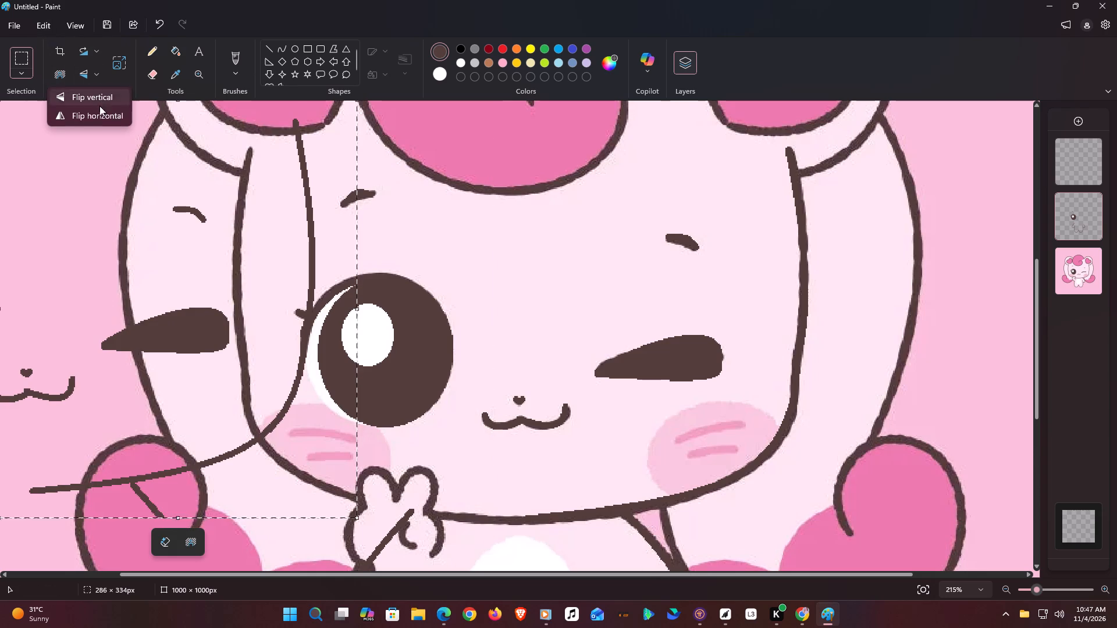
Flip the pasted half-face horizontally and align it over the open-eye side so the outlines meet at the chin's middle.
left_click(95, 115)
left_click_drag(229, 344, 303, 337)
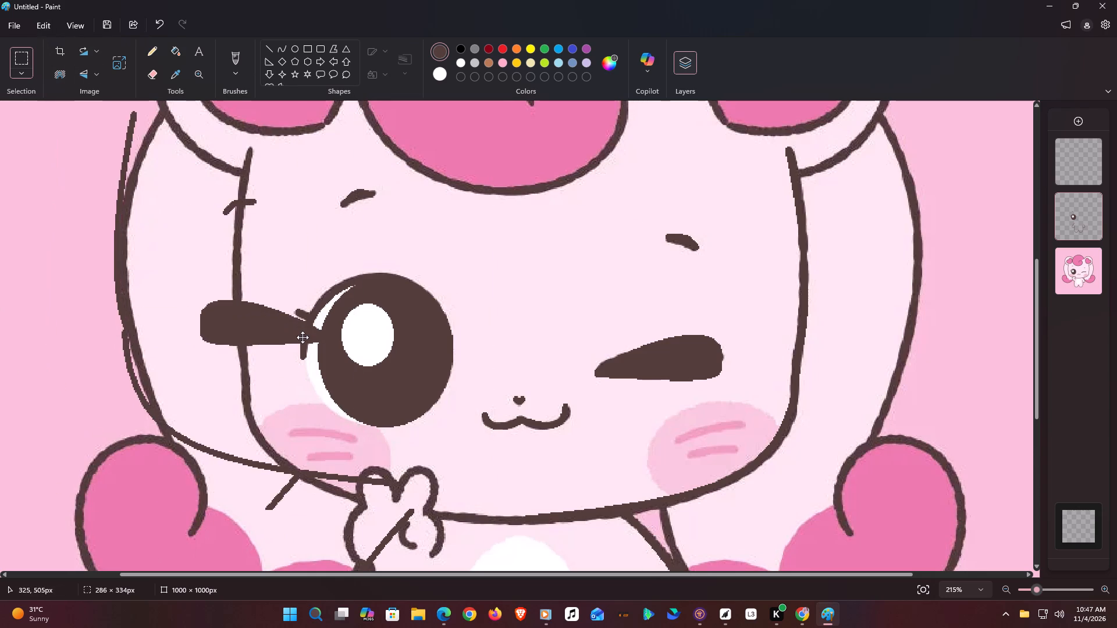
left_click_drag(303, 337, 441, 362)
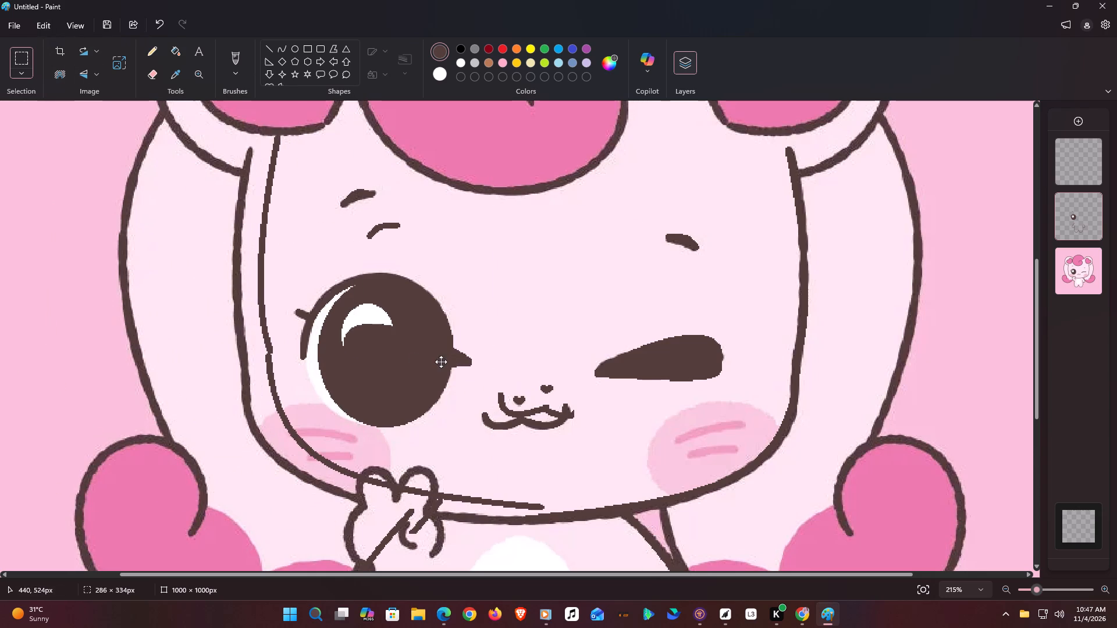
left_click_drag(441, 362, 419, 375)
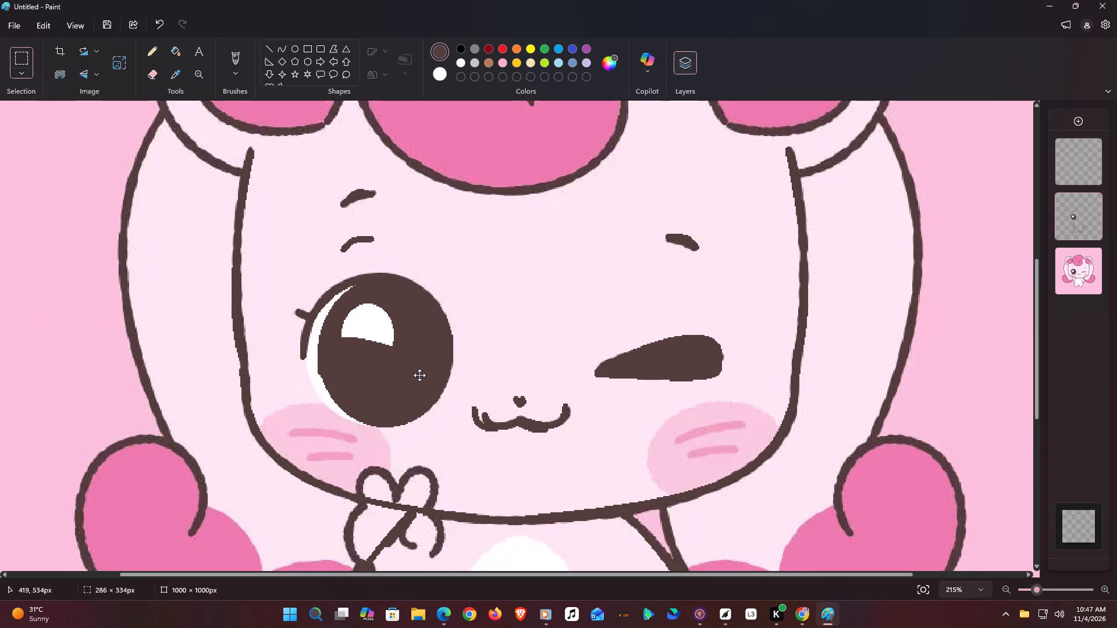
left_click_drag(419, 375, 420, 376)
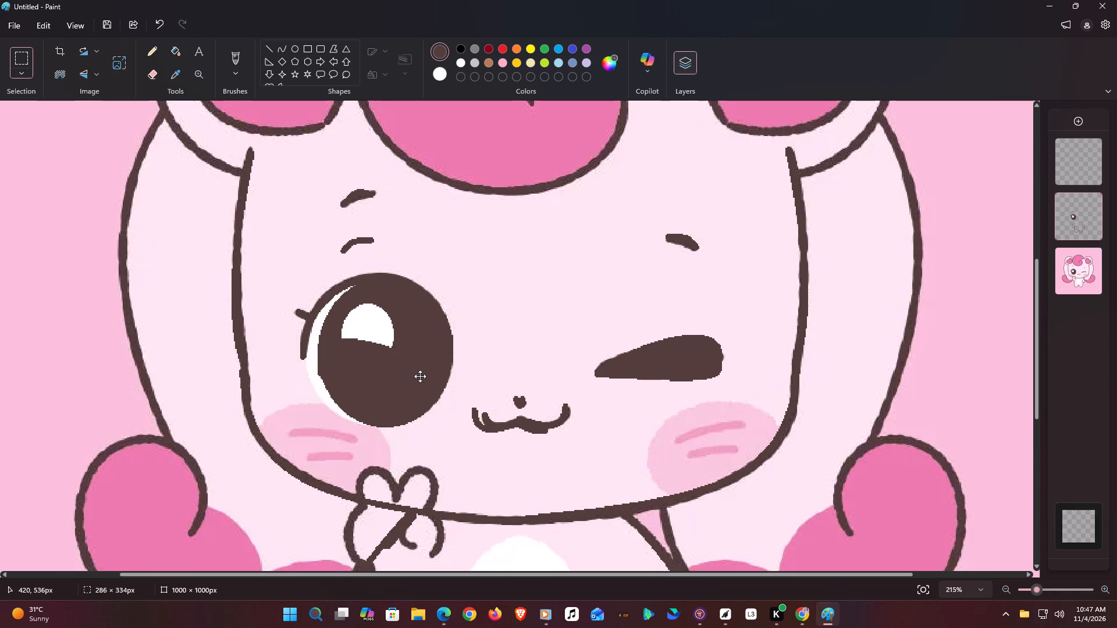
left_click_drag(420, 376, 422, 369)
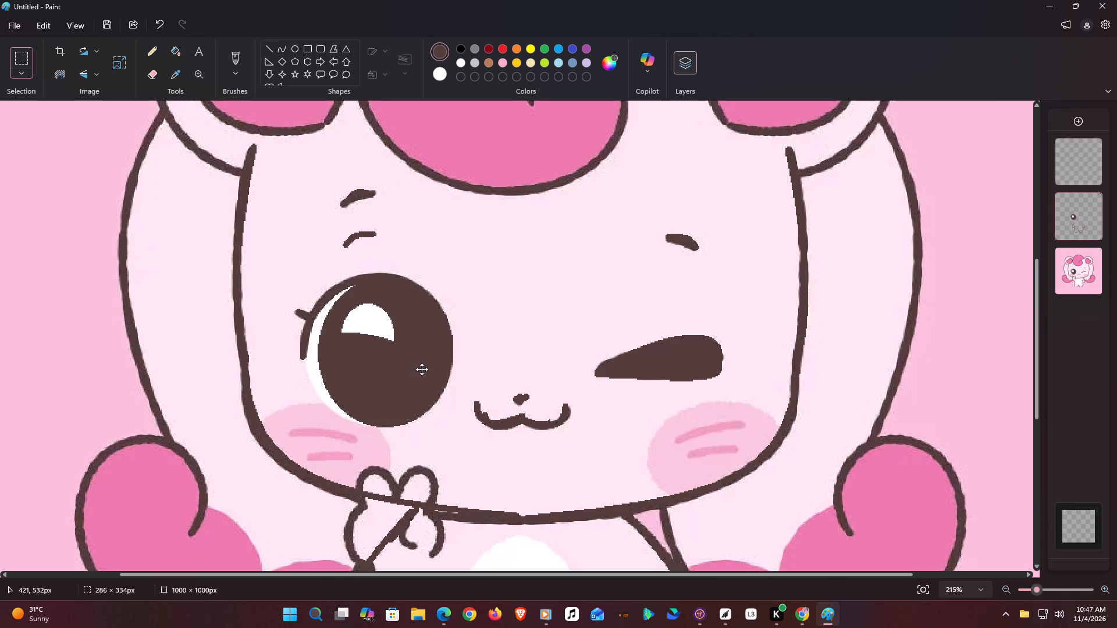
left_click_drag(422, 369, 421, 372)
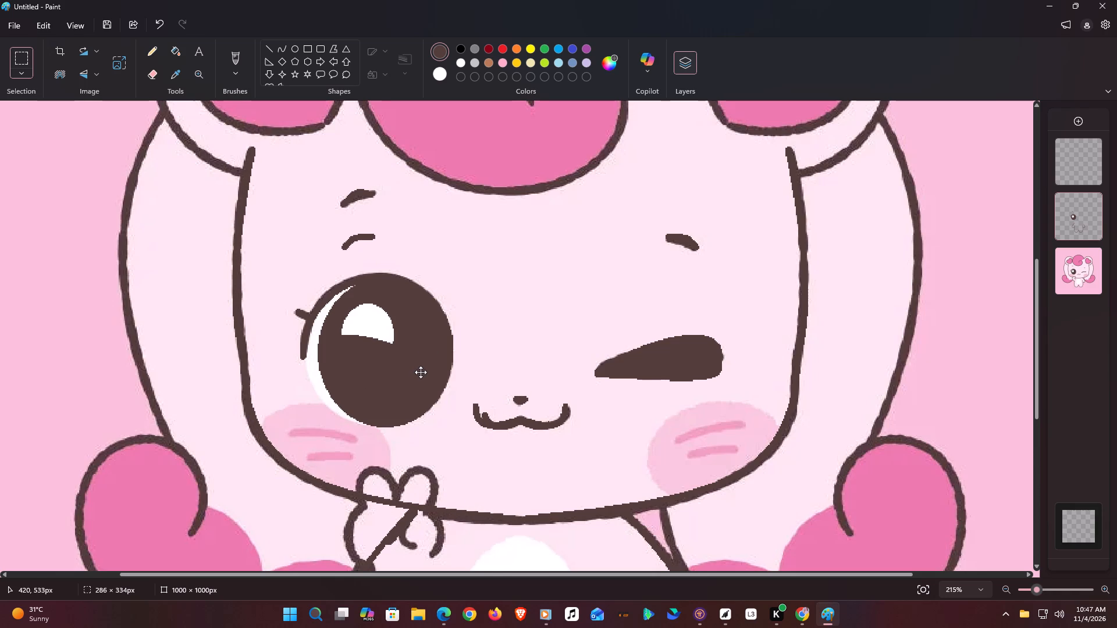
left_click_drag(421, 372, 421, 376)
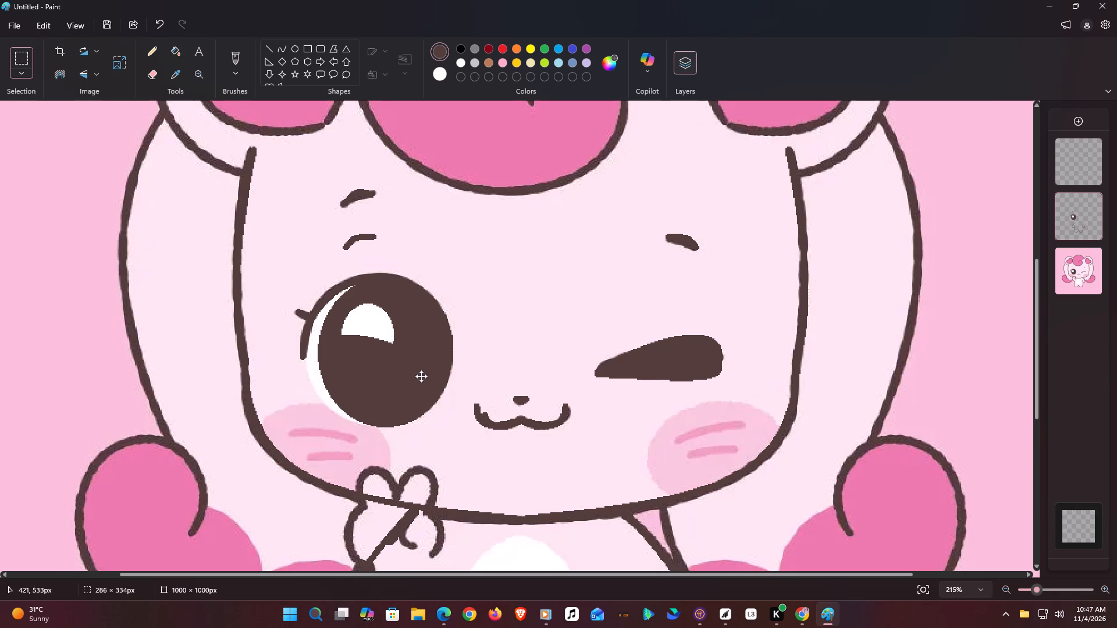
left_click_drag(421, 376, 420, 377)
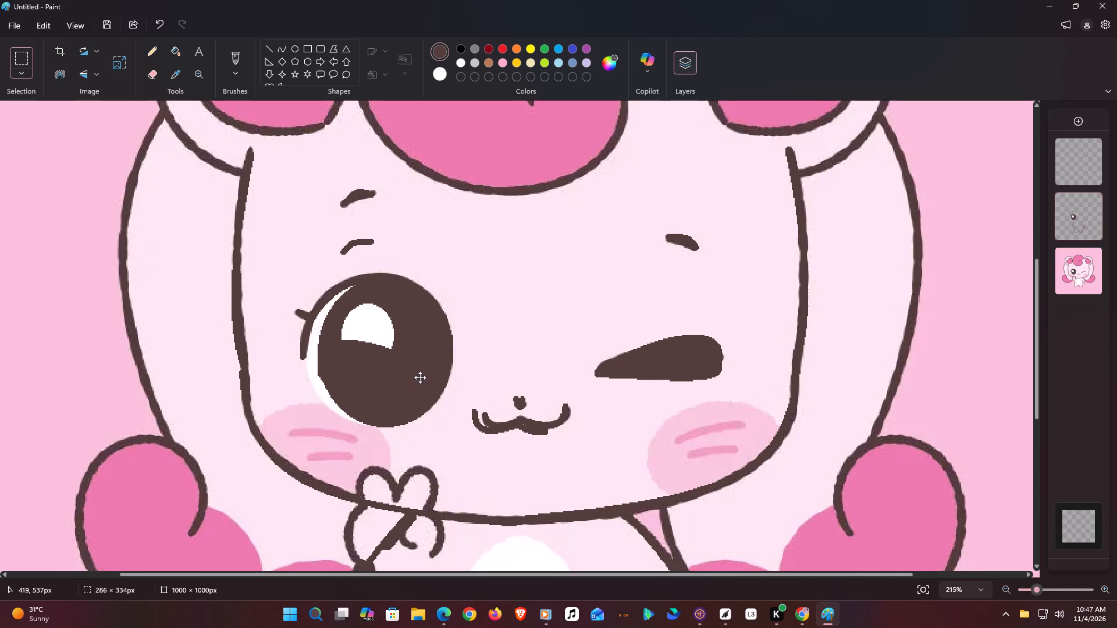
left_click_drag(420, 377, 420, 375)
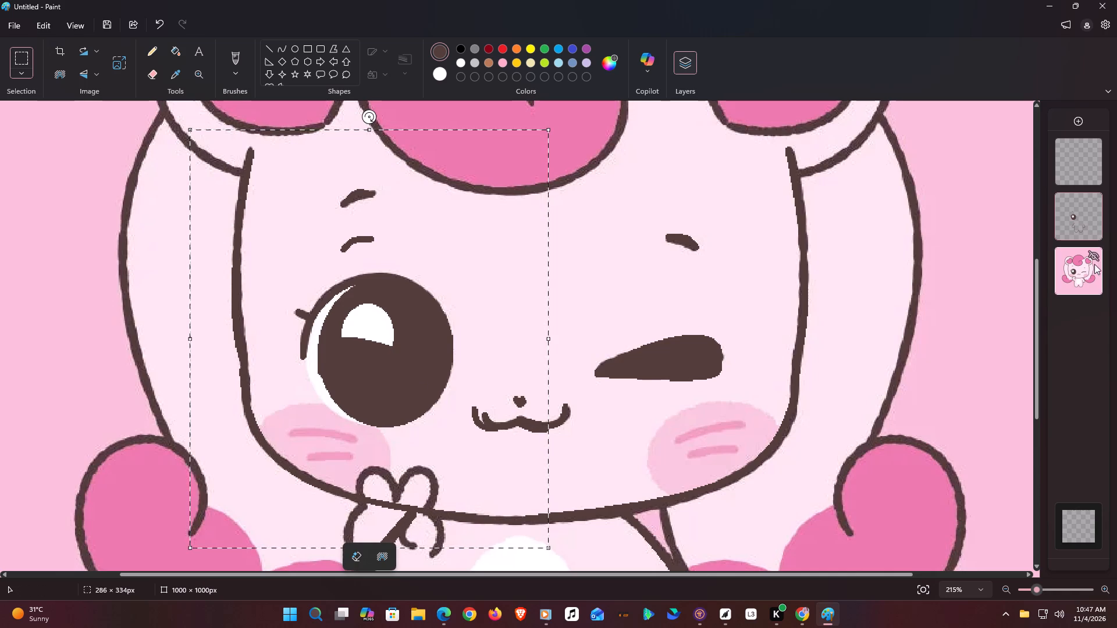
Hide the reference picture layer and return to the drawing layer.
left_click(1095, 255)
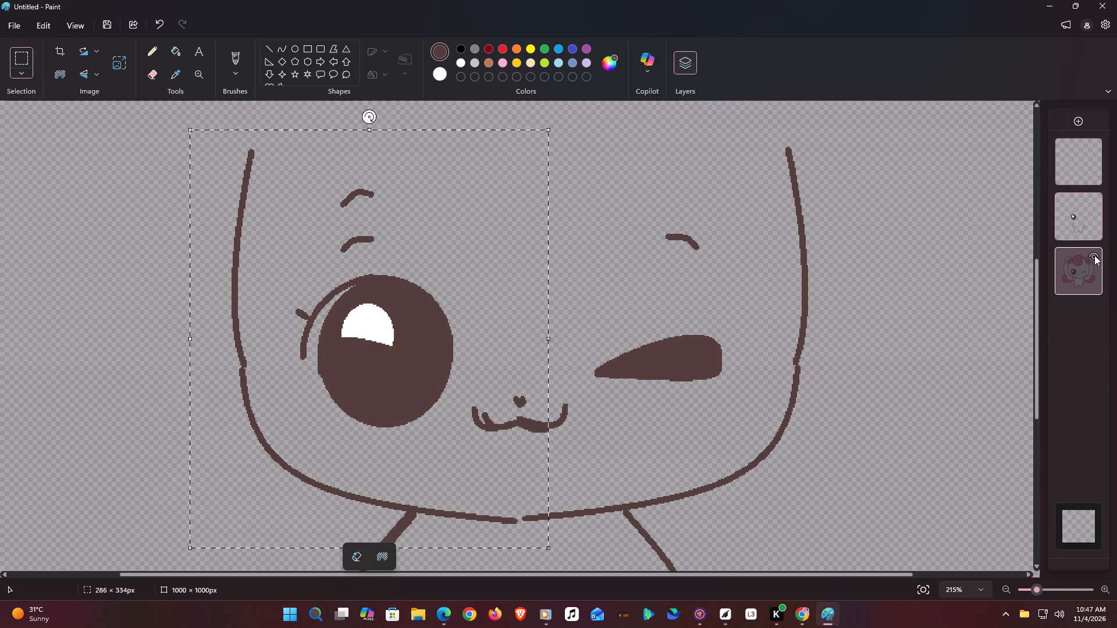
left_click(1076, 175)
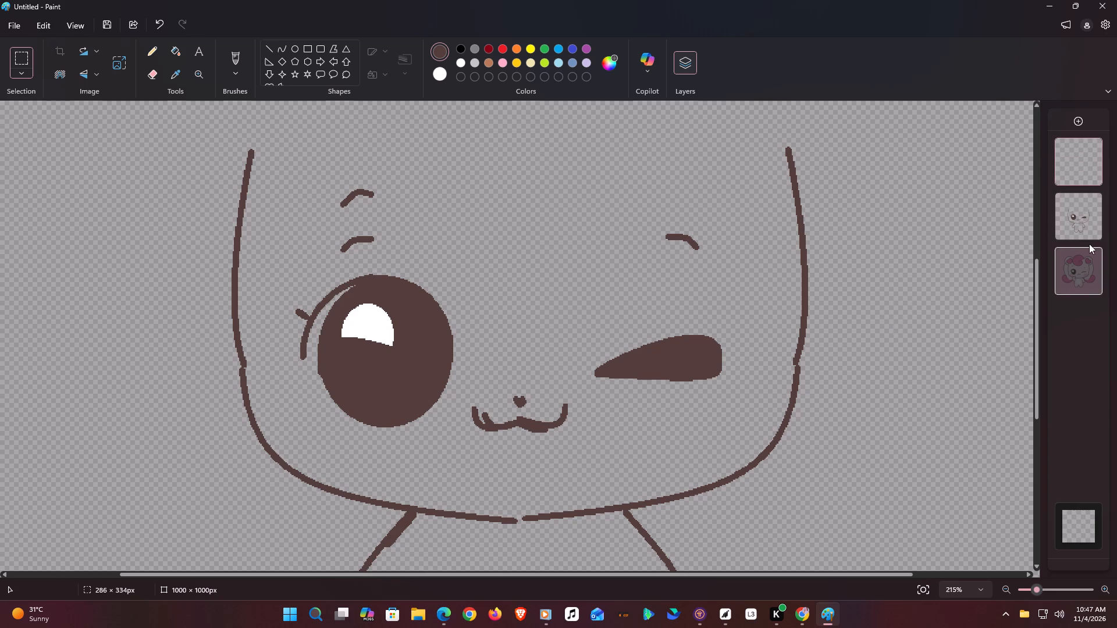
left_click(1086, 214)
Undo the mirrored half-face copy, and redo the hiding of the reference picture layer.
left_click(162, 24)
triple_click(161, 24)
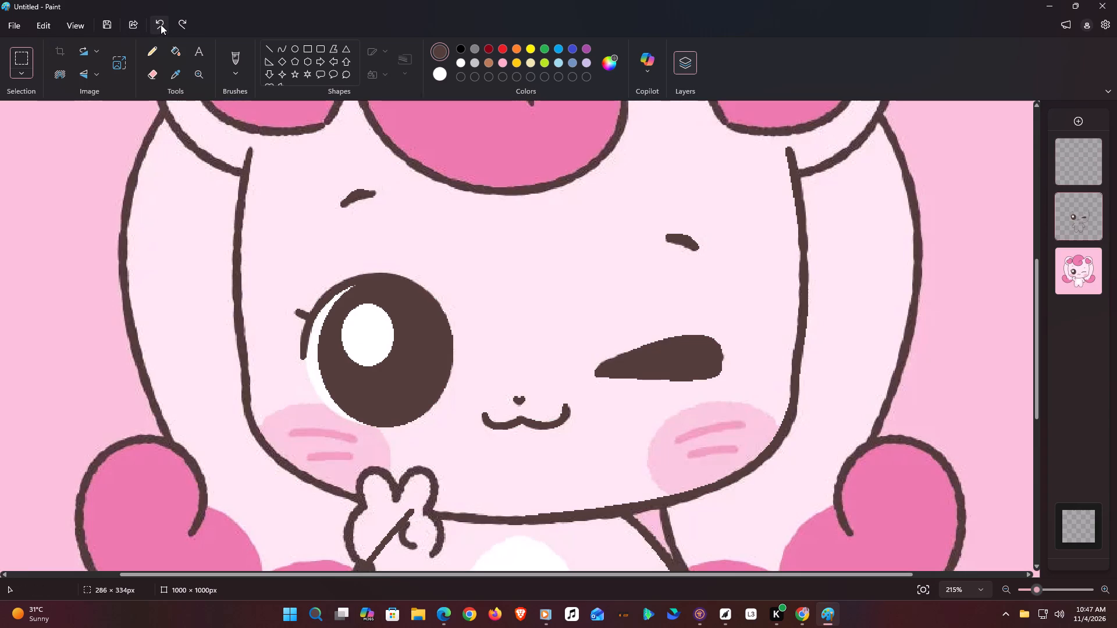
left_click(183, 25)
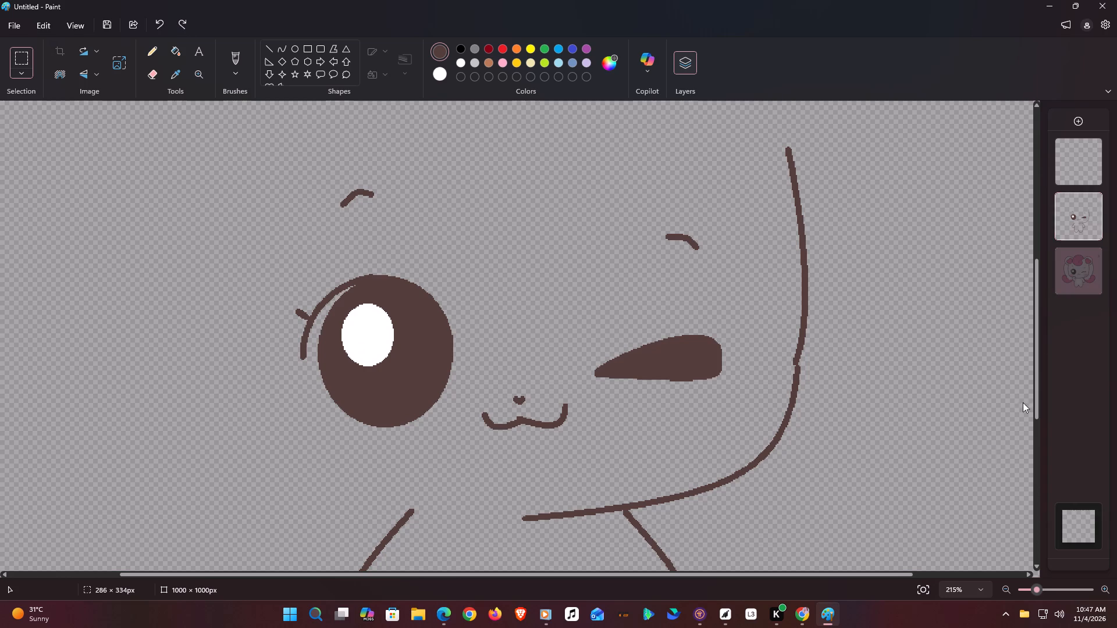
Patch the notch between the winking-eye side line and the lower cheek curve with small dark brown pencil strokes on the top layer.
left_click(1079, 172)
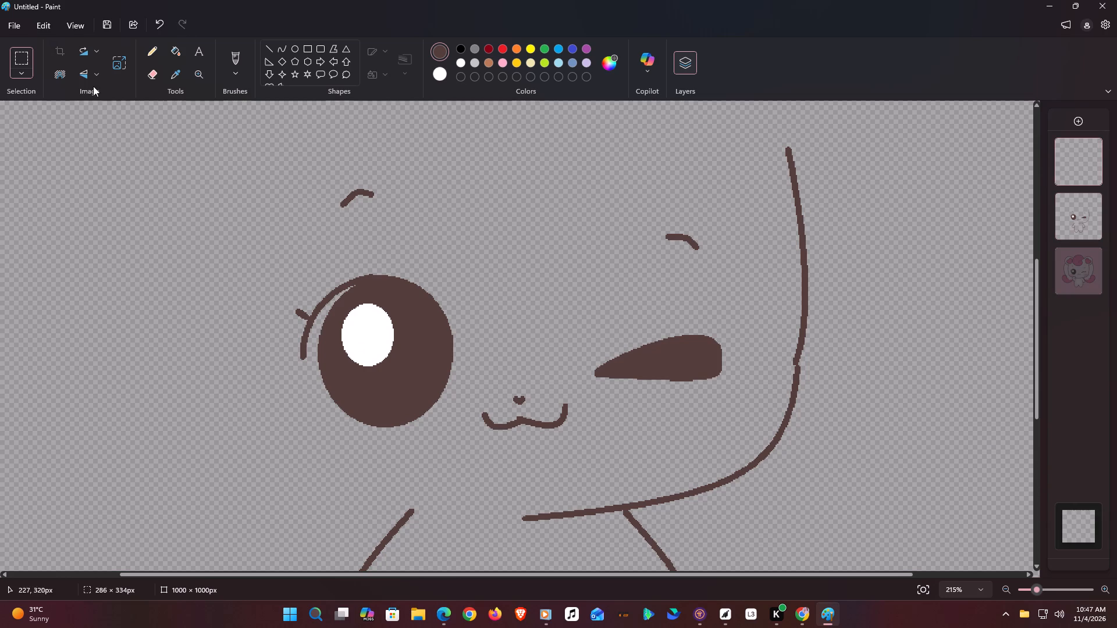
left_click(155, 53)
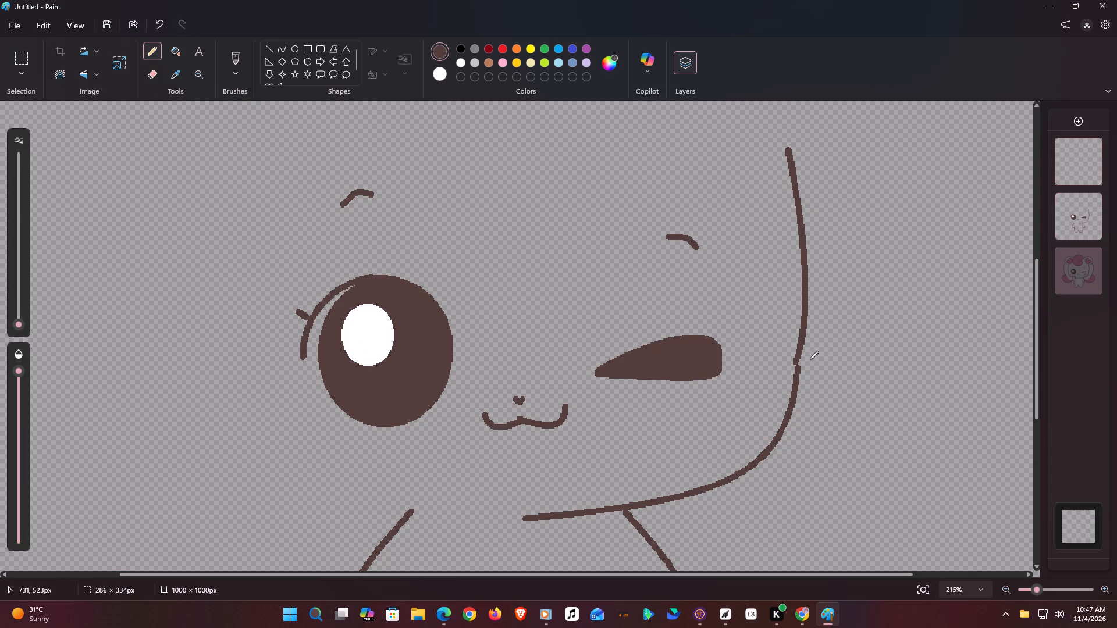
left_click_drag(795, 362, 795, 375)
left_click_drag(801, 367, 799, 357)
left_click(161, 19)
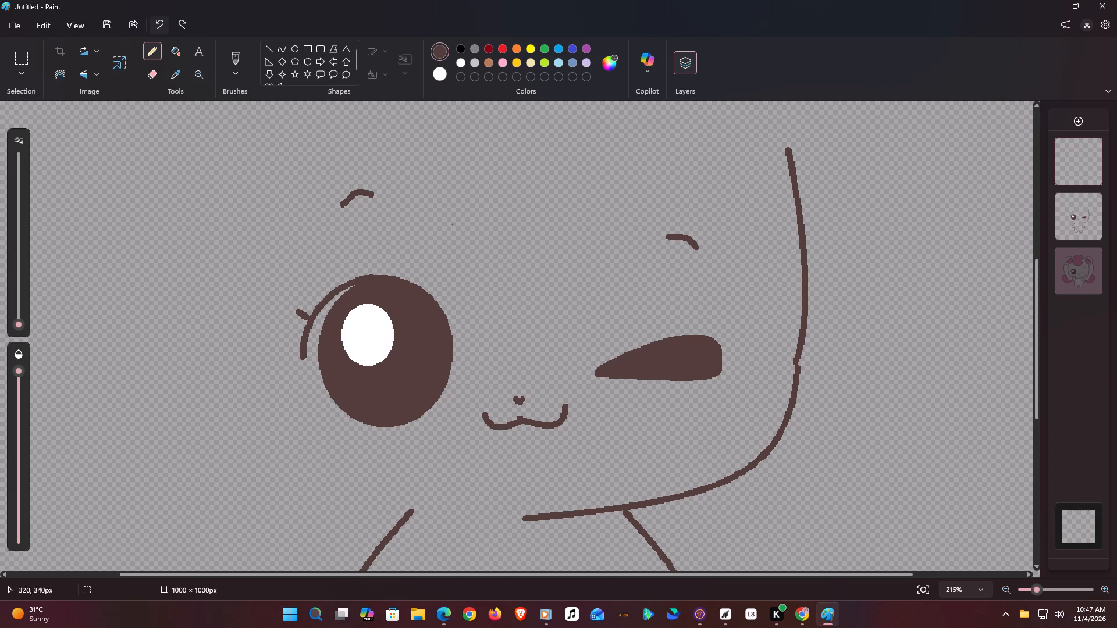
left_click_drag(1035, 586, 1055, 587)
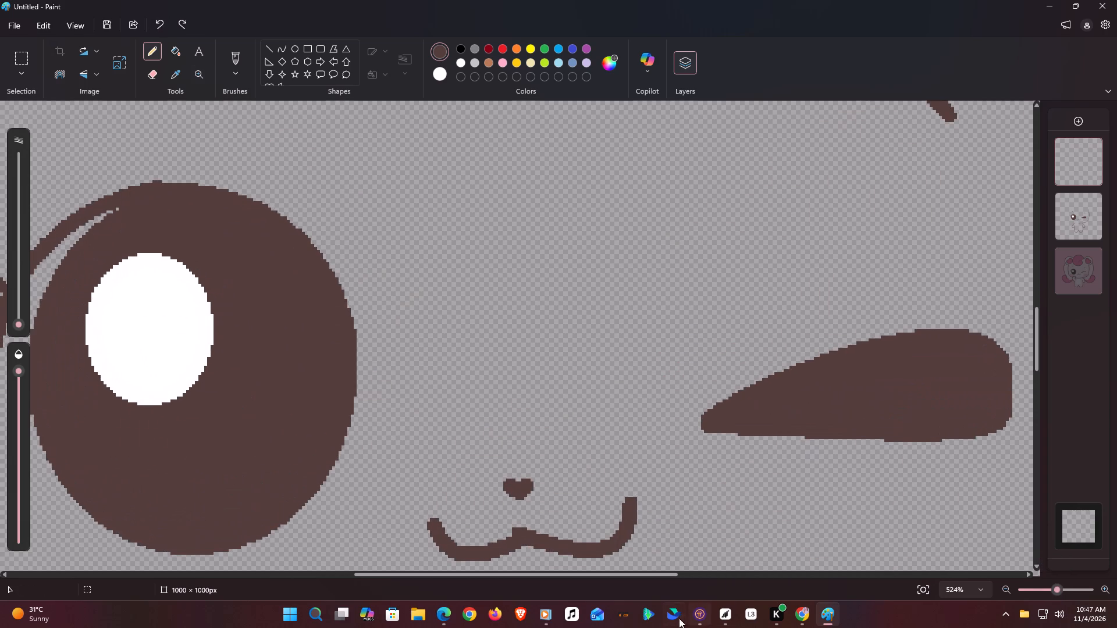
left_click_drag(667, 572, 827, 565)
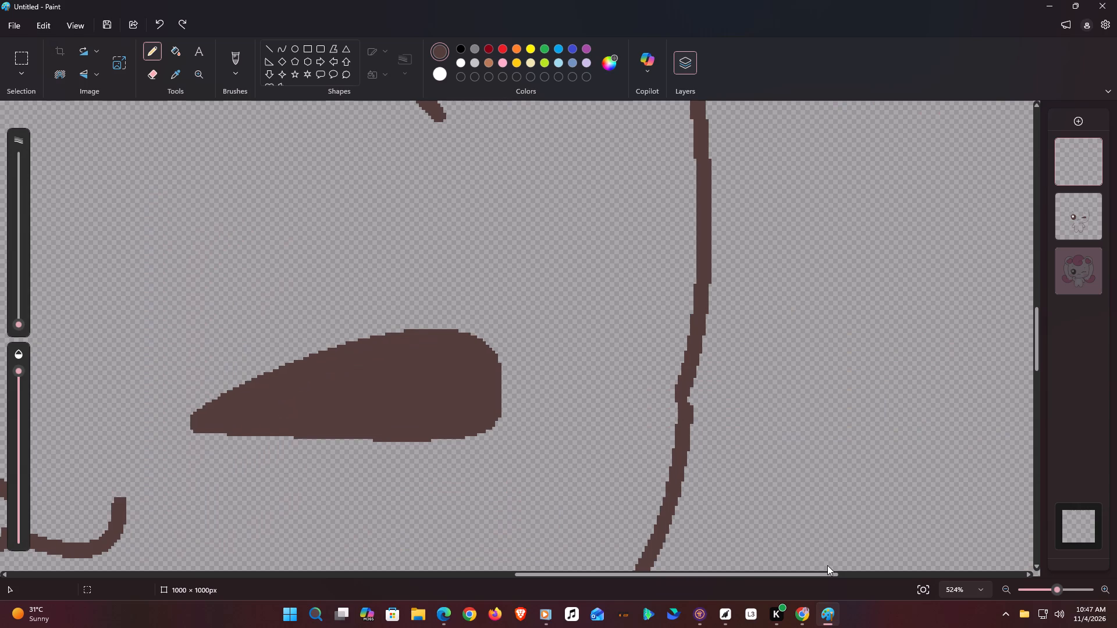
left_click_drag(690, 397, 686, 409)
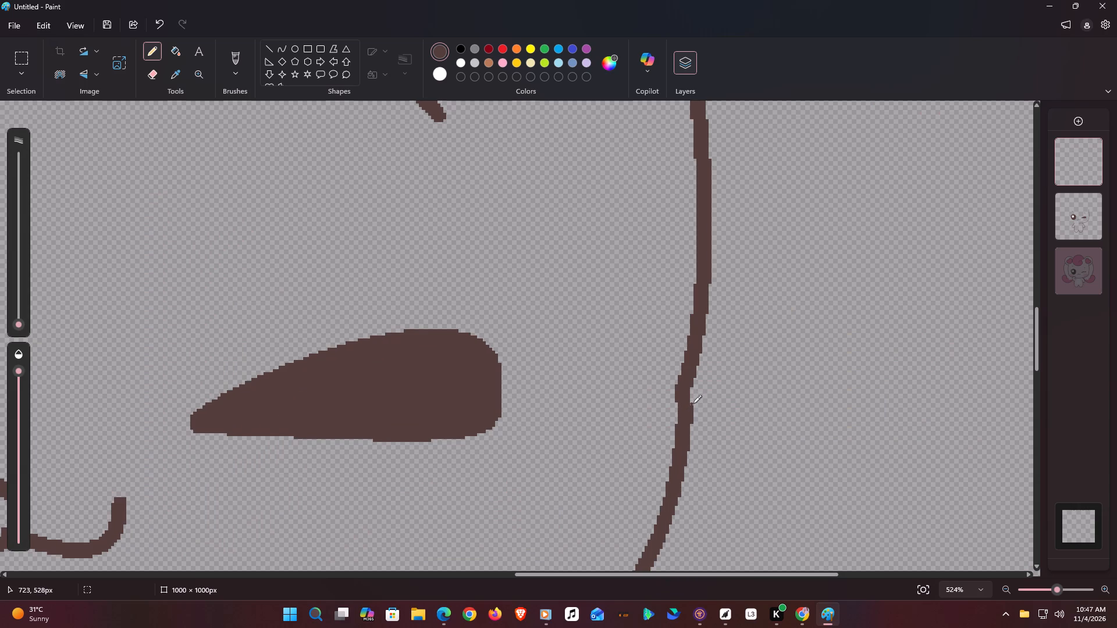
left_click(693, 404)
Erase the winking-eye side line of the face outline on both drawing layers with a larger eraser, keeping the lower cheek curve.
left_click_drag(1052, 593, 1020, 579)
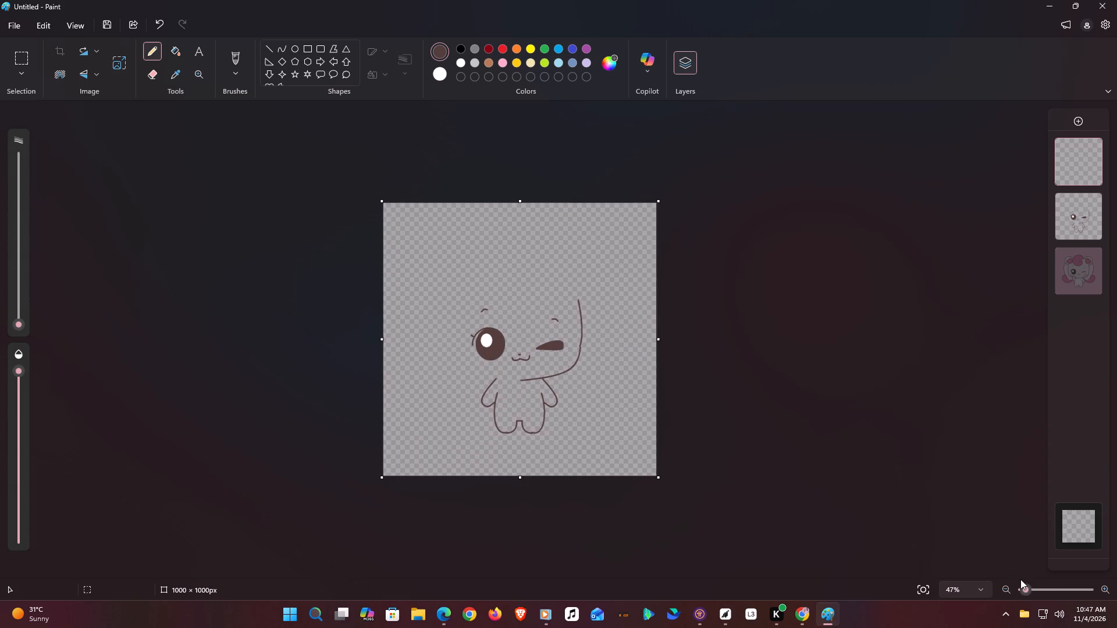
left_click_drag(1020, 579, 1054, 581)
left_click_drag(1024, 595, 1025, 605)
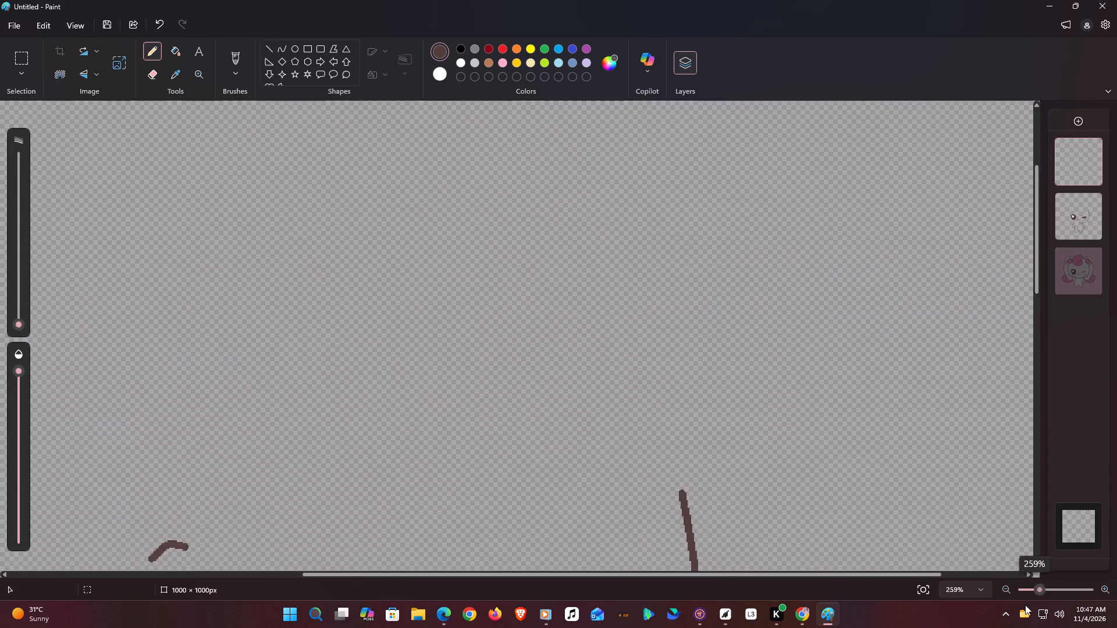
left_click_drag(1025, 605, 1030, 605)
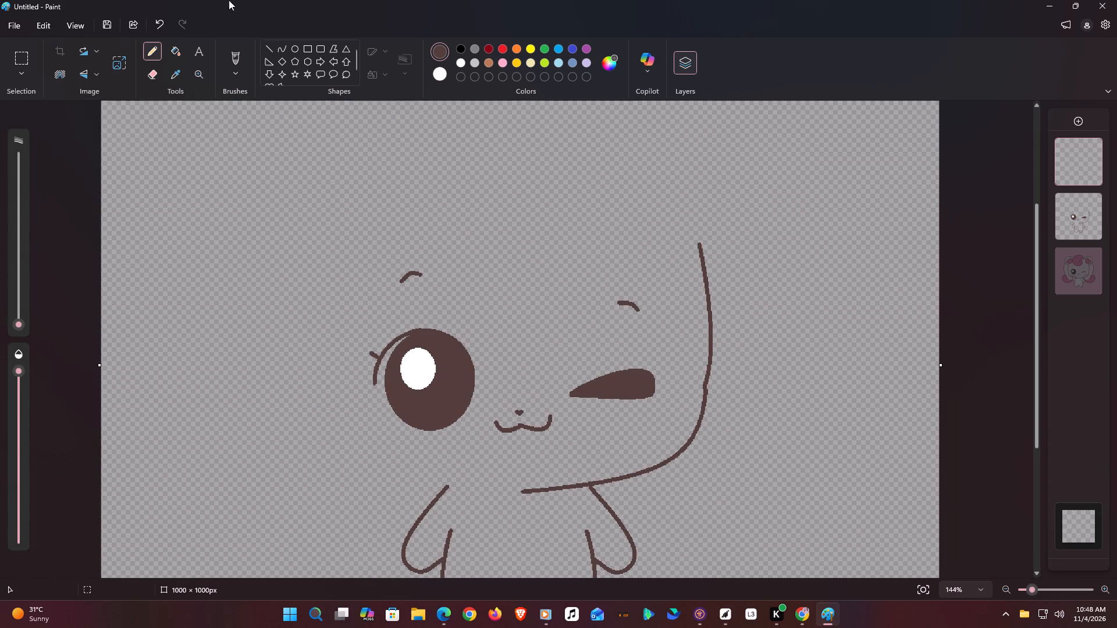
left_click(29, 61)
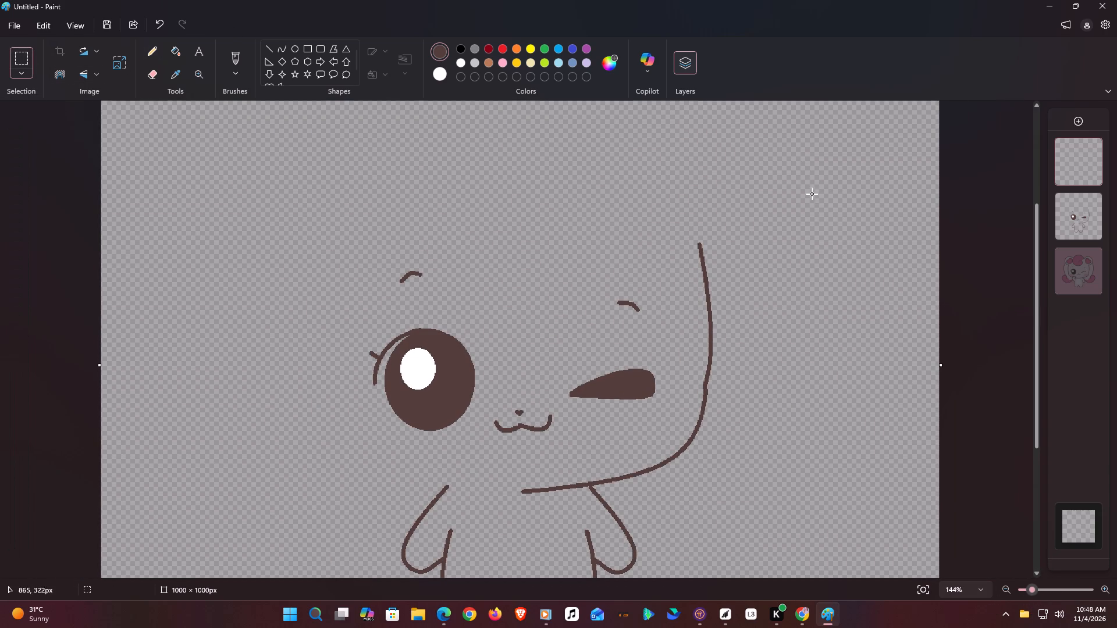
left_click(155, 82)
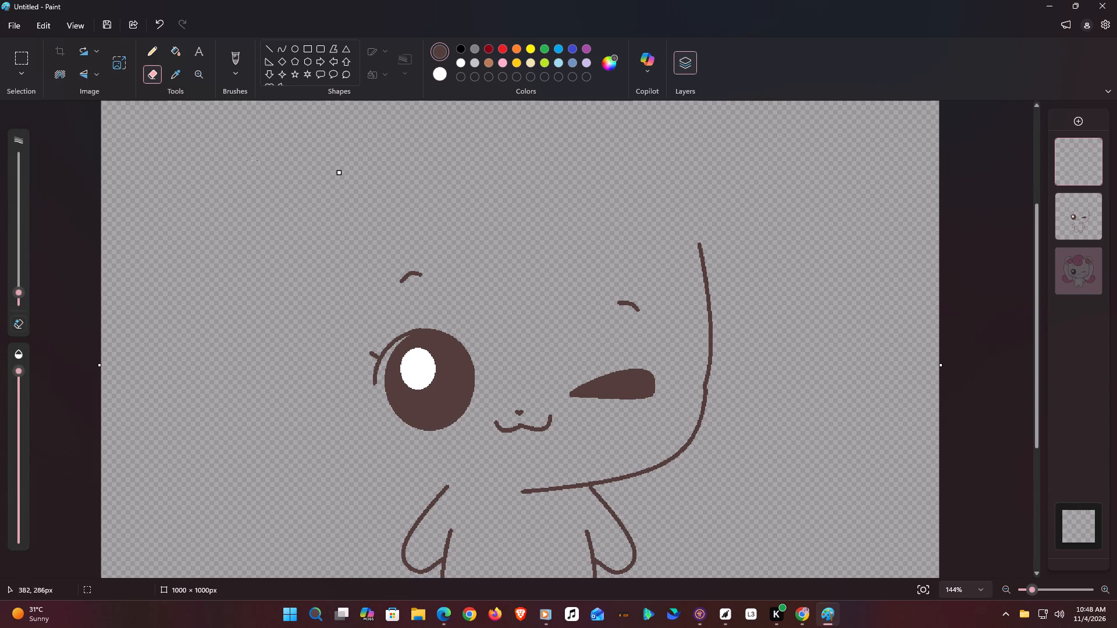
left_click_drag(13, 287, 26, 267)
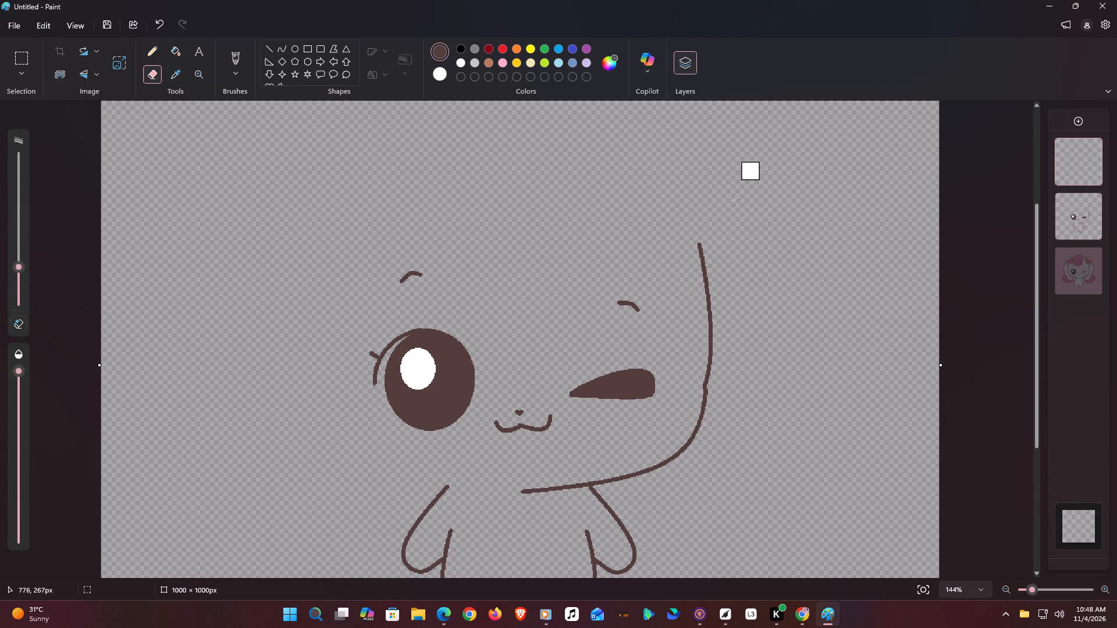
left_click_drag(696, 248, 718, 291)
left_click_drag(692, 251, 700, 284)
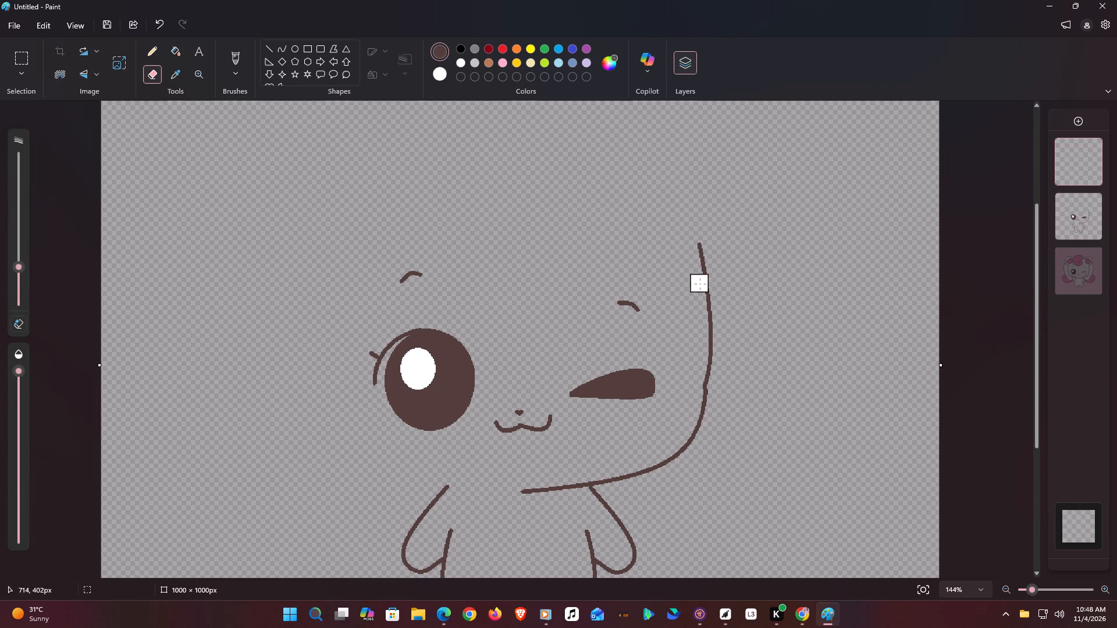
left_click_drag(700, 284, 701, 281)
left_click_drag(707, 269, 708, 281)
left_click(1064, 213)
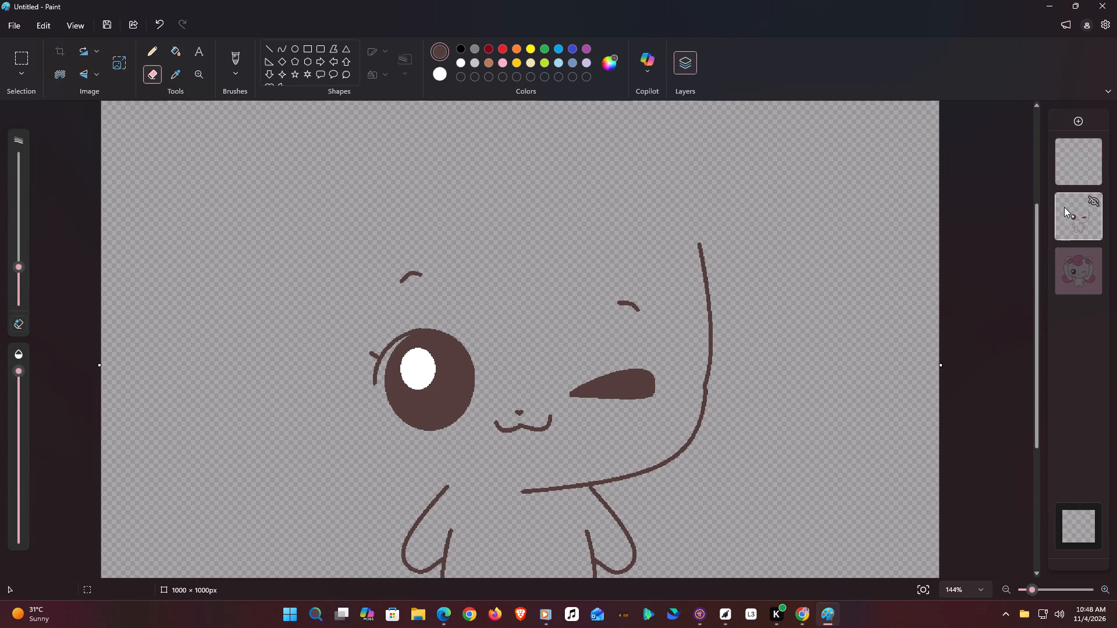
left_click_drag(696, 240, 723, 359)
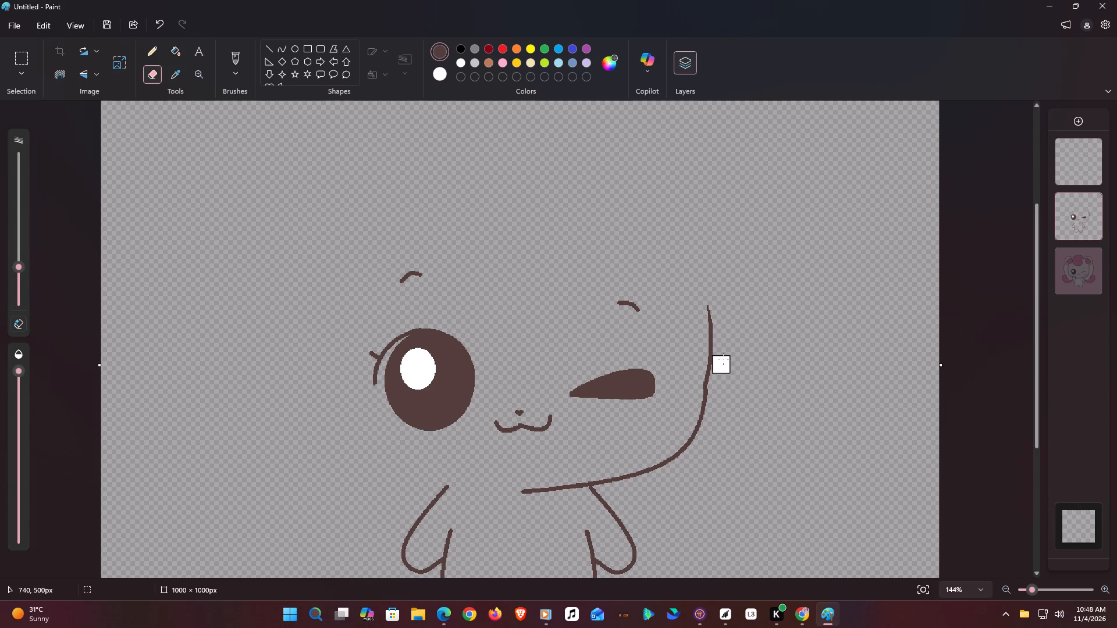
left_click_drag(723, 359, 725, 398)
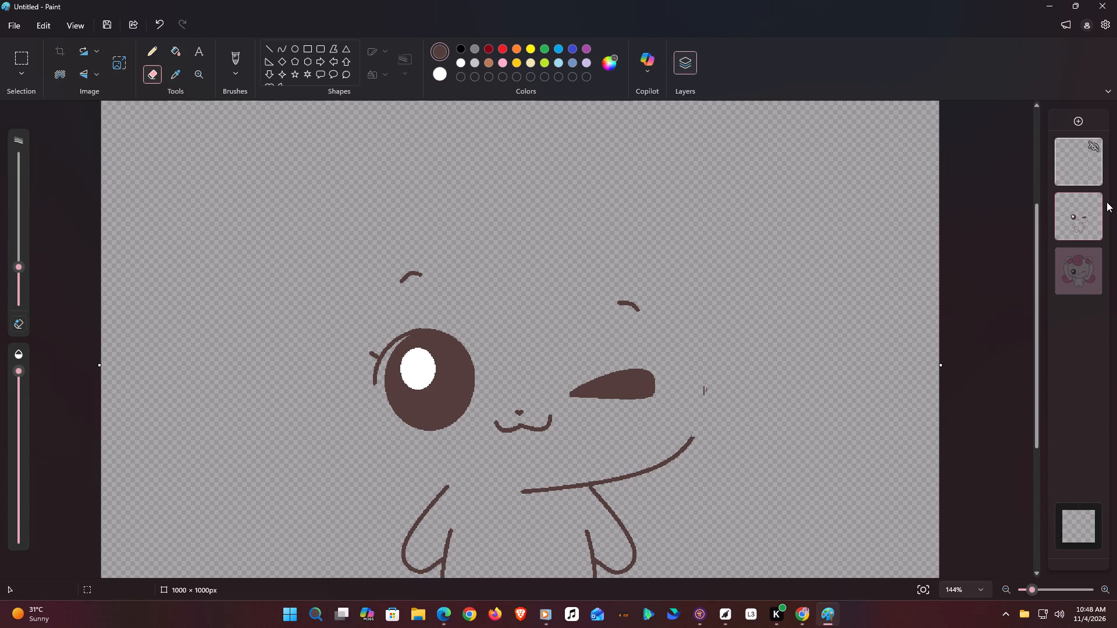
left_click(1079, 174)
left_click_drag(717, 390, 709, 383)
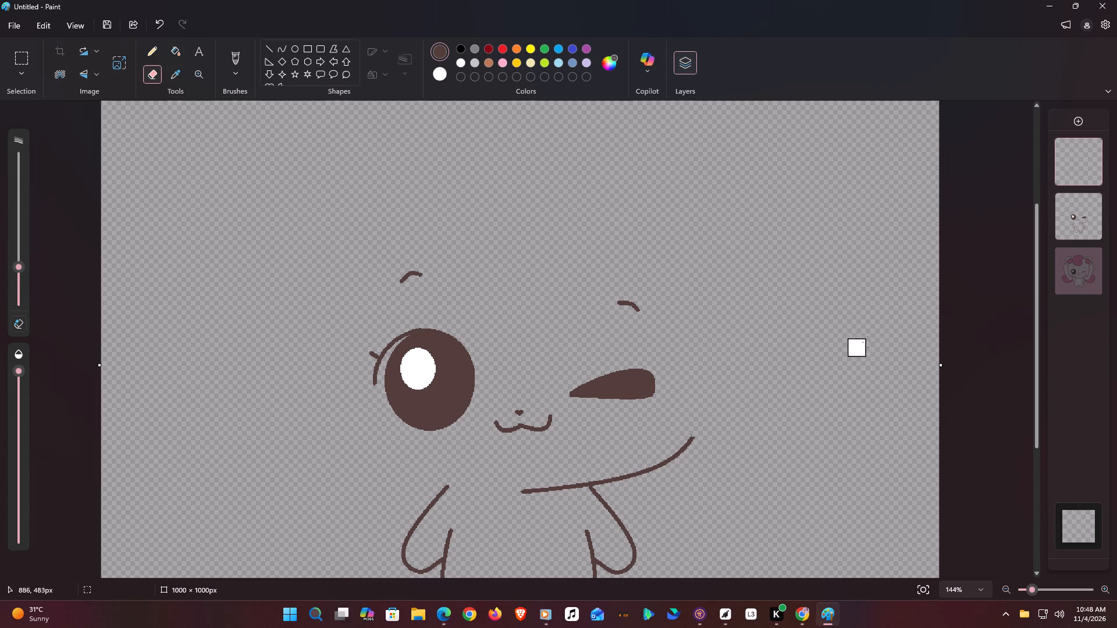
Undo the erasing and the whole traced face outline, back to before its separate layer was added.
left_click(1065, 215)
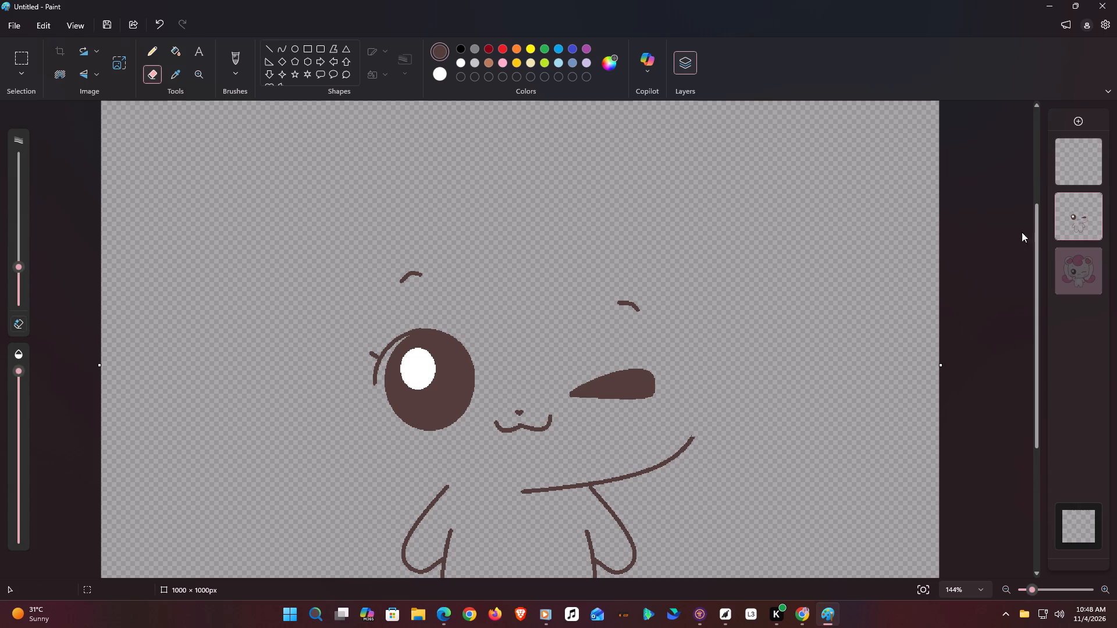
triple_click(157, 26)
triple_click(154, 28)
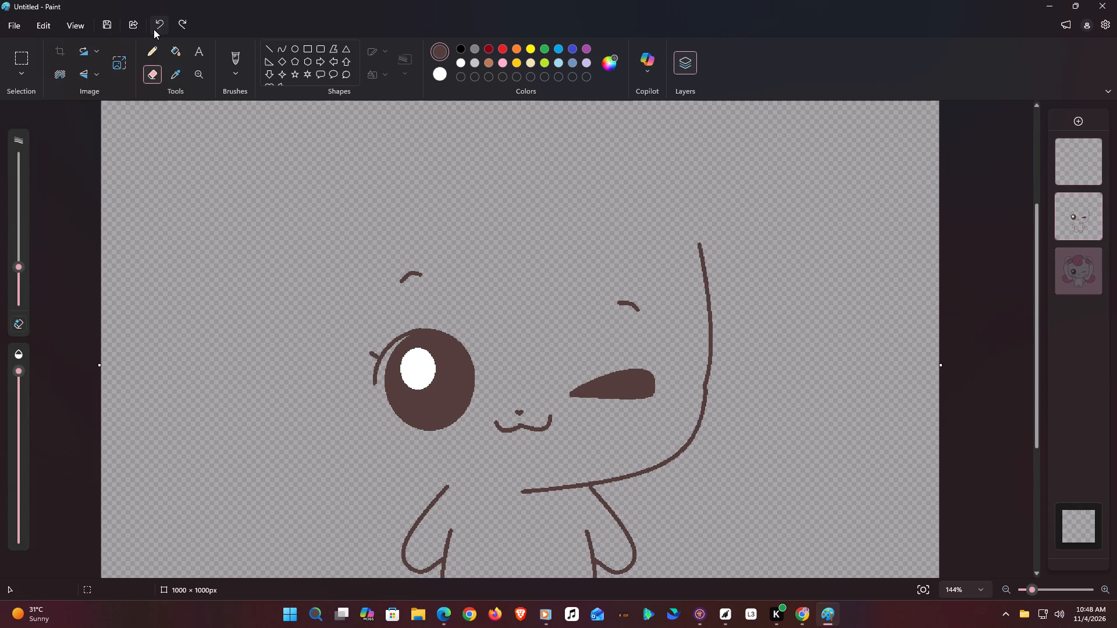
triple_click(153, 29)
triple_click(153, 29)
triple_click(151, 30)
triple_click(151, 31)
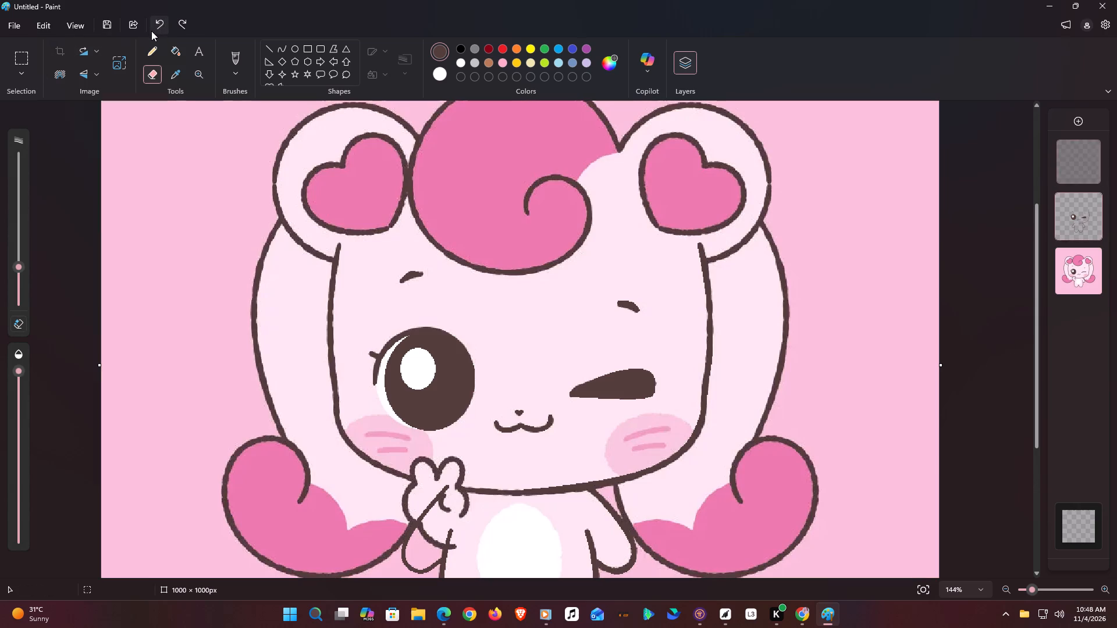
left_click(151, 31)
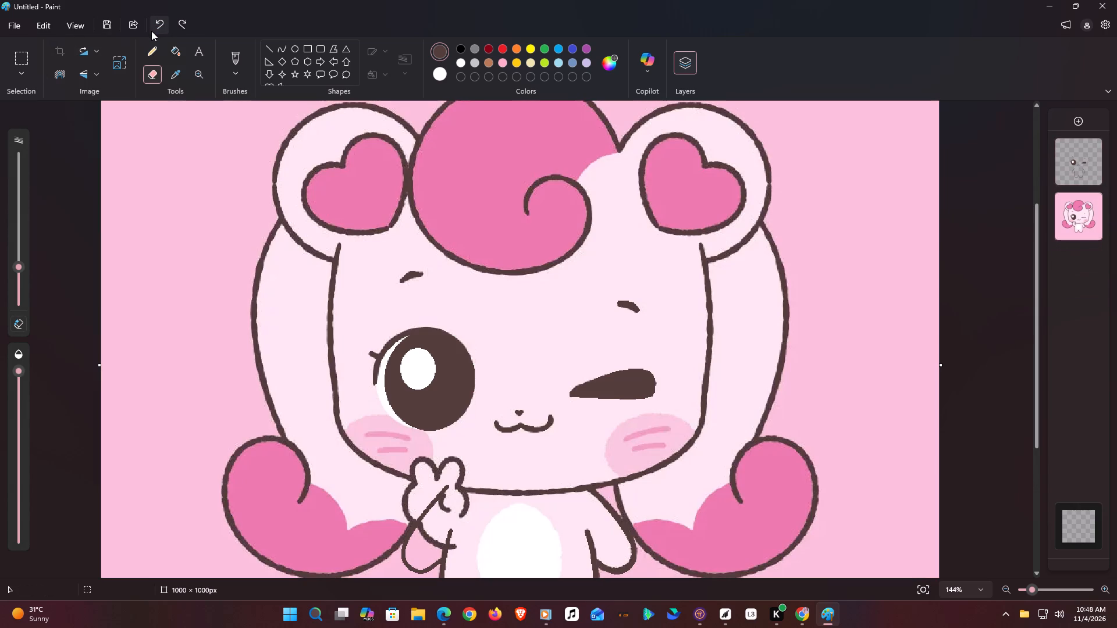
Hide the reference picture layer and examine the traced facial features and body on their own.
left_click(1063, 163)
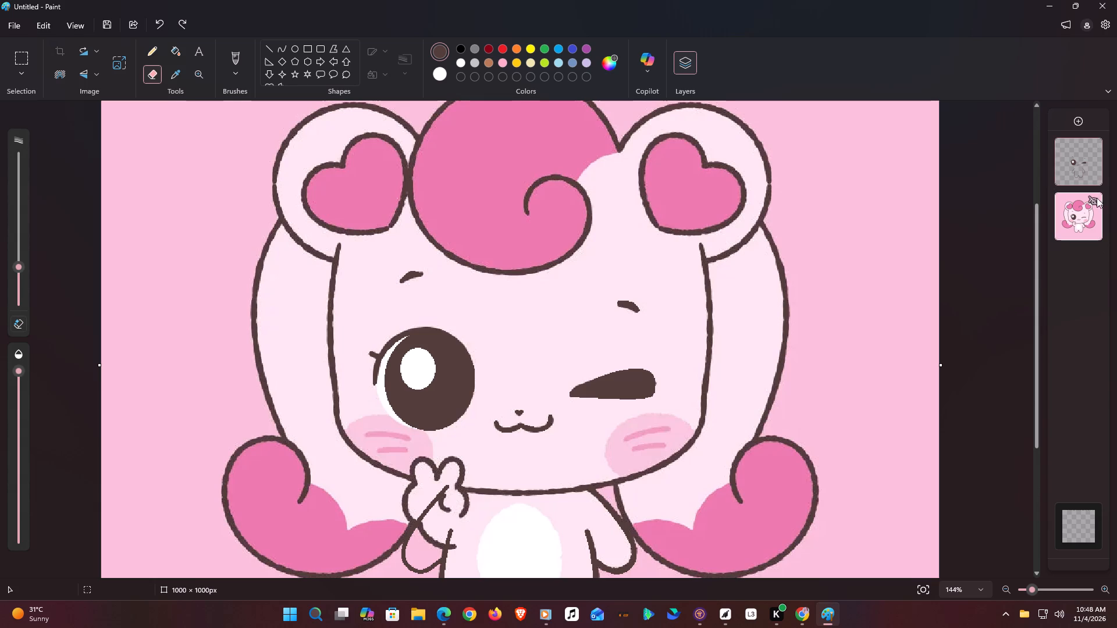
left_click(1093, 204)
left_click(1093, 171)
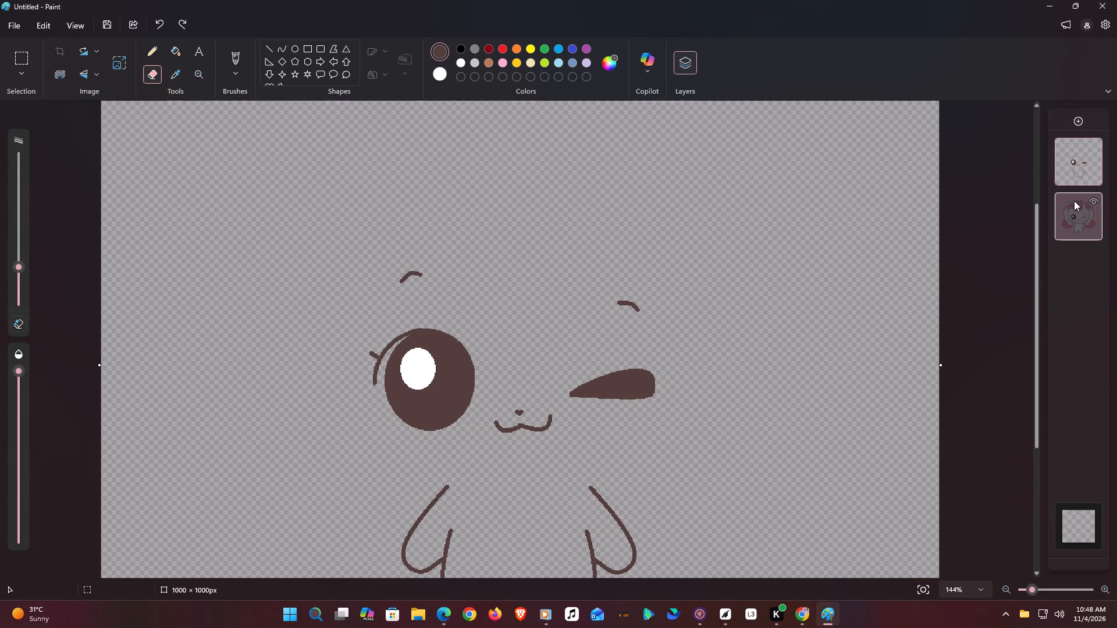
left_click(1092, 205)
left_click(1092, 205)
right_click_drag(1083, 215, 1038, 259)
right_click_drag(1038, 259, 1042, 251)
right_click(1062, 223)
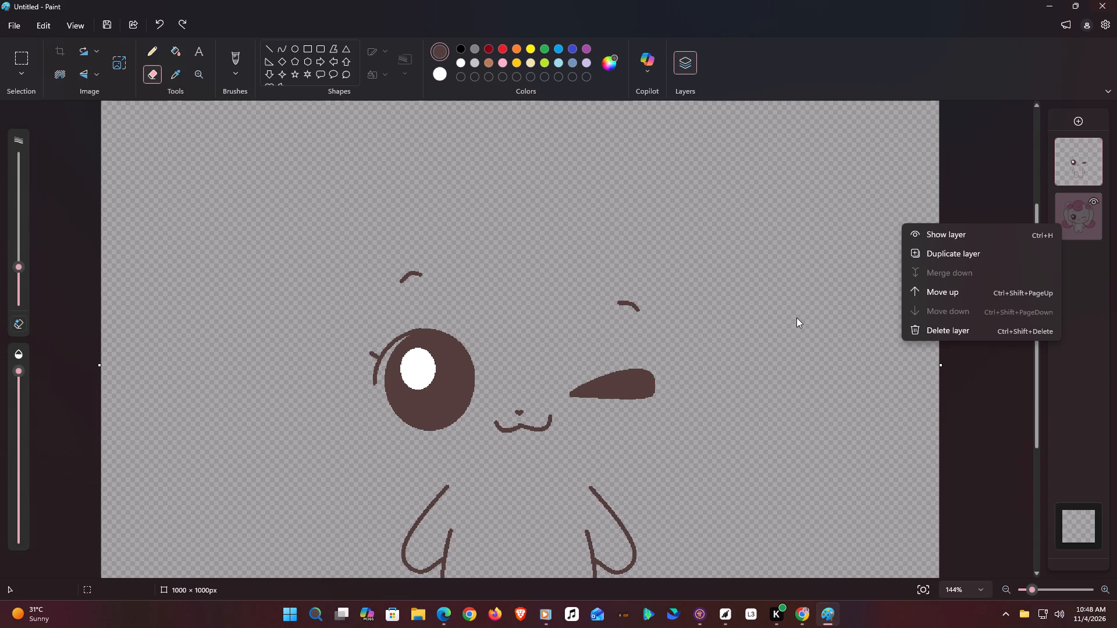
left_click(1075, 217)
left_click(971, 589)
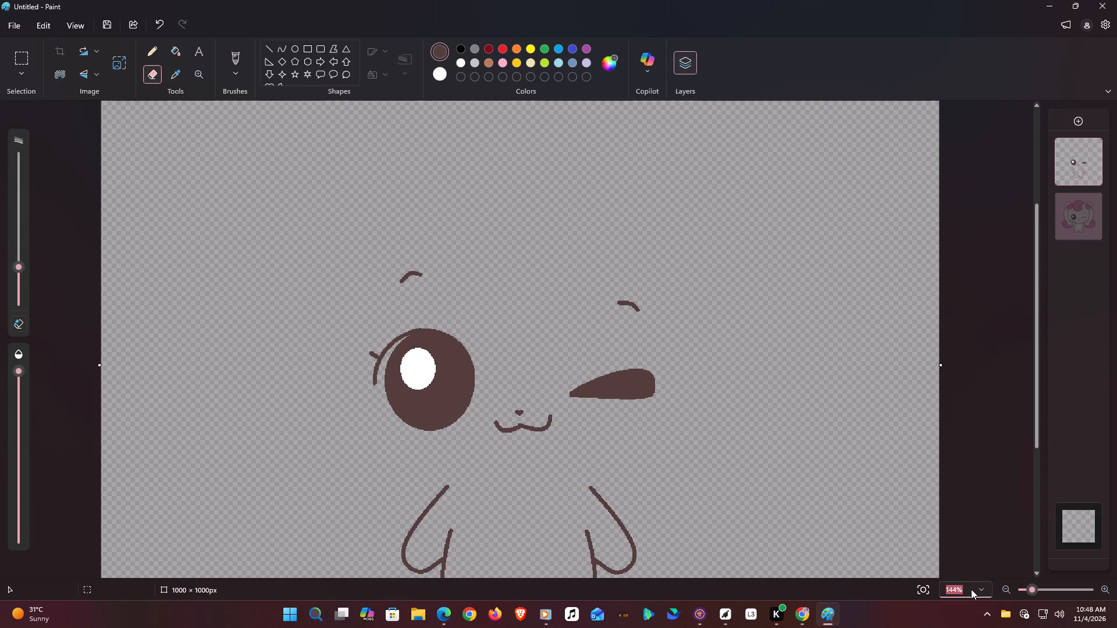
left_click(970, 591)
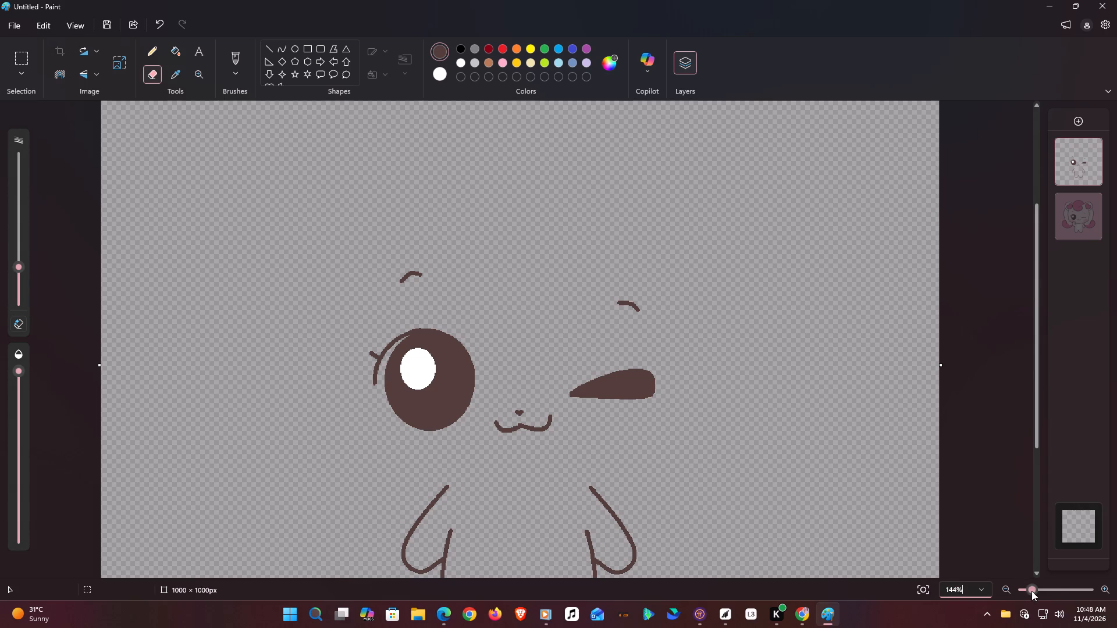
left_click(1031, 591)
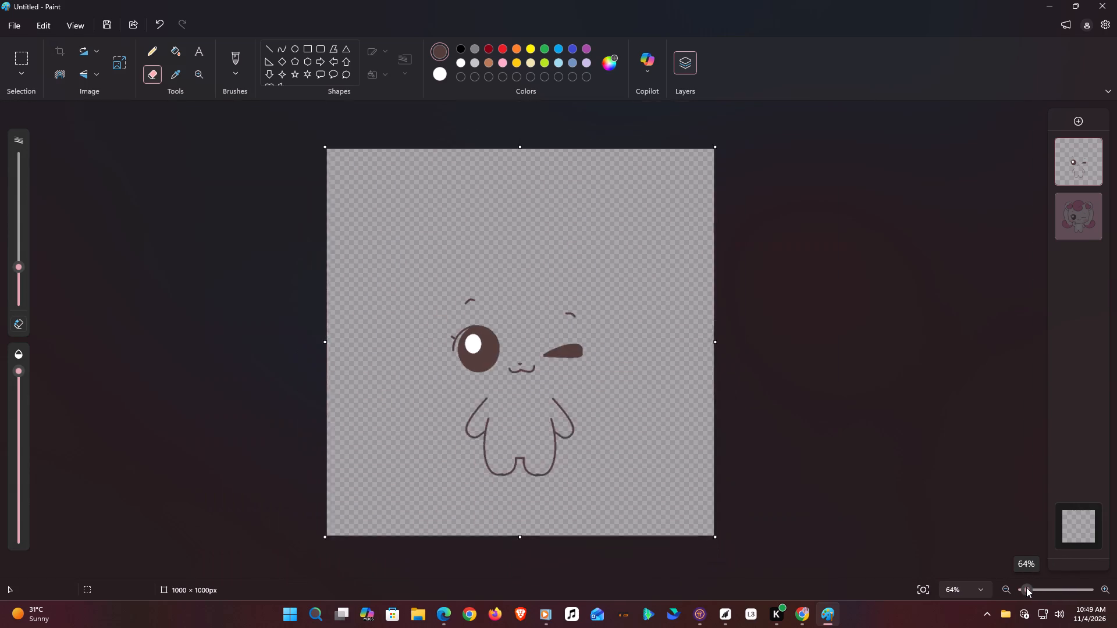
Show the reference picture layer again and add a new empty layer above the drawing layer.
left_click(1068, 213)
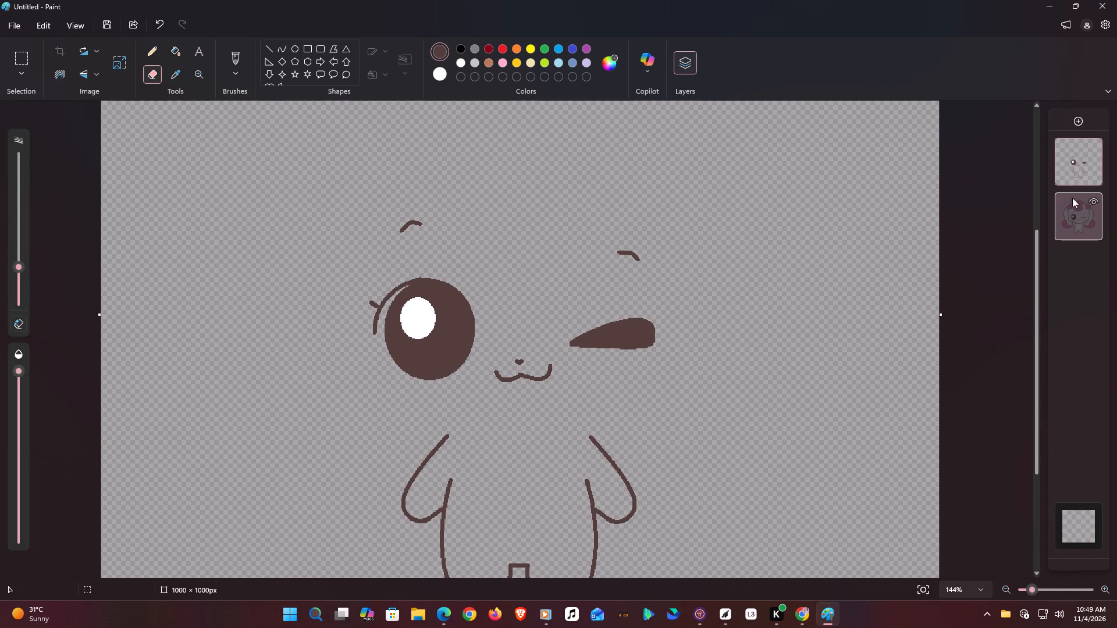
left_click(1077, 153)
left_click(1095, 198)
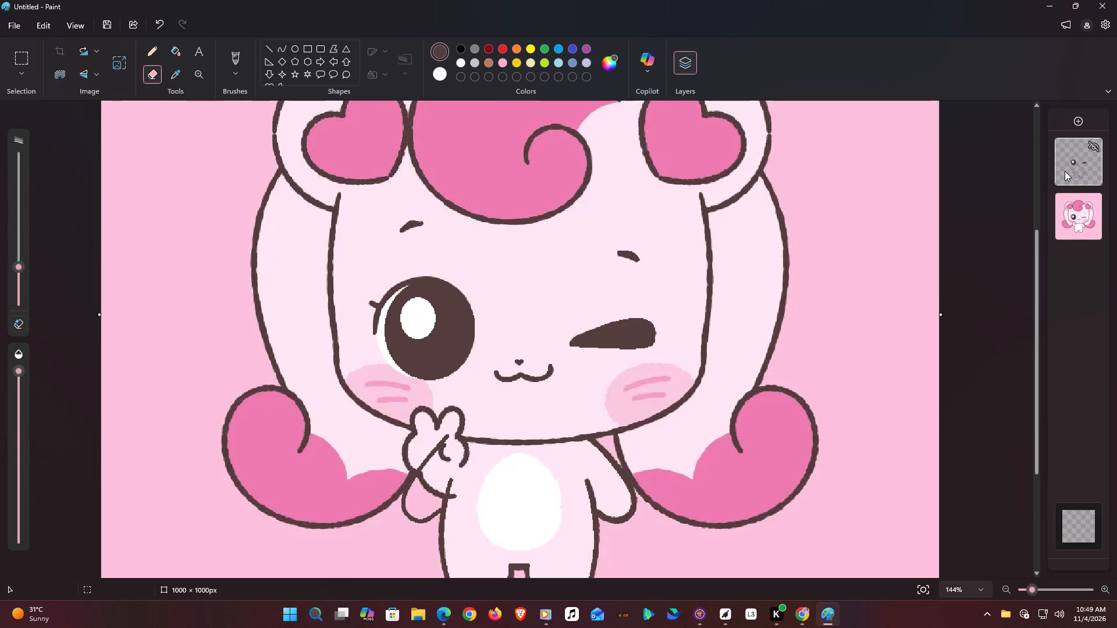
left_click(1065, 171)
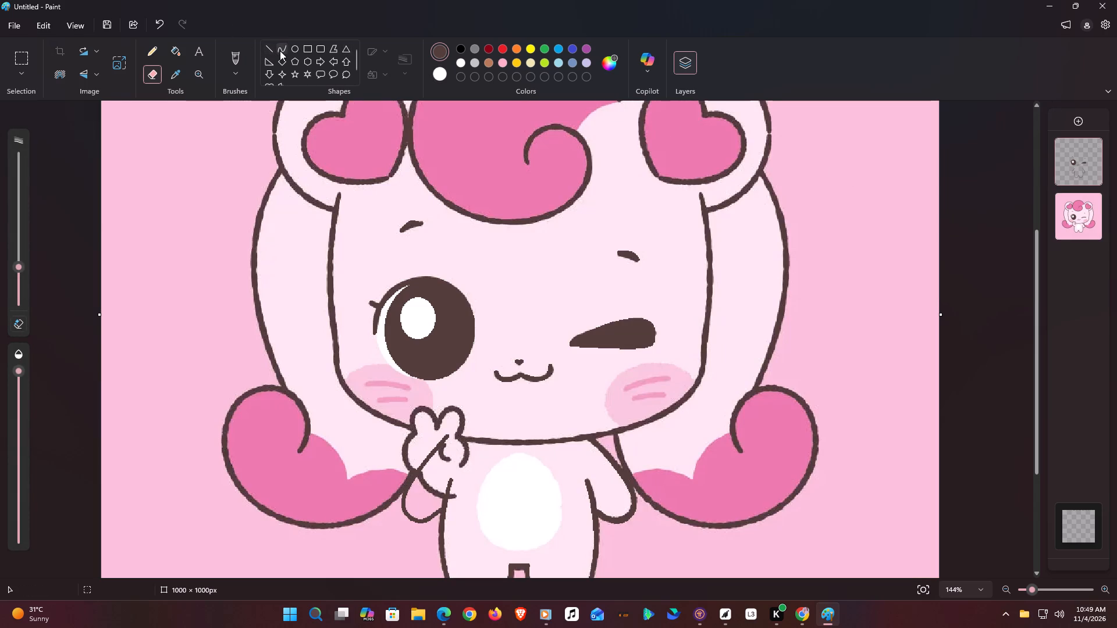
left_click(280, 51)
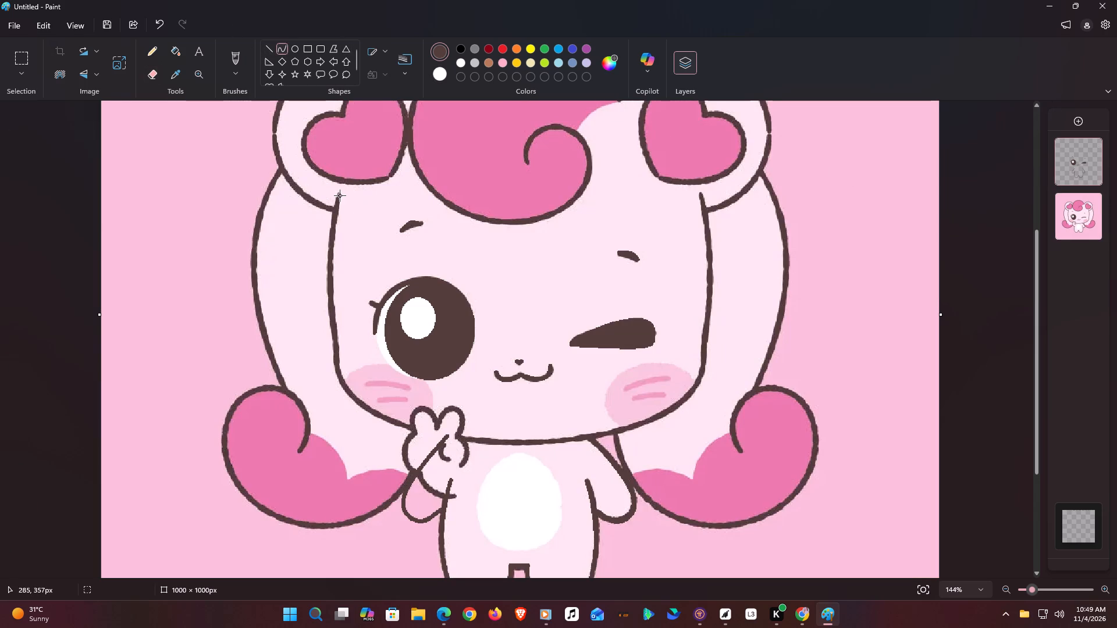
left_click(1068, 122)
left_click(1076, 122)
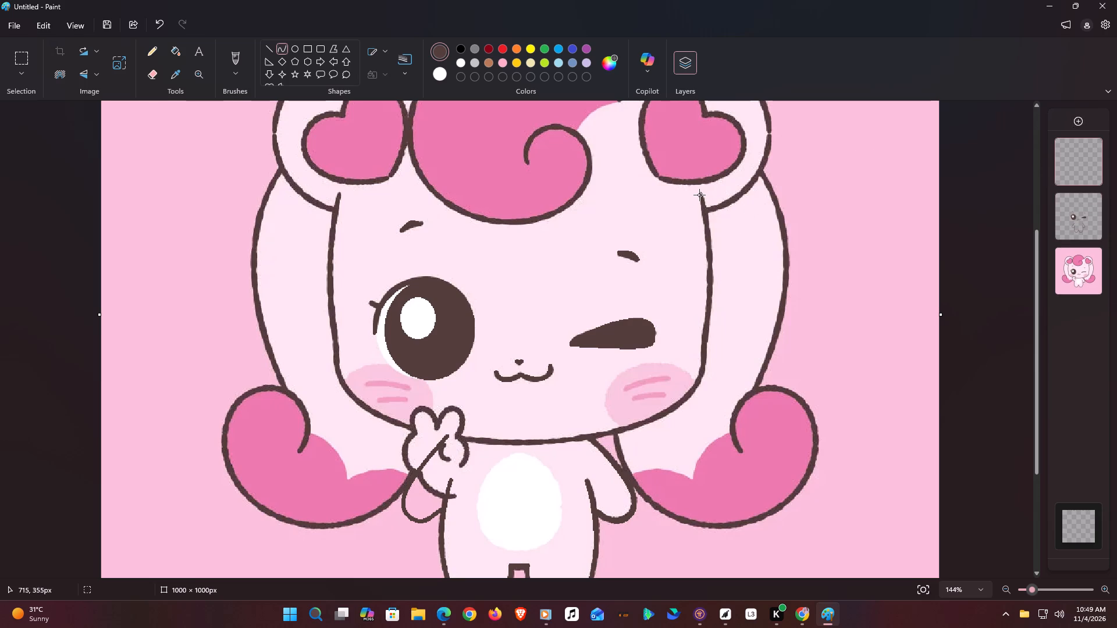
Trace the winking-eye side of the face outline on the new layer with a dark brown curve about 170 px tall.
left_click_drag(700, 194, 707, 339)
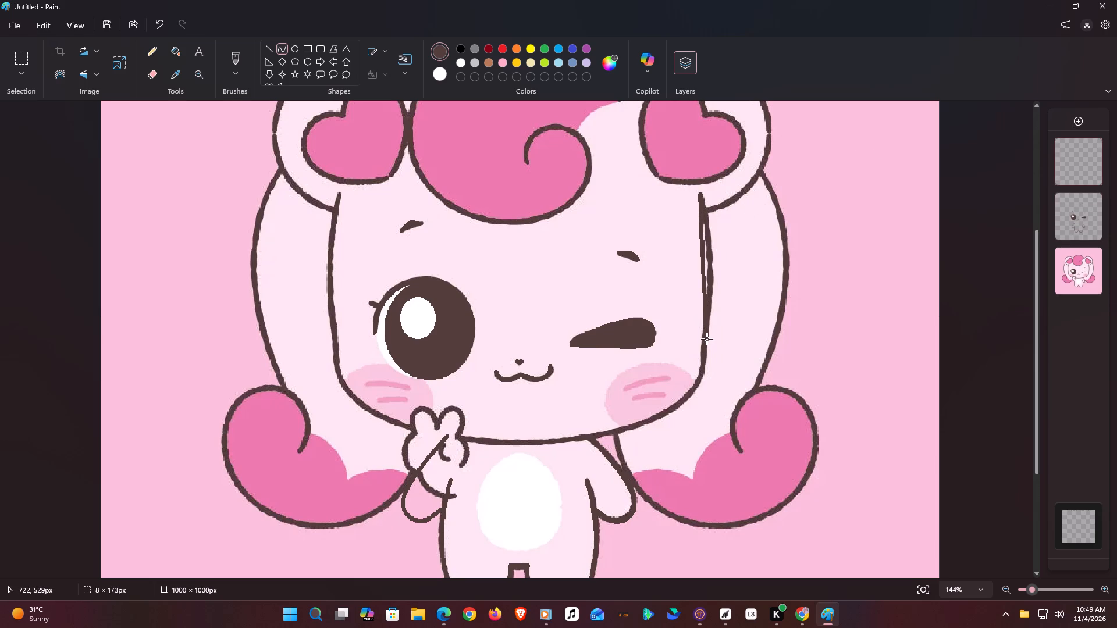
left_click_drag(707, 339, 705, 337)
left_click_drag(718, 303, 731, 263)
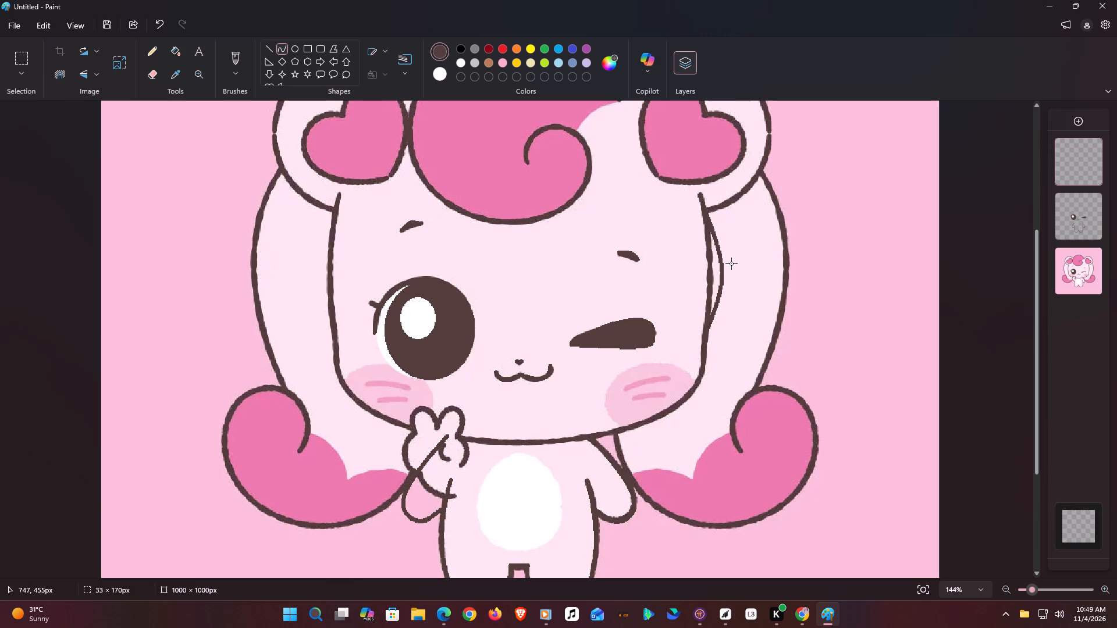
left_click_drag(731, 263, 705, 244)
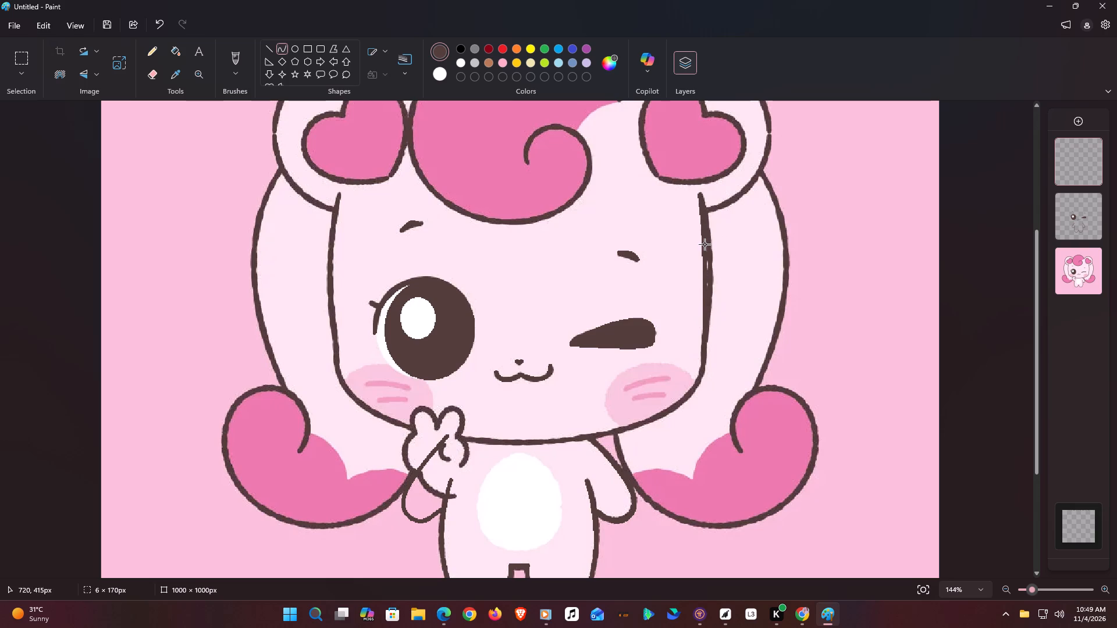
left_click_drag(705, 244, 707, 244)
left_click_drag(733, 276, 737, 272)
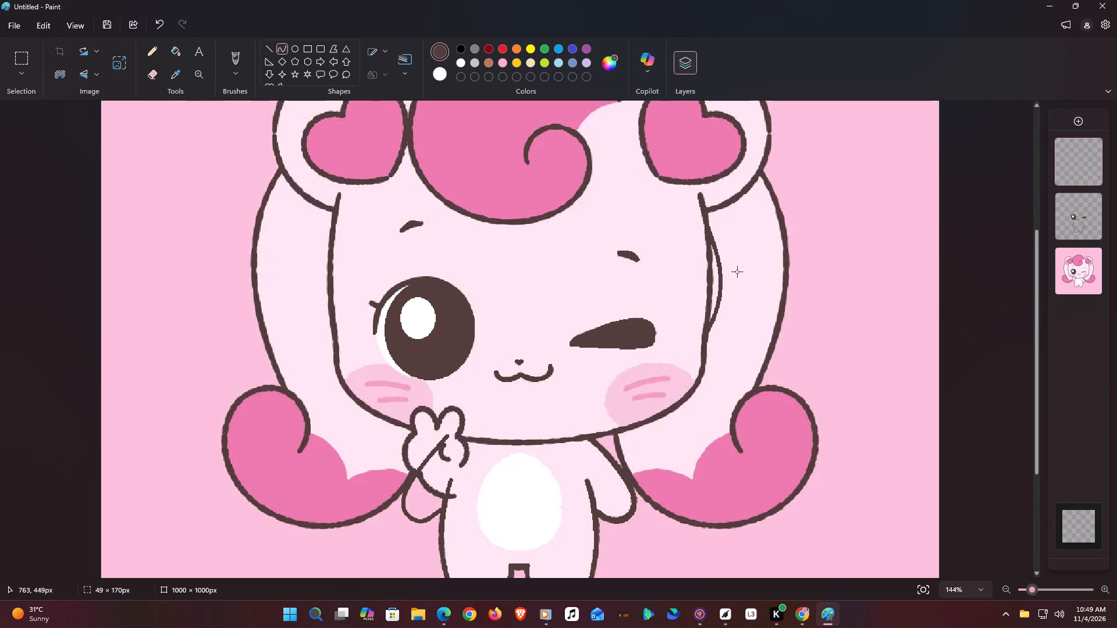
left_click_drag(737, 272, 716, 281)
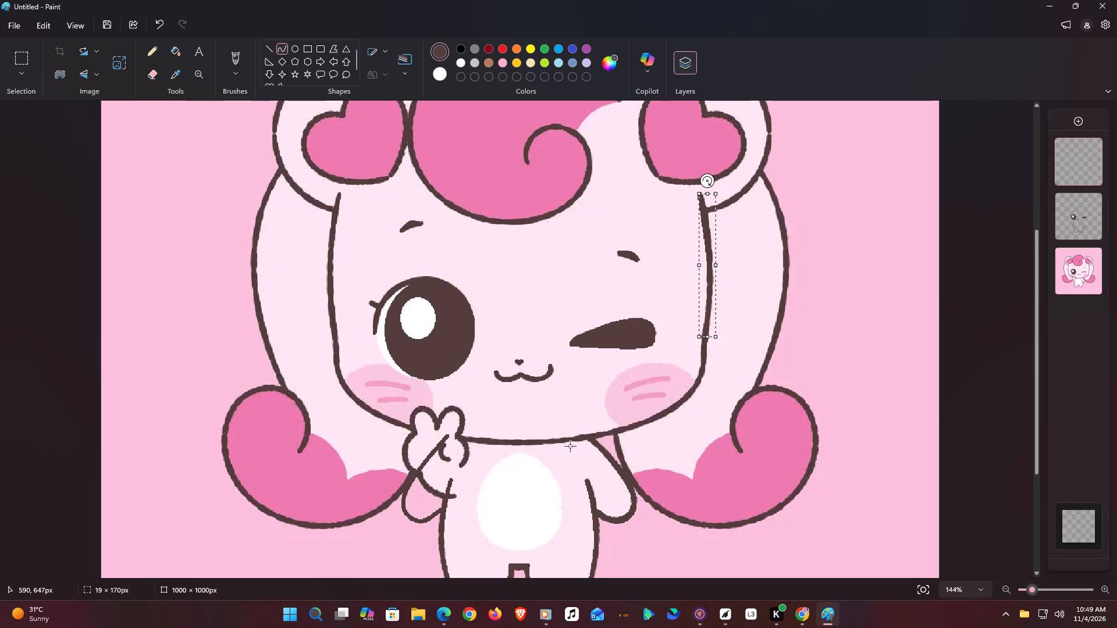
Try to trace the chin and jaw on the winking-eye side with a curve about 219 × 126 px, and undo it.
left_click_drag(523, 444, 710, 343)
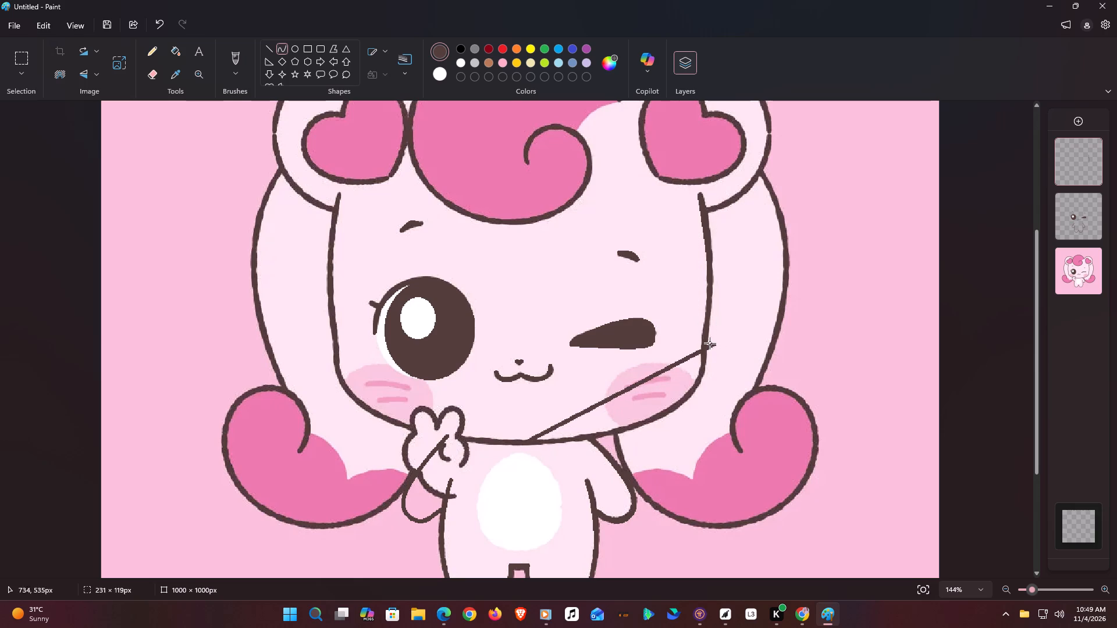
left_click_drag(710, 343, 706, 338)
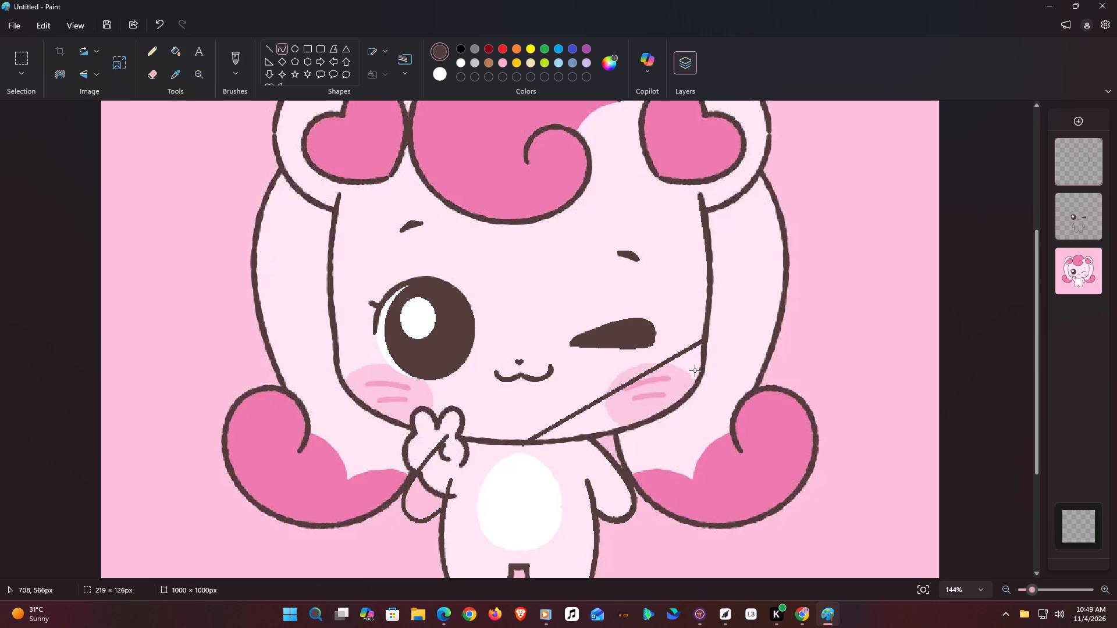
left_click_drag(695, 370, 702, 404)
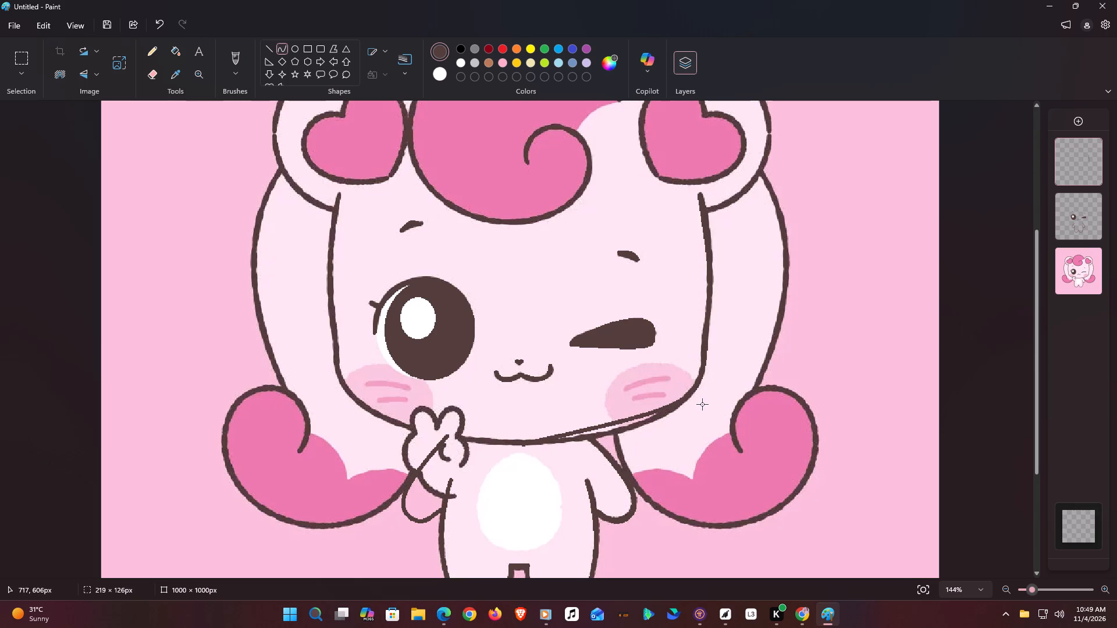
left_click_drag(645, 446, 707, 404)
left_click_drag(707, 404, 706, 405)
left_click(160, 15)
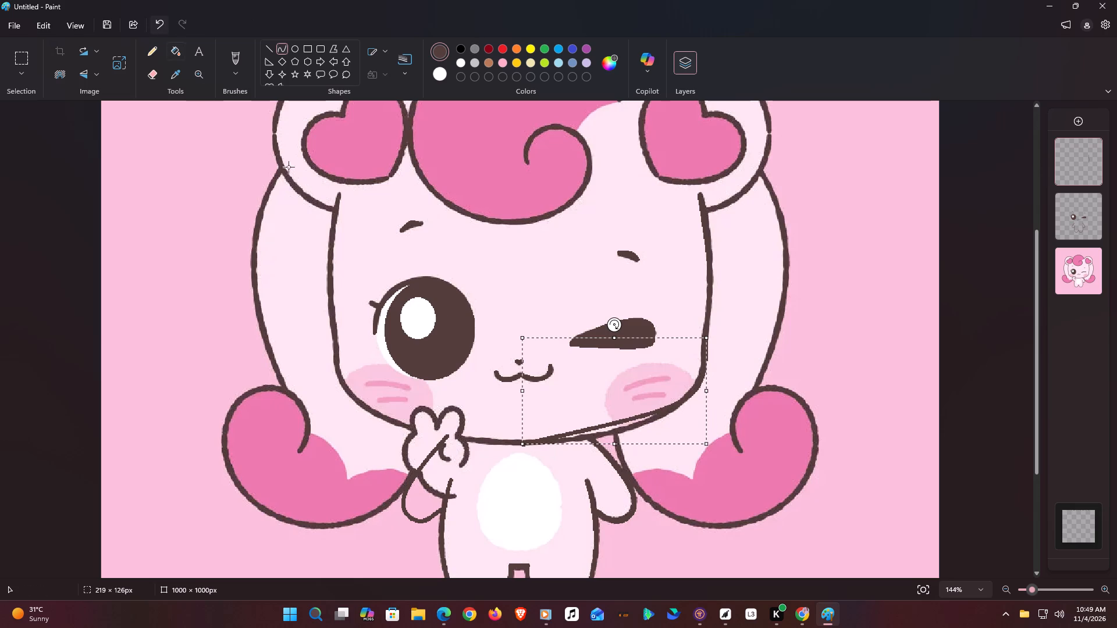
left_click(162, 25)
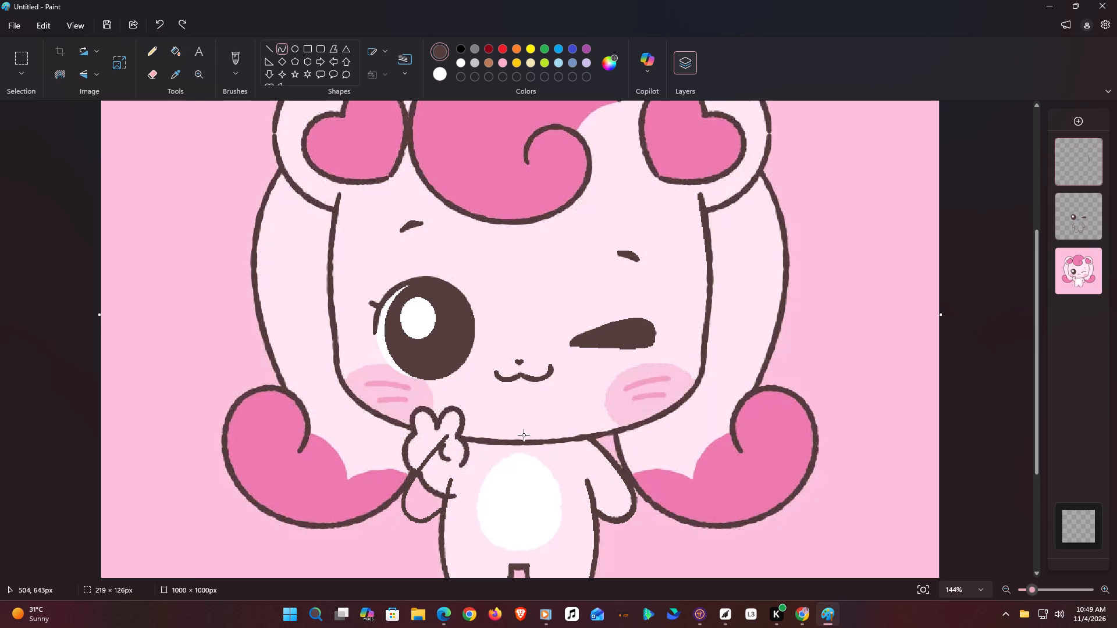
Trace the jaw from the chin centre up to the winking-eye side line with a dark brown curve about 218 × 119 px.
left_click_drag(523, 444, 706, 347)
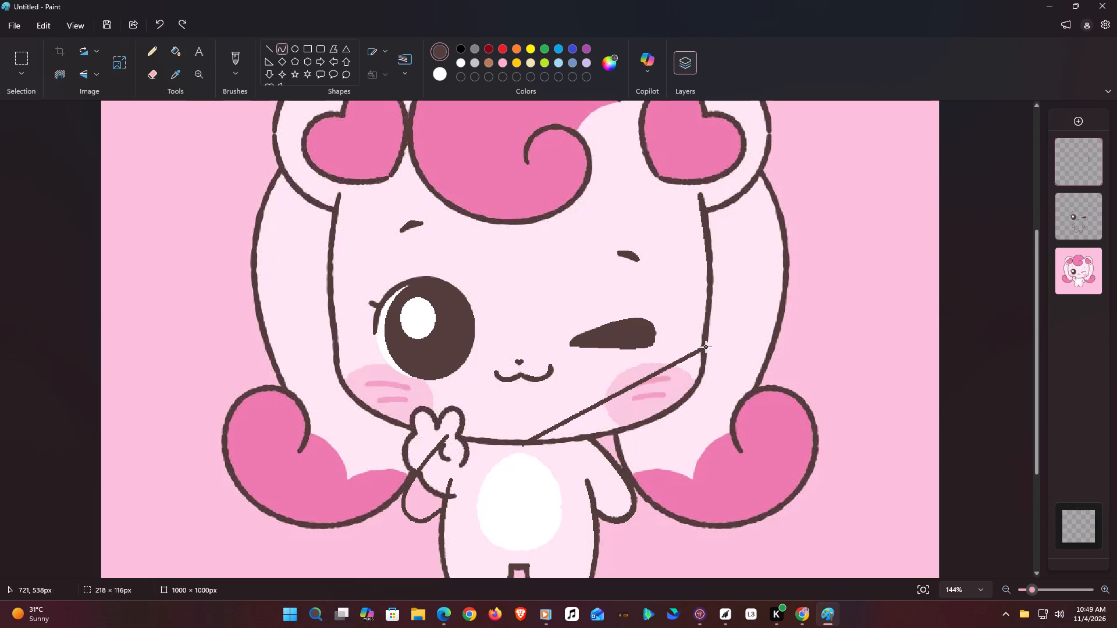
left_click_drag(706, 347, 706, 345)
left_click_drag(628, 429, 631, 433)
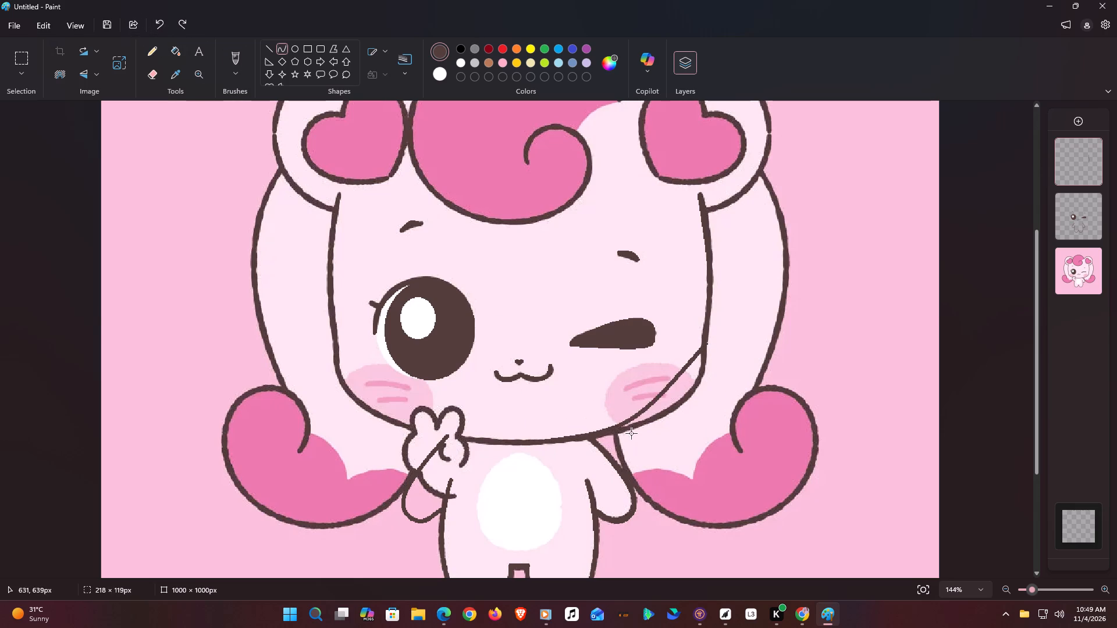
left_click_drag(631, 433, 635, 434)
left_click_drag(717, 370, 719, 393)
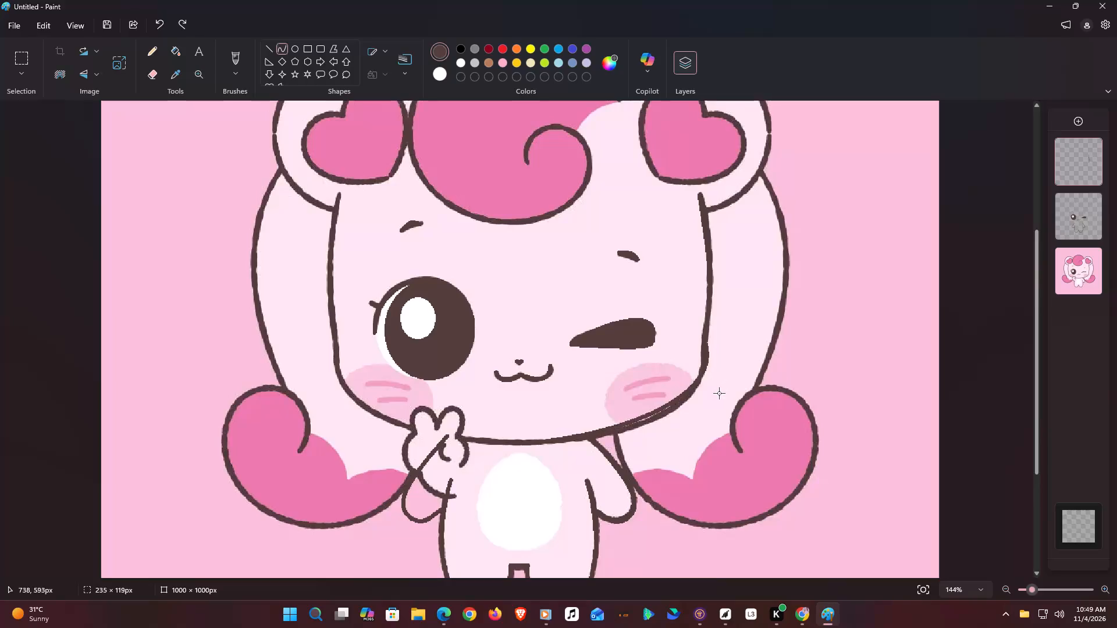
left_click_drag(719, 393, 704, 415)
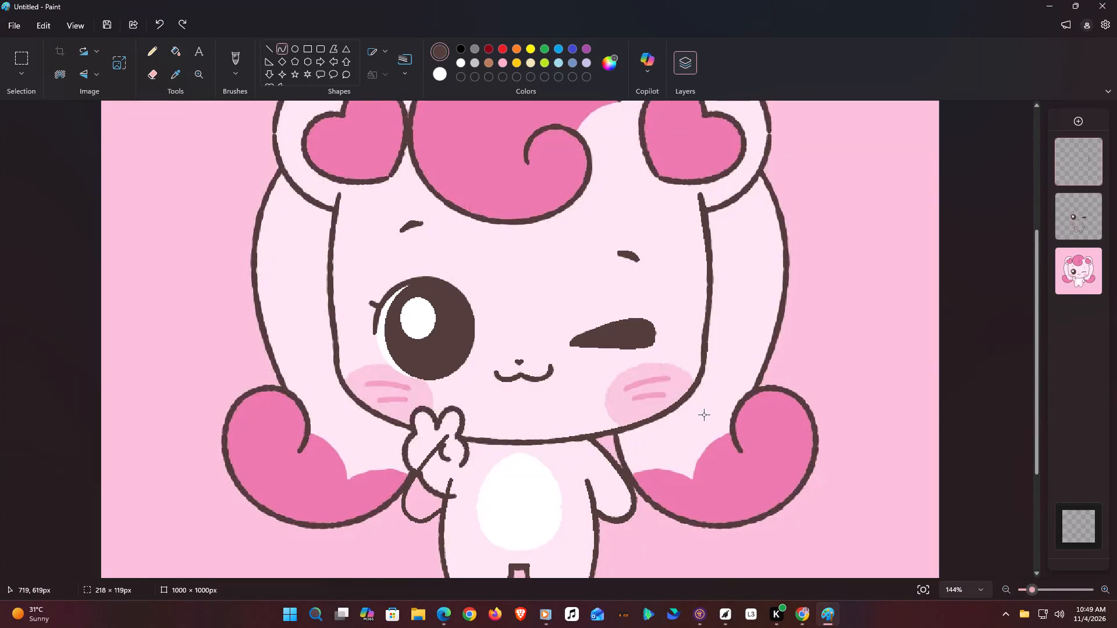
left_click_drag(704, 415, 704, 415)
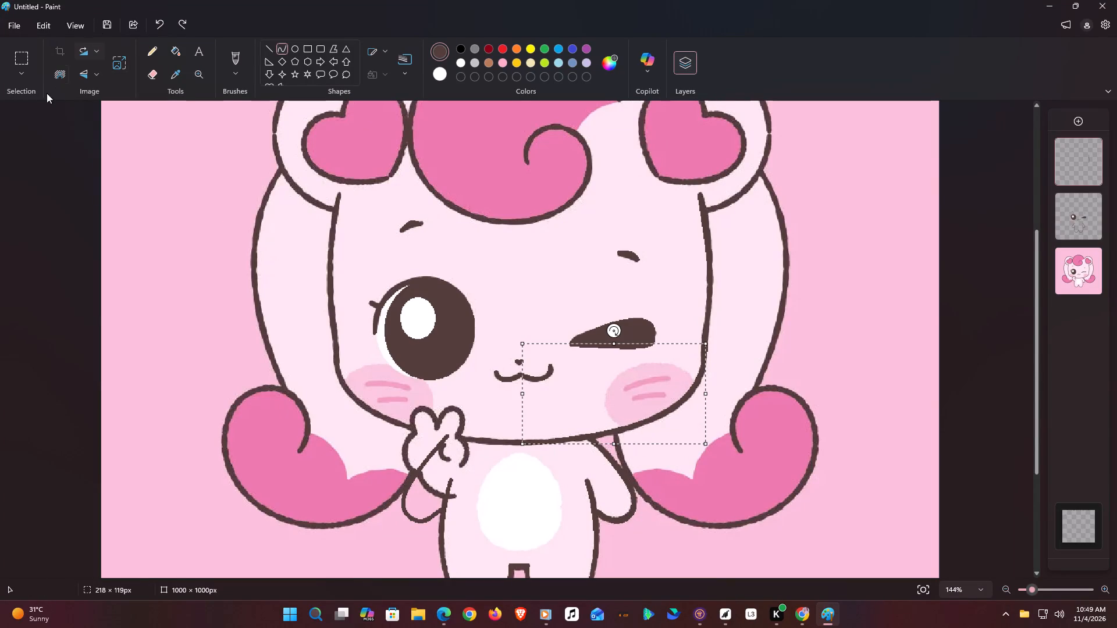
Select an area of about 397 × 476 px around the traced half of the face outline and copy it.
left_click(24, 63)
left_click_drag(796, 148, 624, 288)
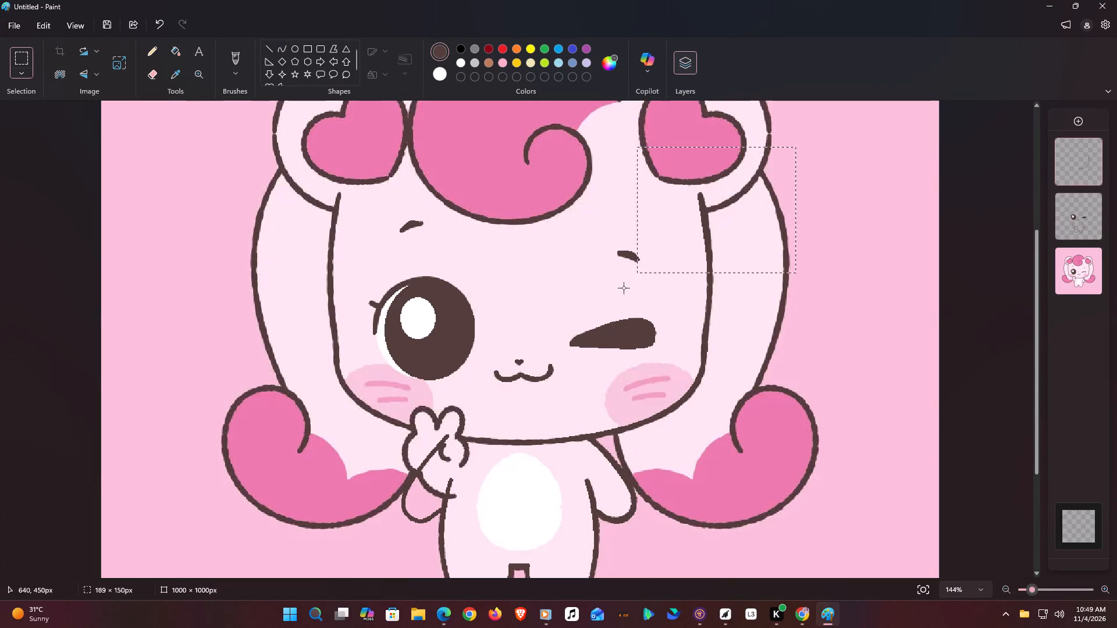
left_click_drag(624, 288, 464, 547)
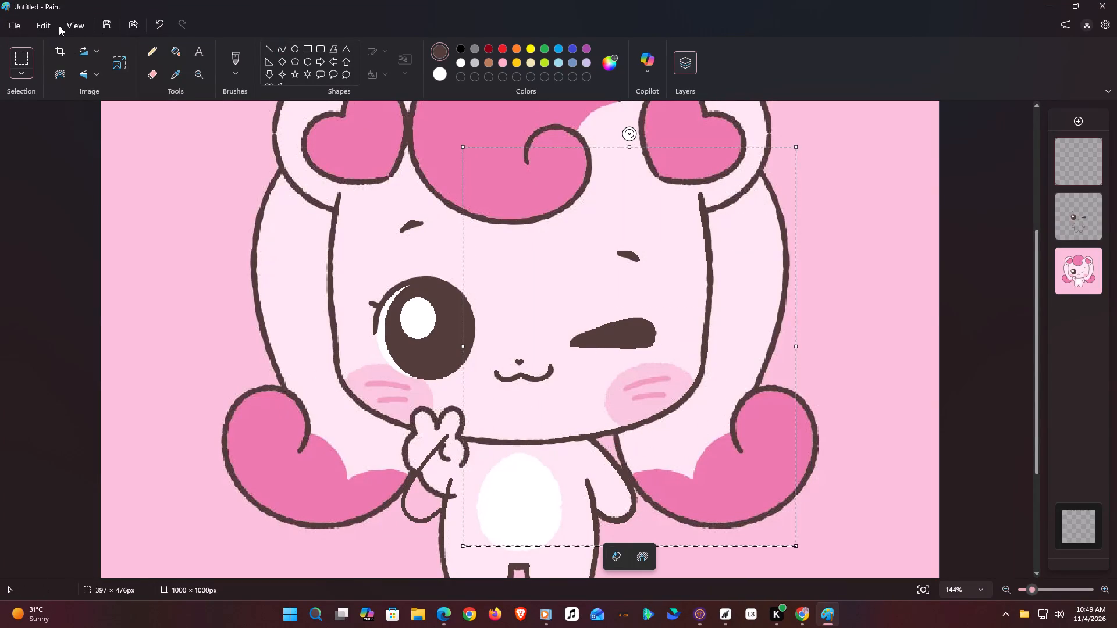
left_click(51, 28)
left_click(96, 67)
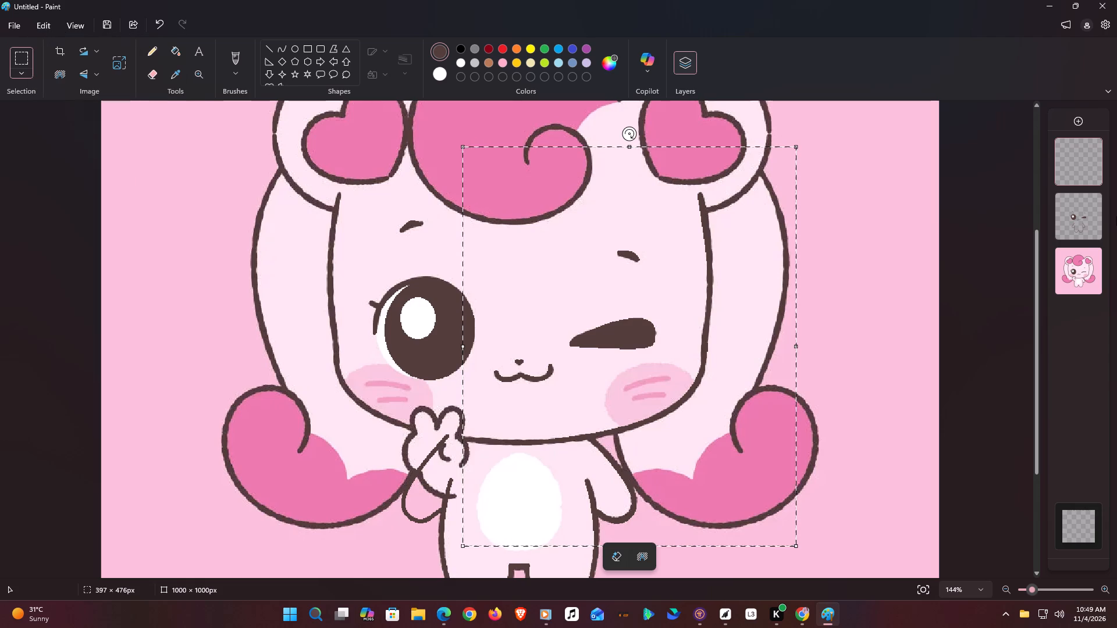
Hide the reference picture layer, keeping the drawing layer visible.
left_click(1091, 198)
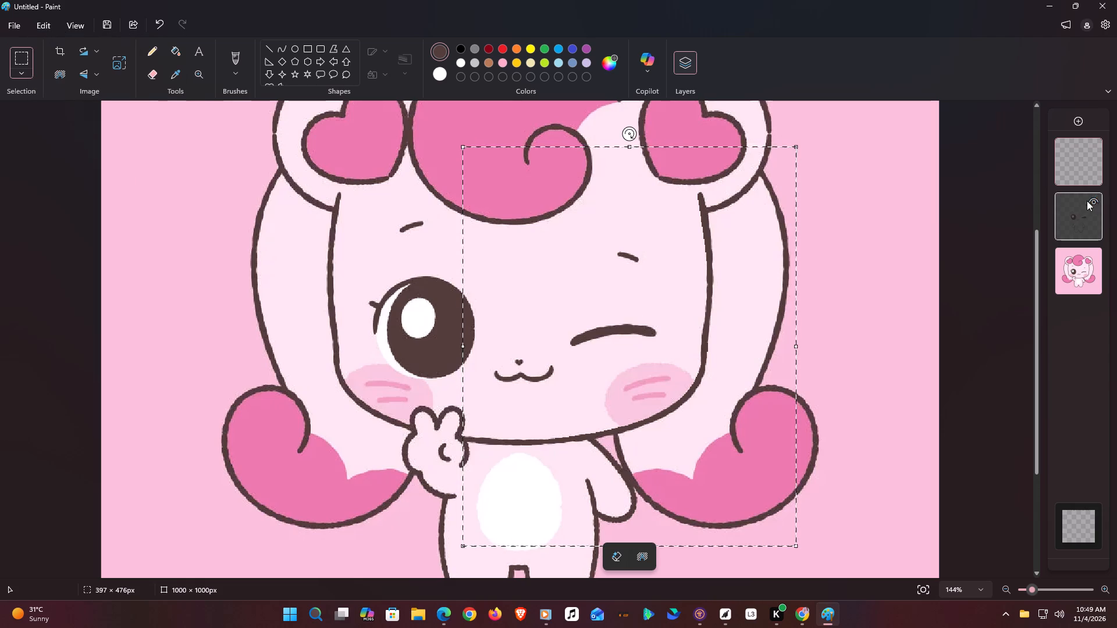
left_click(1088, 200)
left_click(1090, 256)
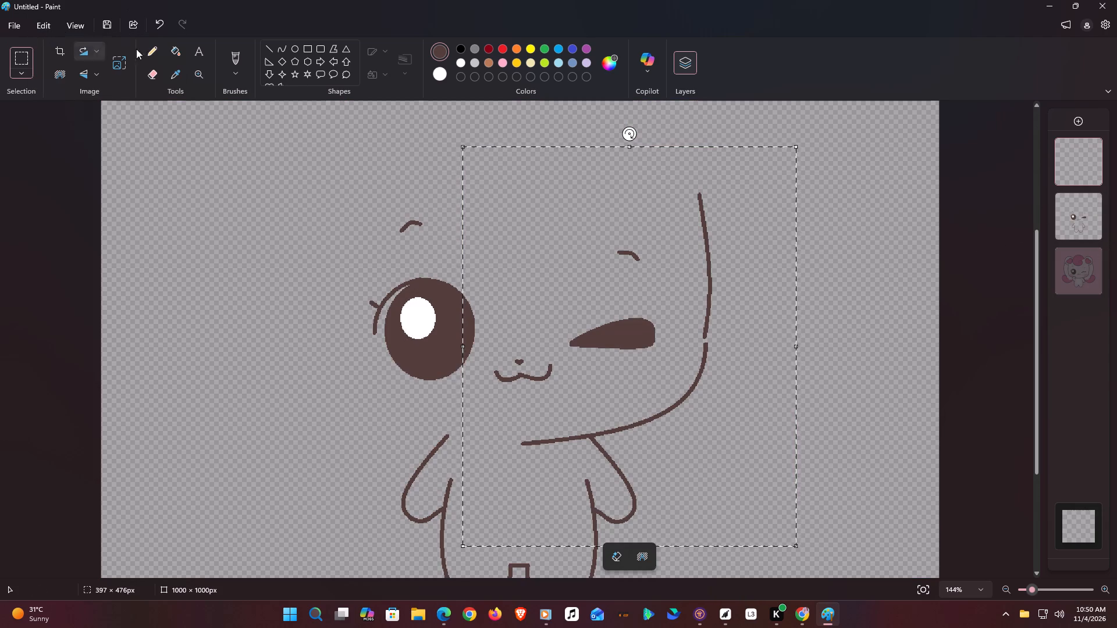
Use the Pencil to fill the inner edge of the gap between the side face line and the jaw curve in dark brown.
left_click(156, 56)
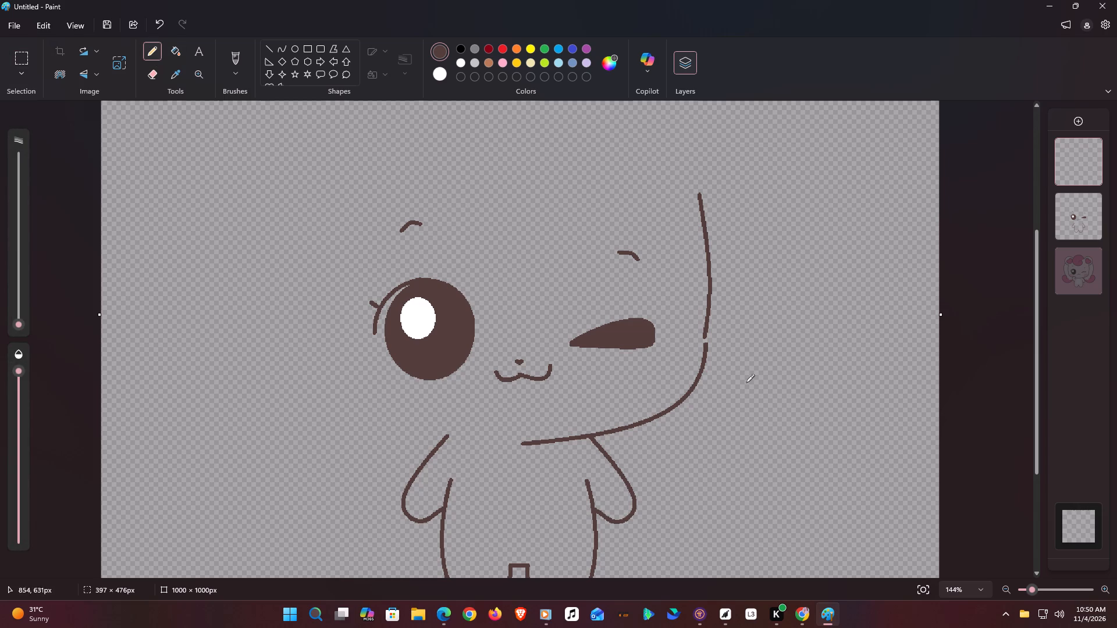
left_click(703, 347)
left_click_drag(1037, 587, 1055, 589)
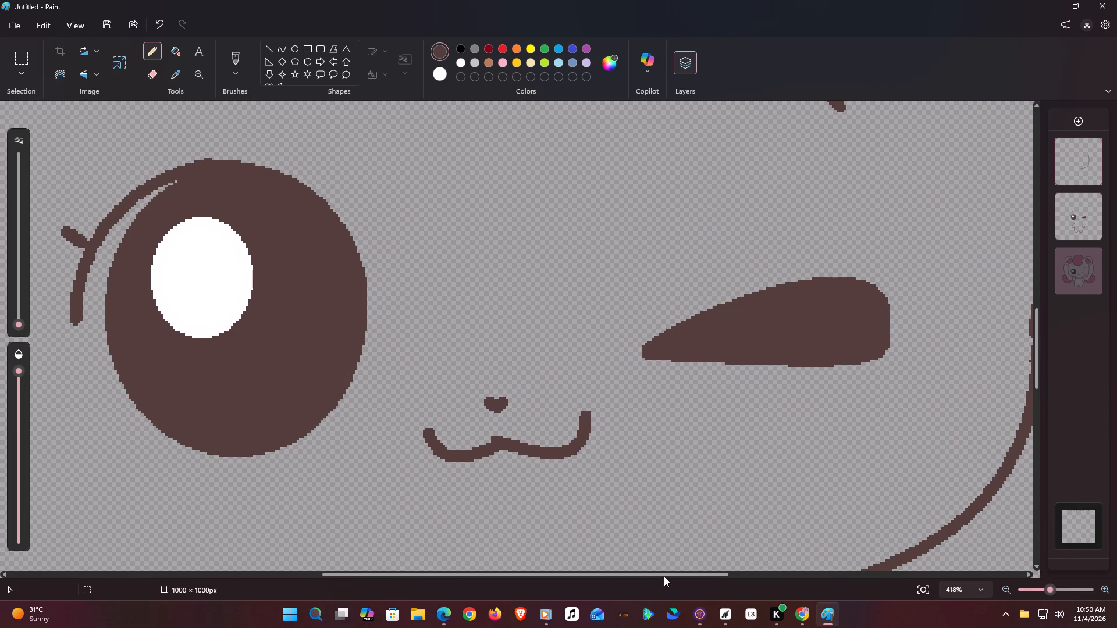
left_click_drag(664, 576, 807, 547)
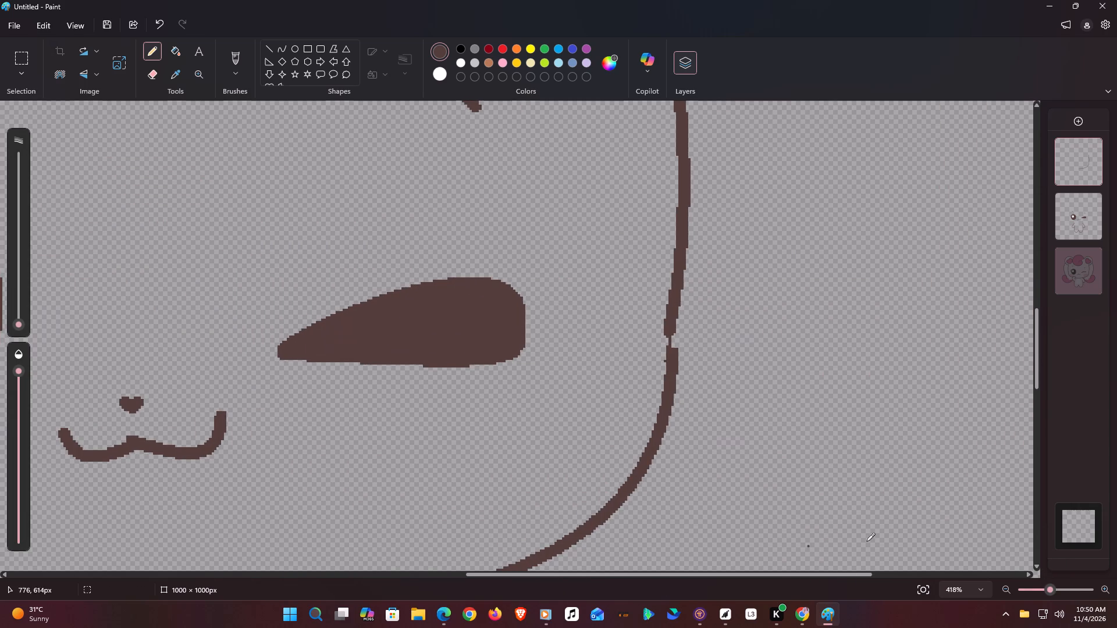
left_click_drag(1053, 586, 1090, 581)
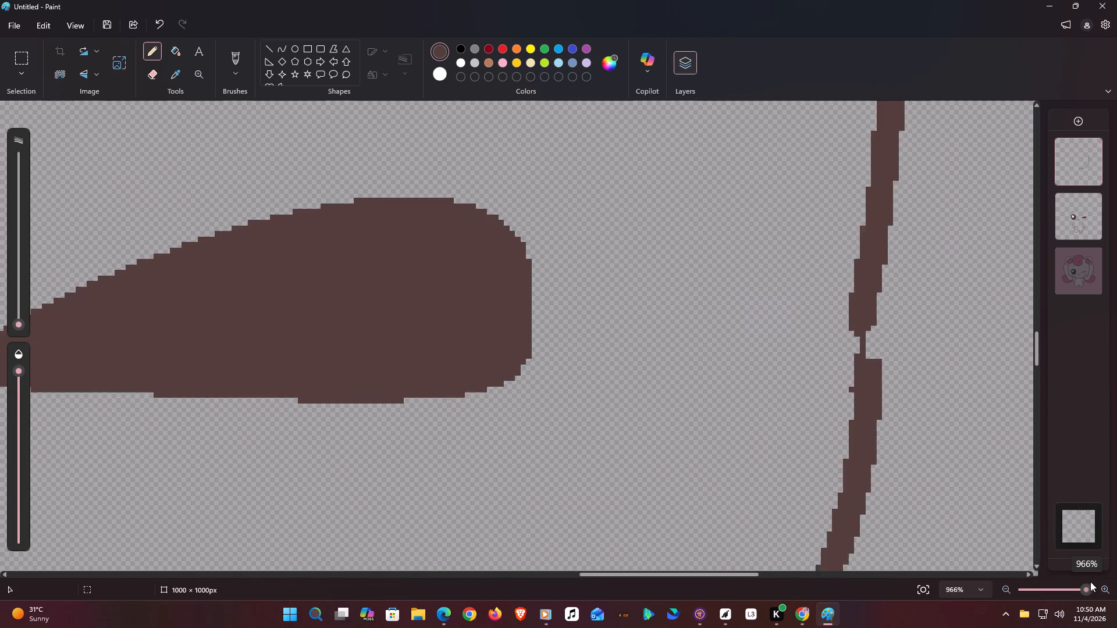
left_click_drag(1090, 581, 1090, 581)
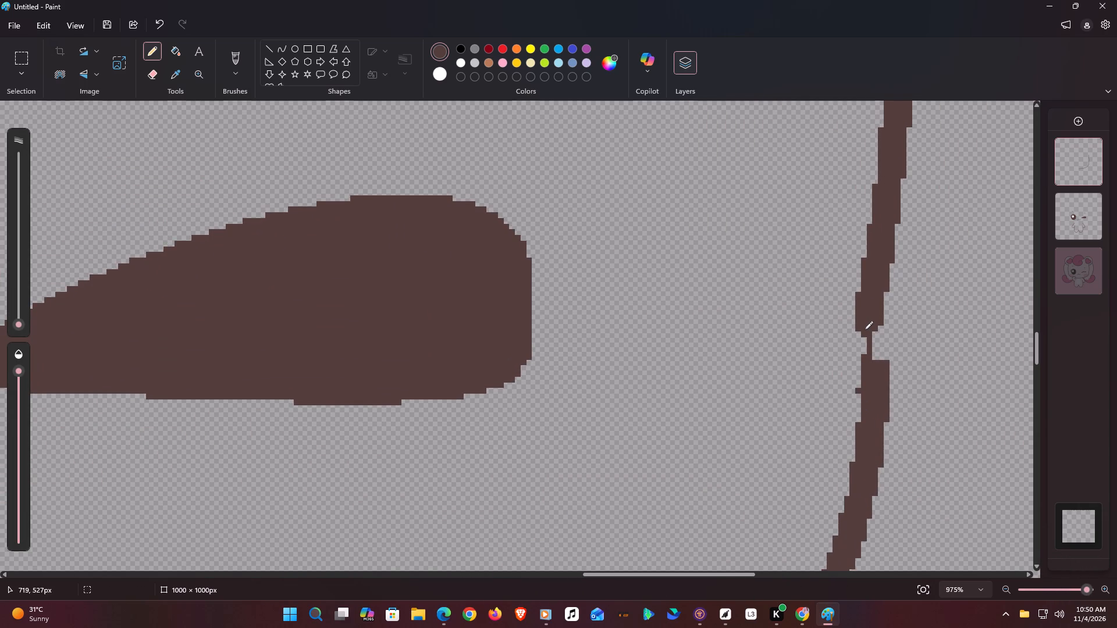
left_click_drag(859, 330, 860, 360)
left_click(159, 26)
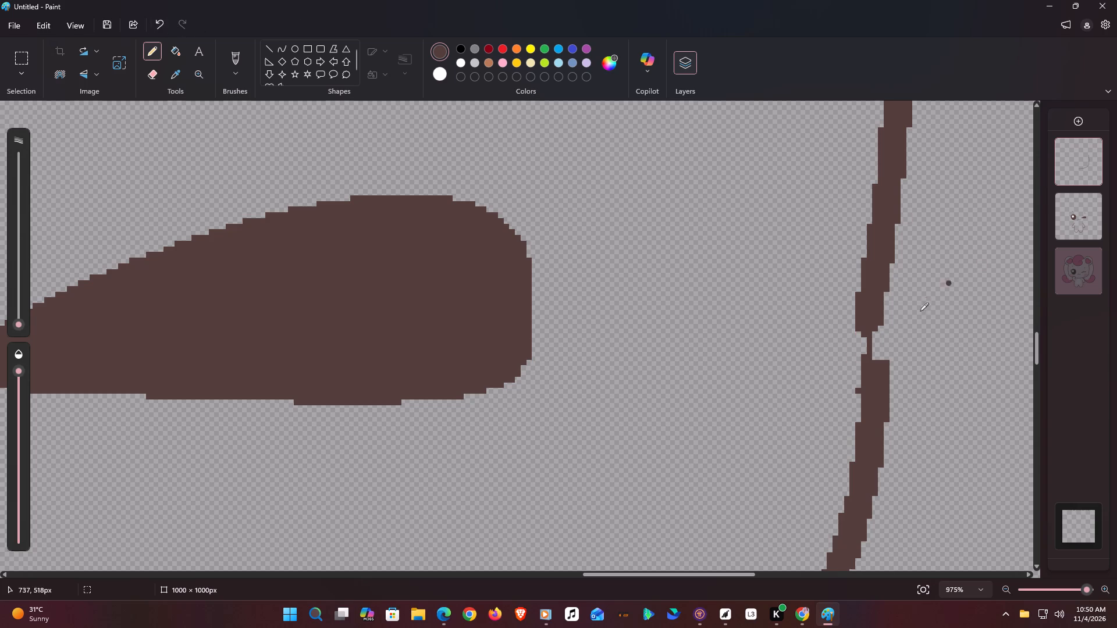
left_click_drag(865, 352, 867, 332)
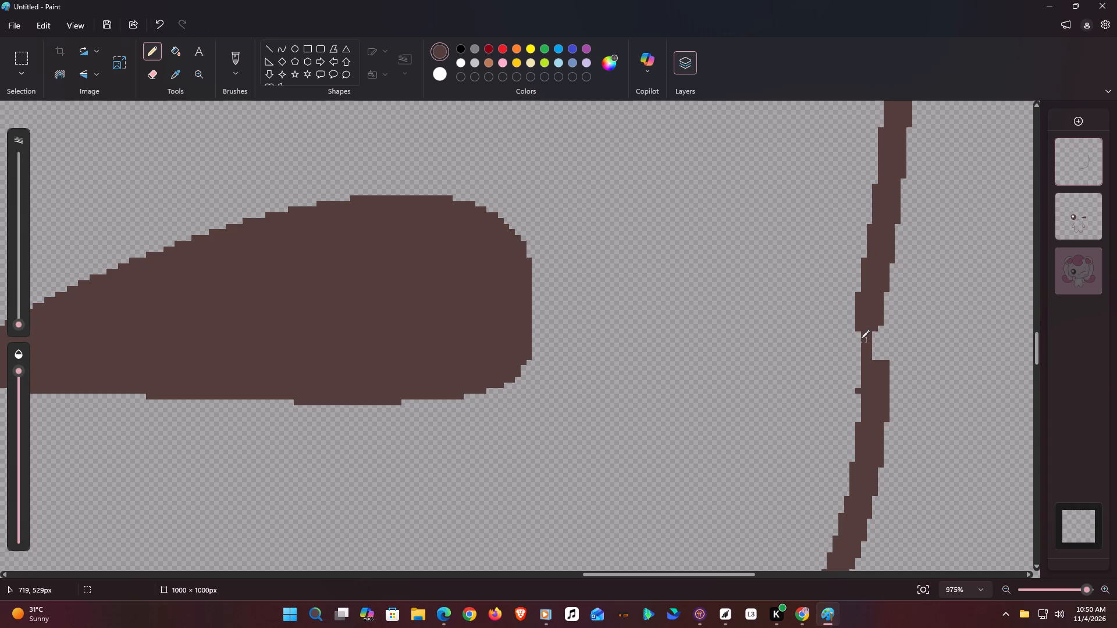
left_click(862, 337)
left_click(859, 334)
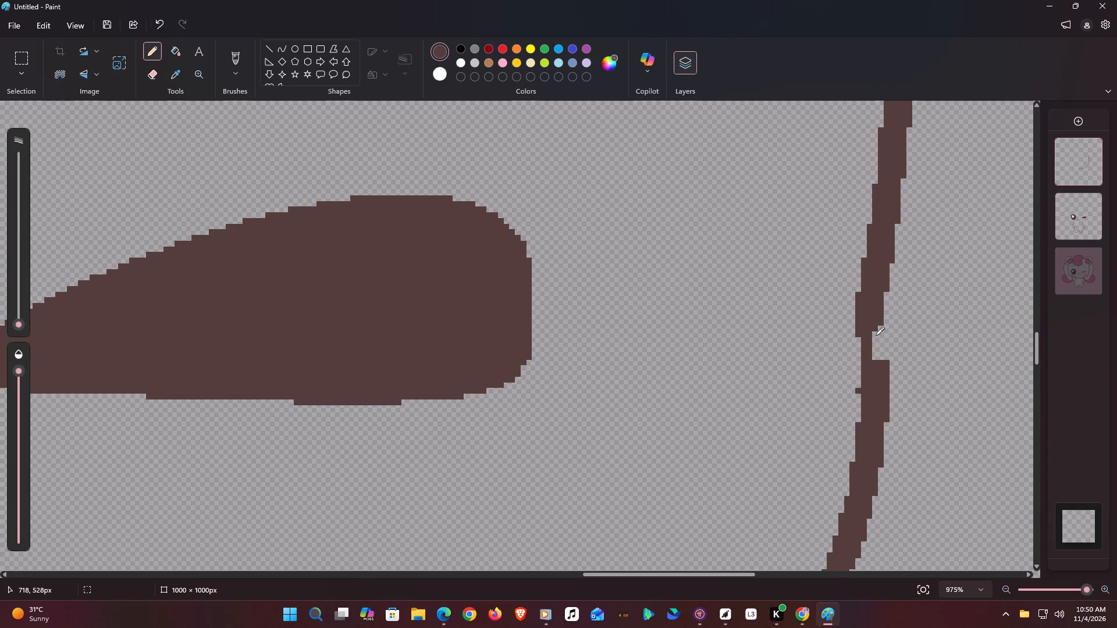
Fill the outer edge and remaining hole of the face outline gap with dark brown pencil pixels, undoing any stray stroke.
left_click(881, 326)
left_click_drag(880, 323, 871, 345)
left_click_drag(870, 344, 895, 369)
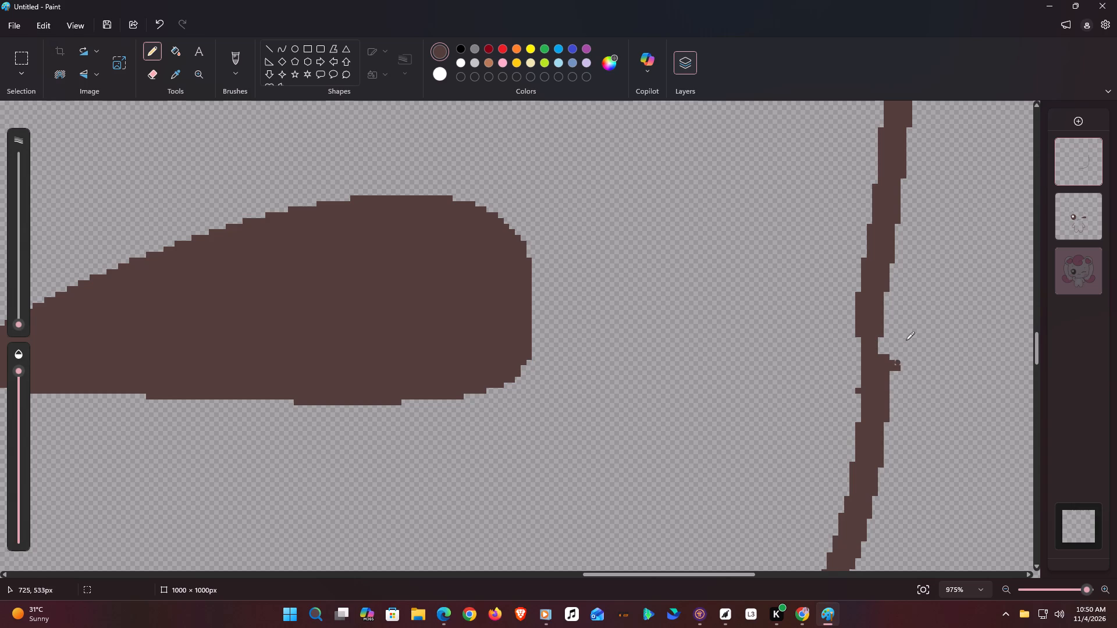
left_click(165, 23)
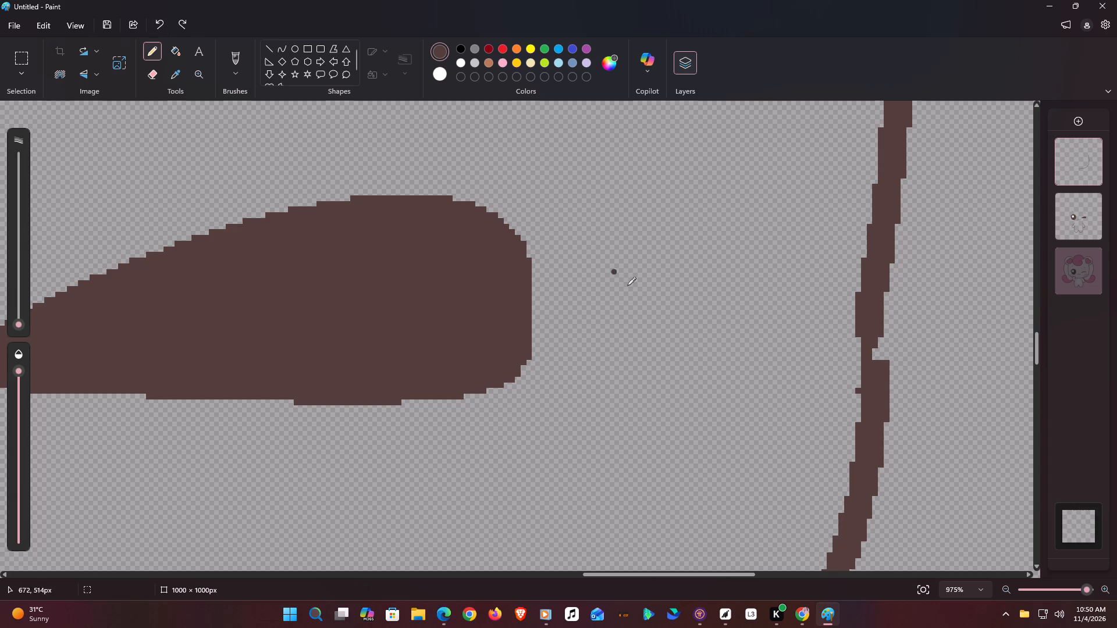
left_click_drag(887, 346, 888, 352)
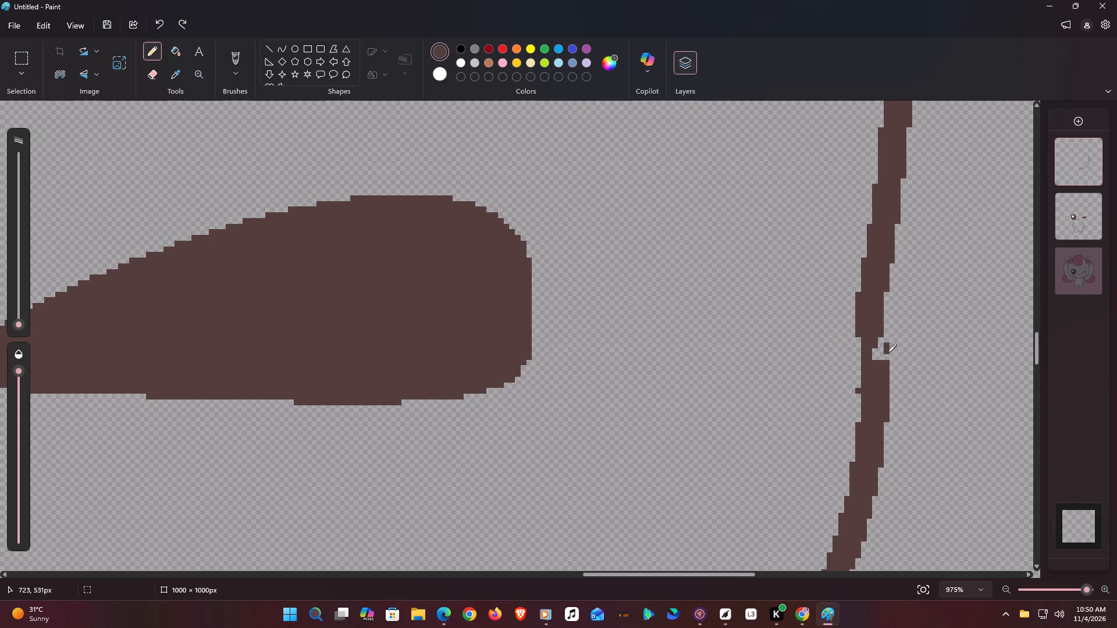
left_click_drag(888, 352, 888, 356)
left_click(886, 346)
left_click(878, 342)
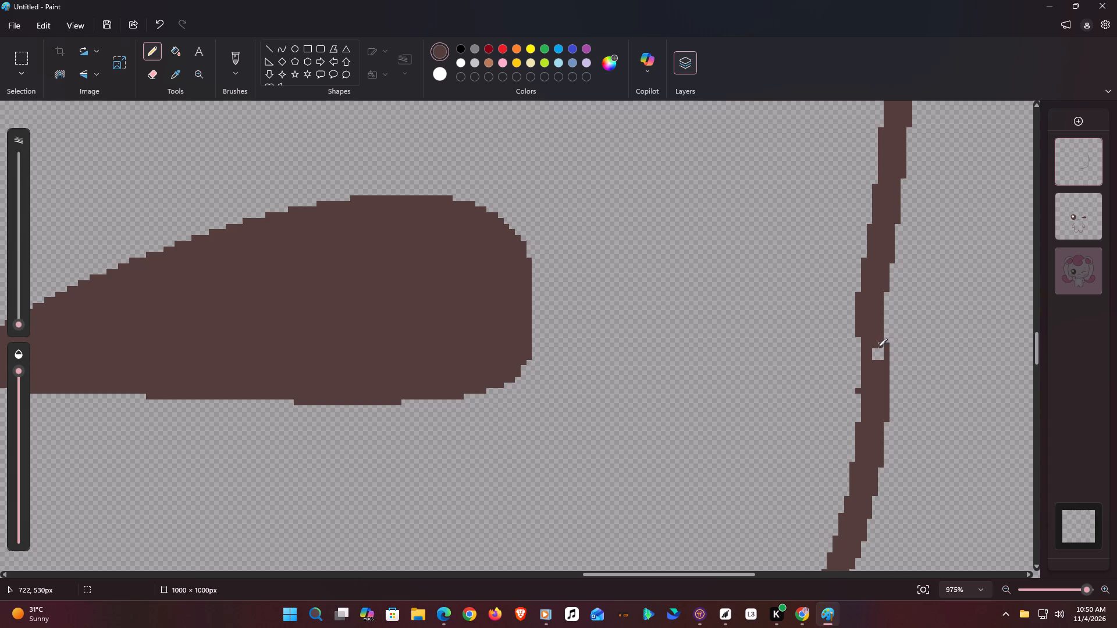
left_click(878, 348)
left_click_drag(881, 351, 874, 363)
Select an area of about 421 × 464 px around the finished half of the face outline and copy it.
left_click(20, 57)
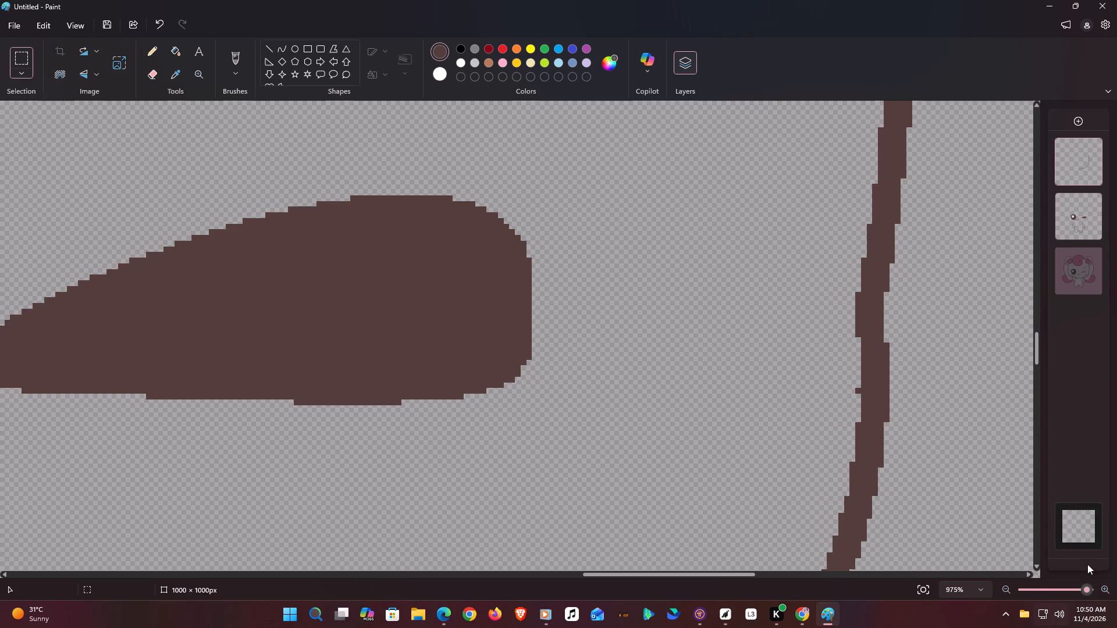
left_click_drag(1083, 587, 1024, 591)
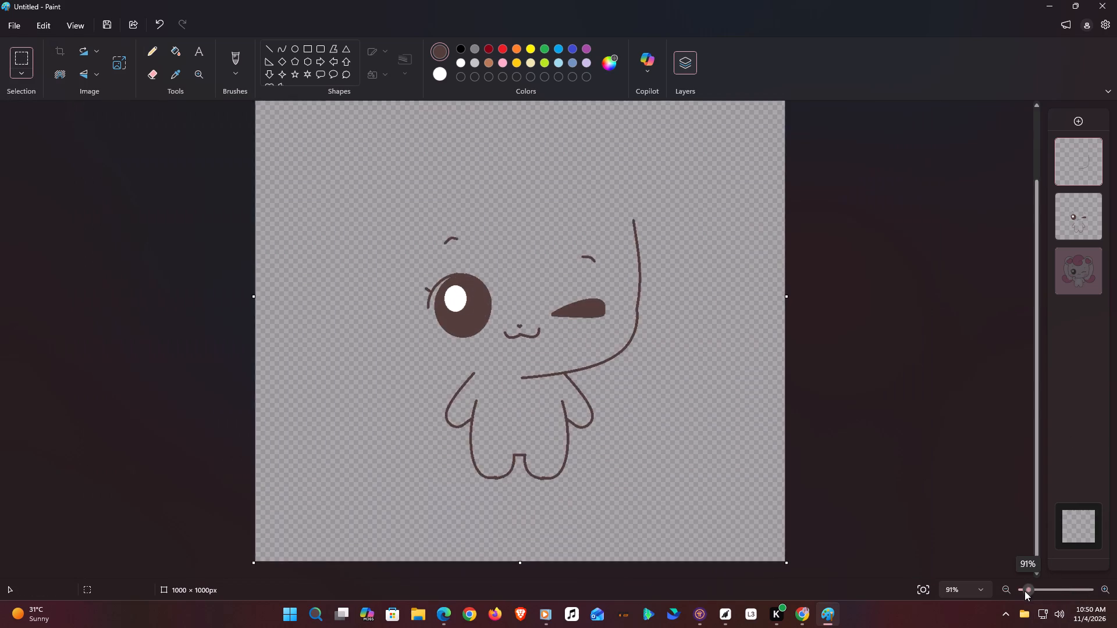
left_click_drag(1024, 591, 1023, 591)
left_click_drag(664, 255, 487, 450)
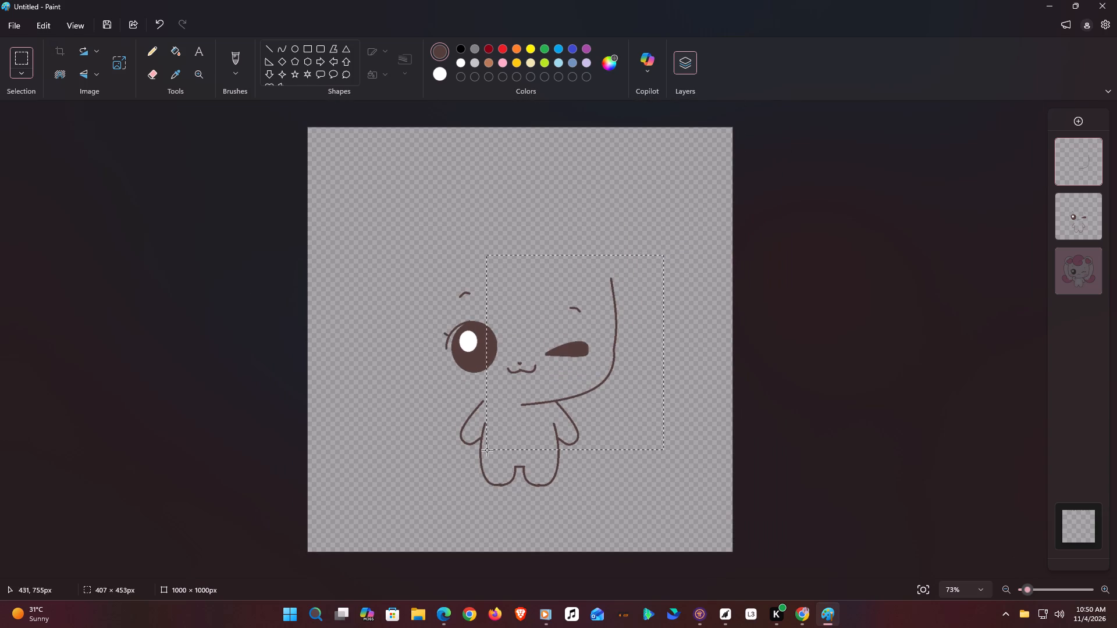
left_click_drag(487, 450, 485, 452)
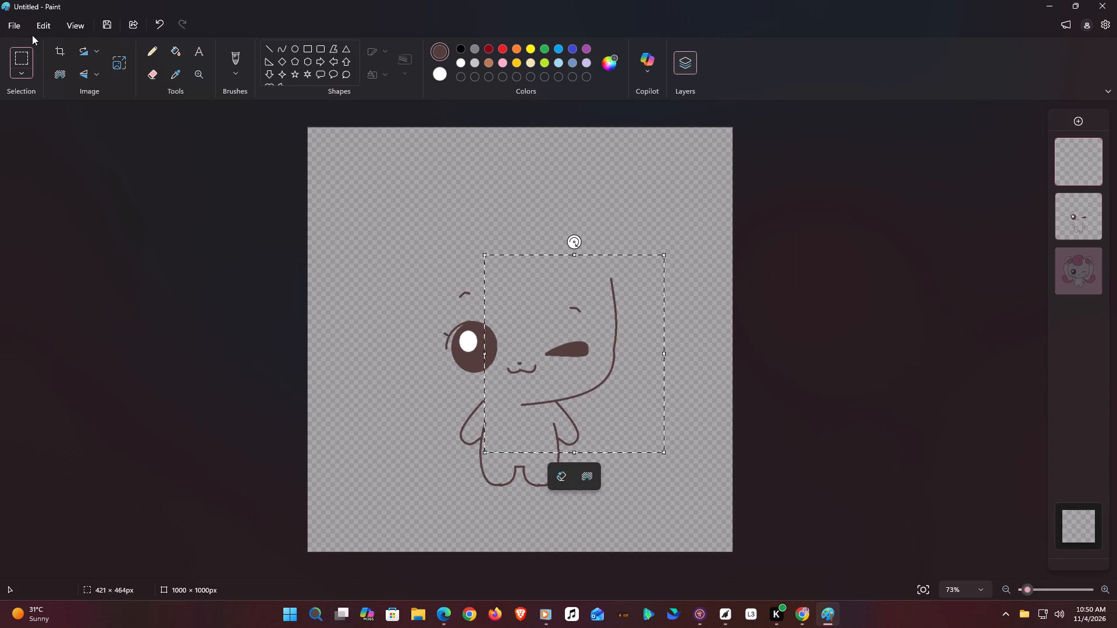
left_click(37, 32)
left_click(65, 72)
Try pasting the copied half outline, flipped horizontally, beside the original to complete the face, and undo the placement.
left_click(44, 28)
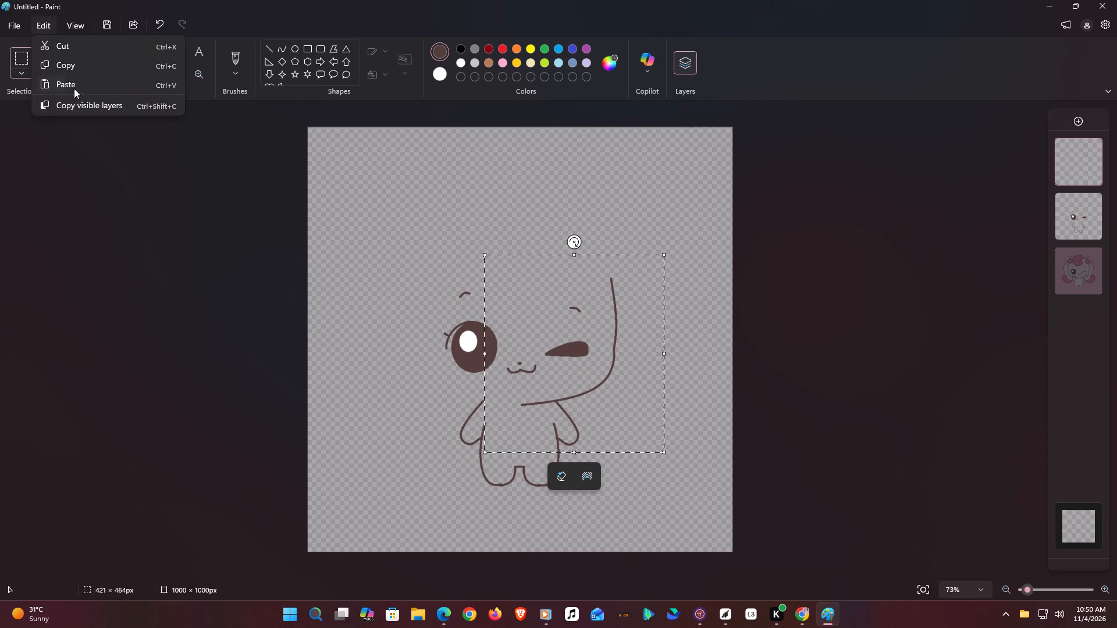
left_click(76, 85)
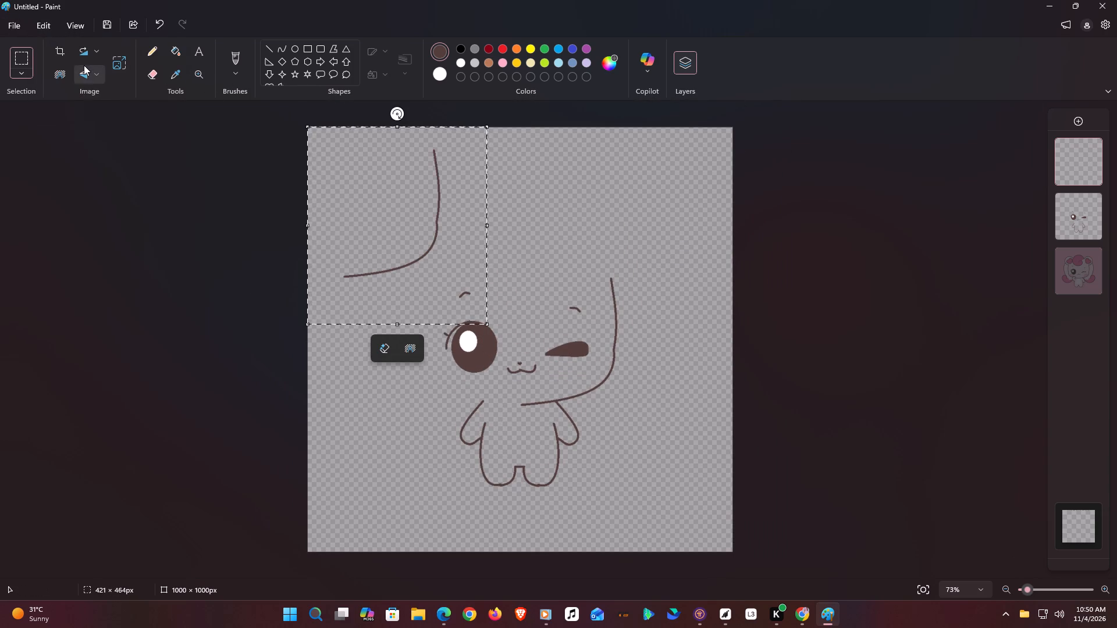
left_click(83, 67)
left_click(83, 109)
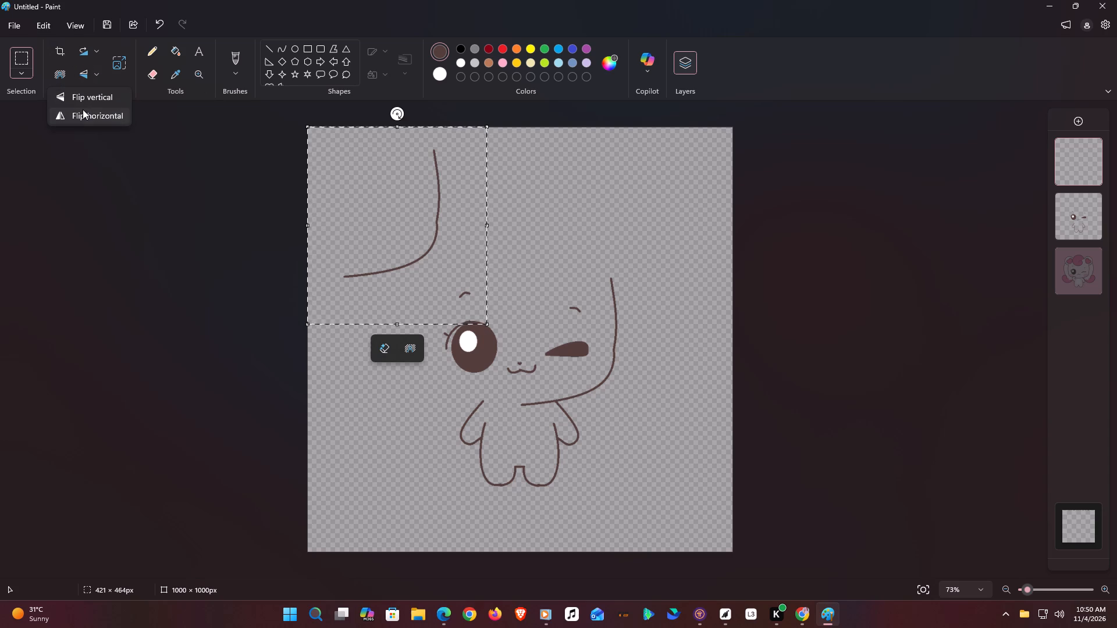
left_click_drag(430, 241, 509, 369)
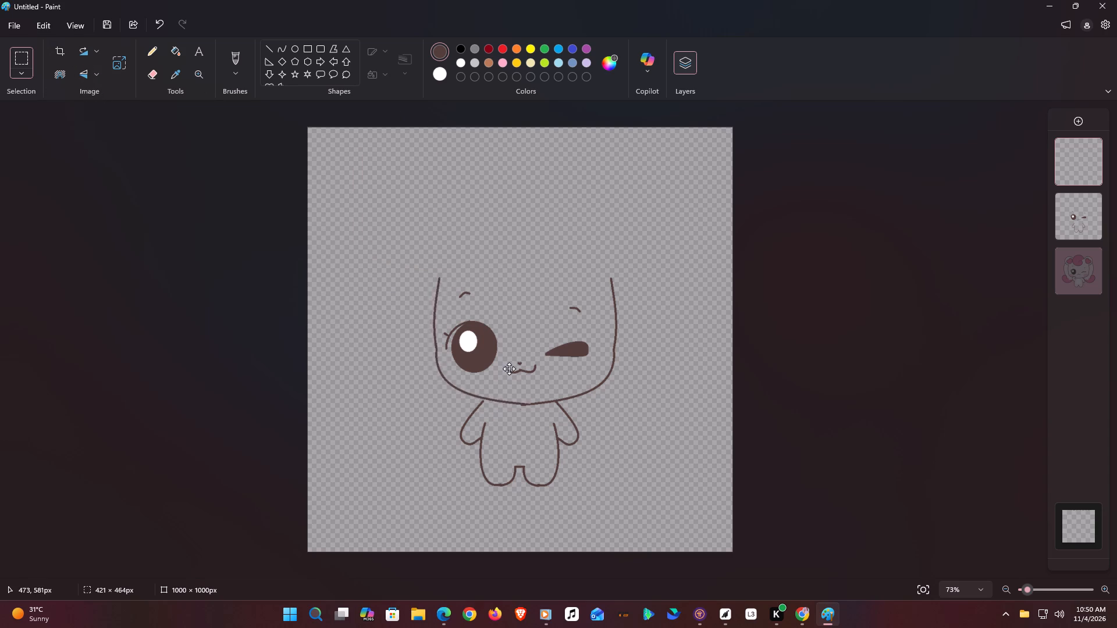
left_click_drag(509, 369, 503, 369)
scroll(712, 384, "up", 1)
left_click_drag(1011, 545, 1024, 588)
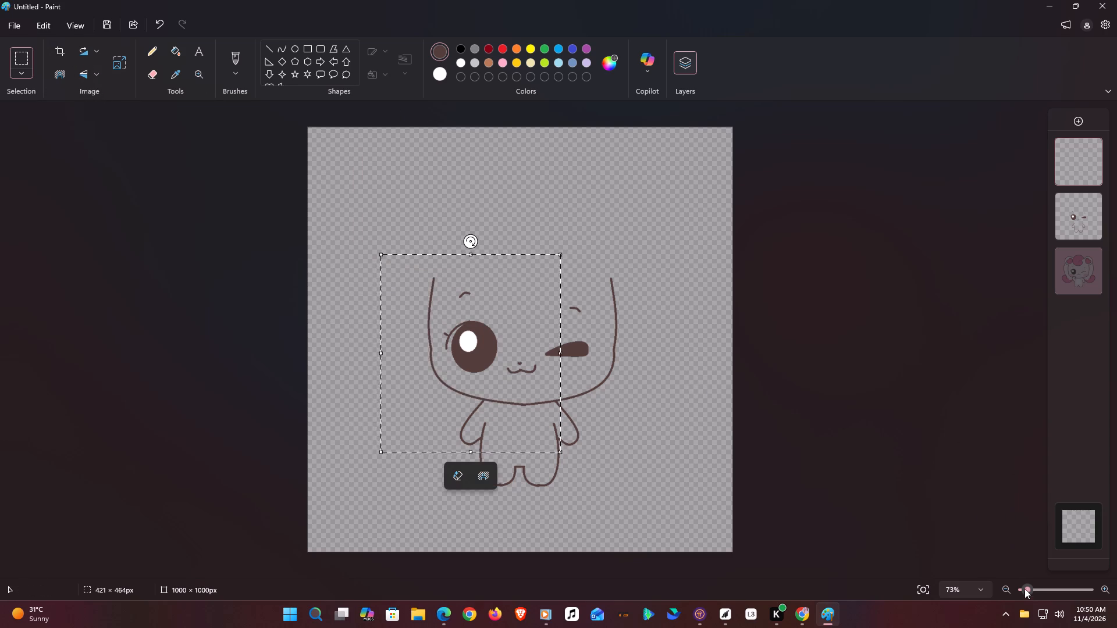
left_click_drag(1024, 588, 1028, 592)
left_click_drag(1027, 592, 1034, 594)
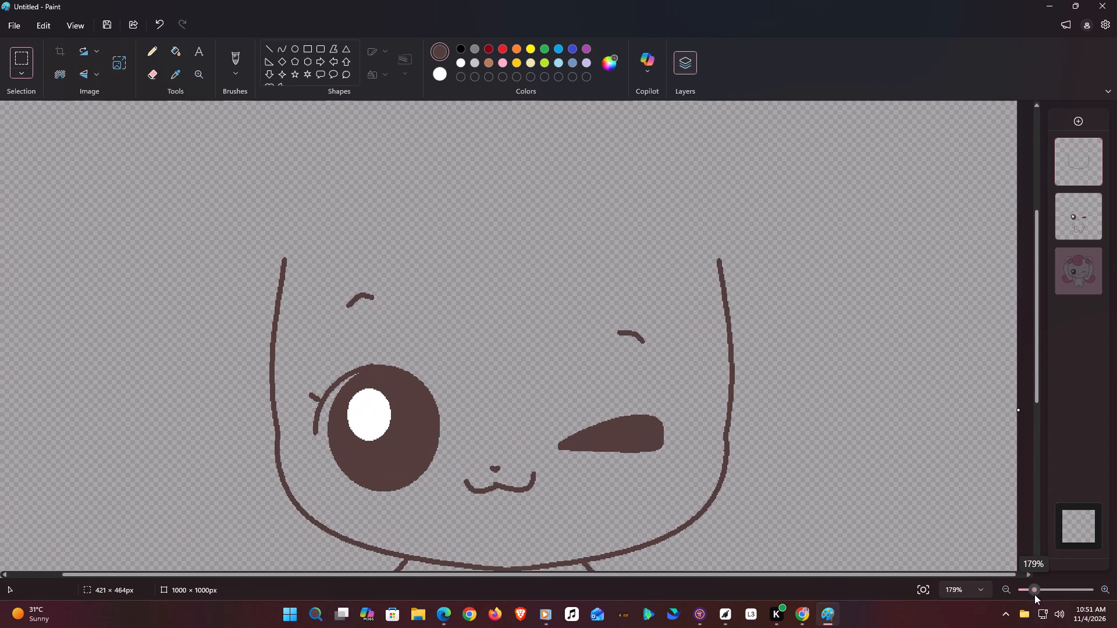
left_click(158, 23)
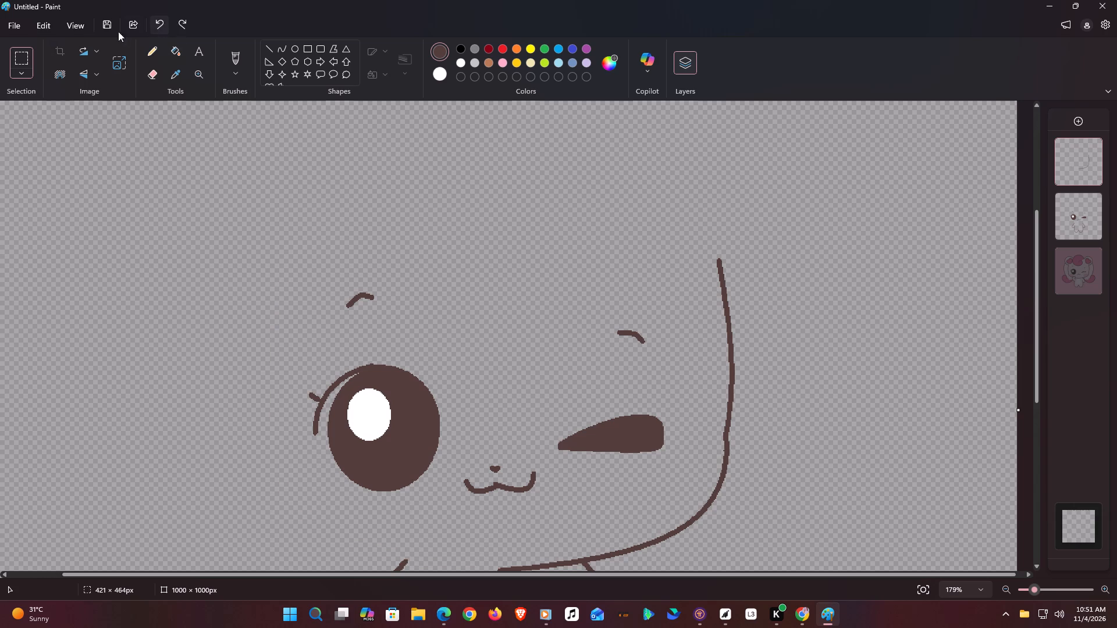
Paste the copied half of the face outline again and flip it horizontally.
scroll(604, 319, "down", 1)
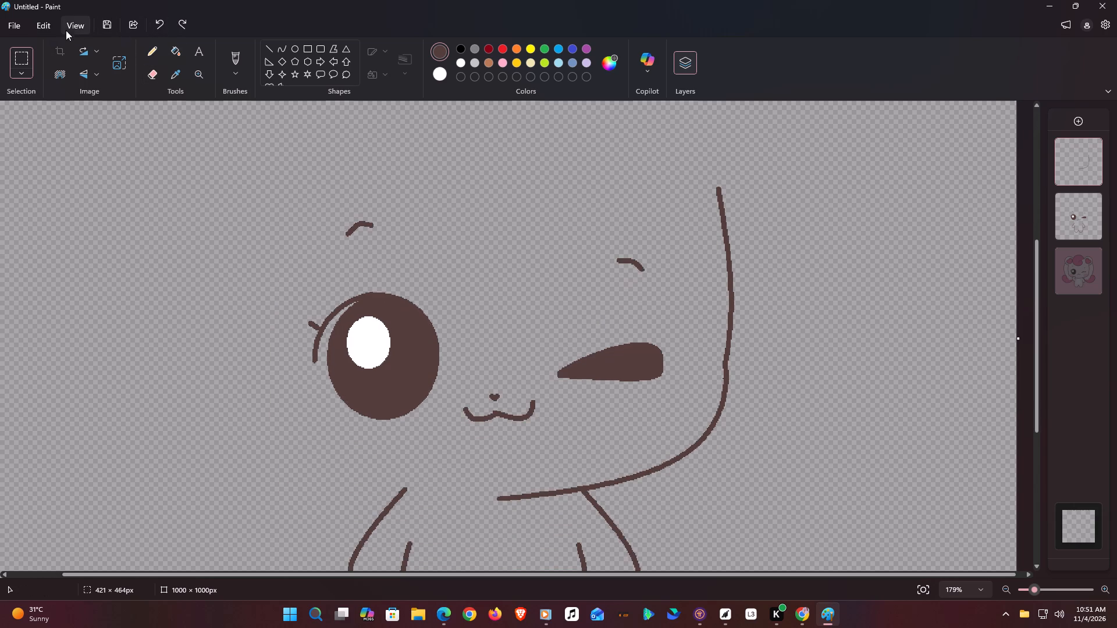
left_click(49, 19)
left_click(35, 83)
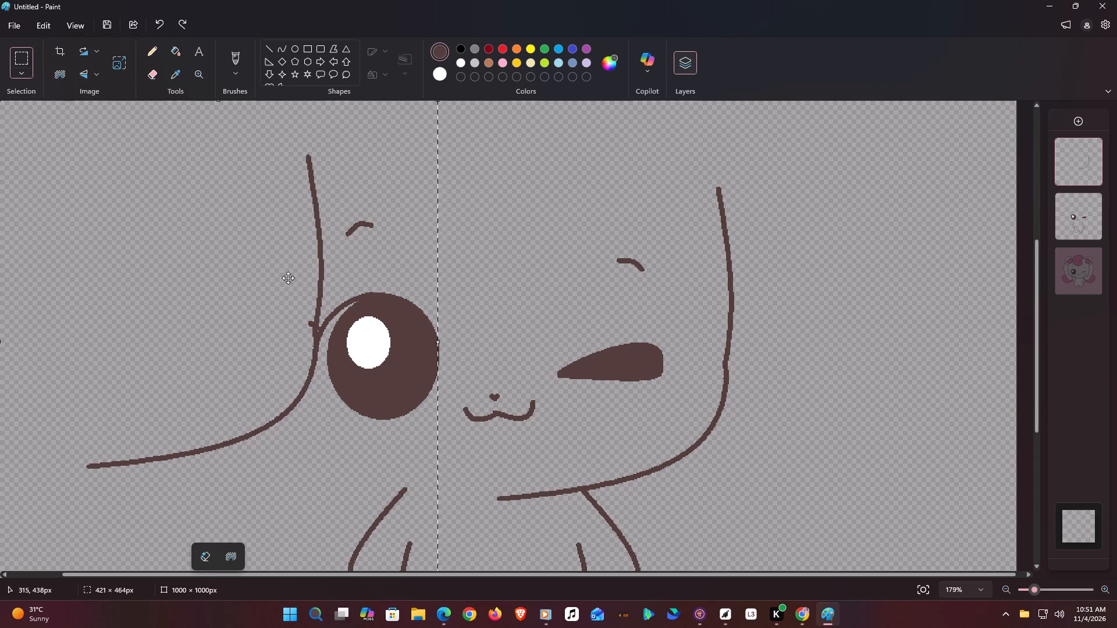
left_click(93, 76)
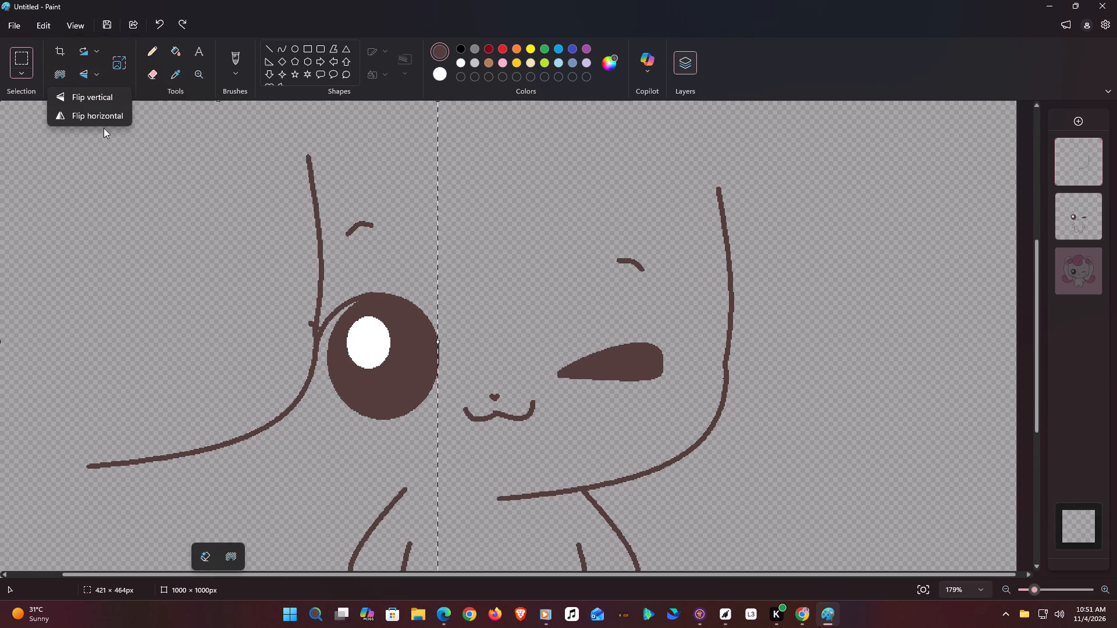
left_click(105, 117)
Move the mirrored half to the open-eye side so its jaw line meets the original half at the chin.
left_click_drag(264, 349, 397, 395)
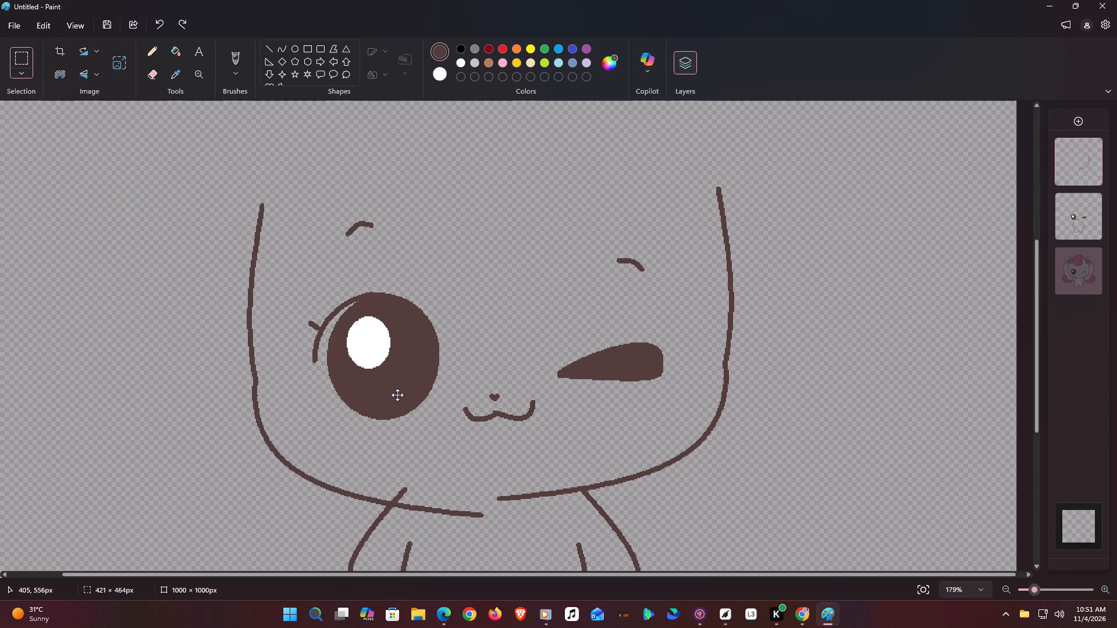
left_click_drag(397, 395, 411, 381)
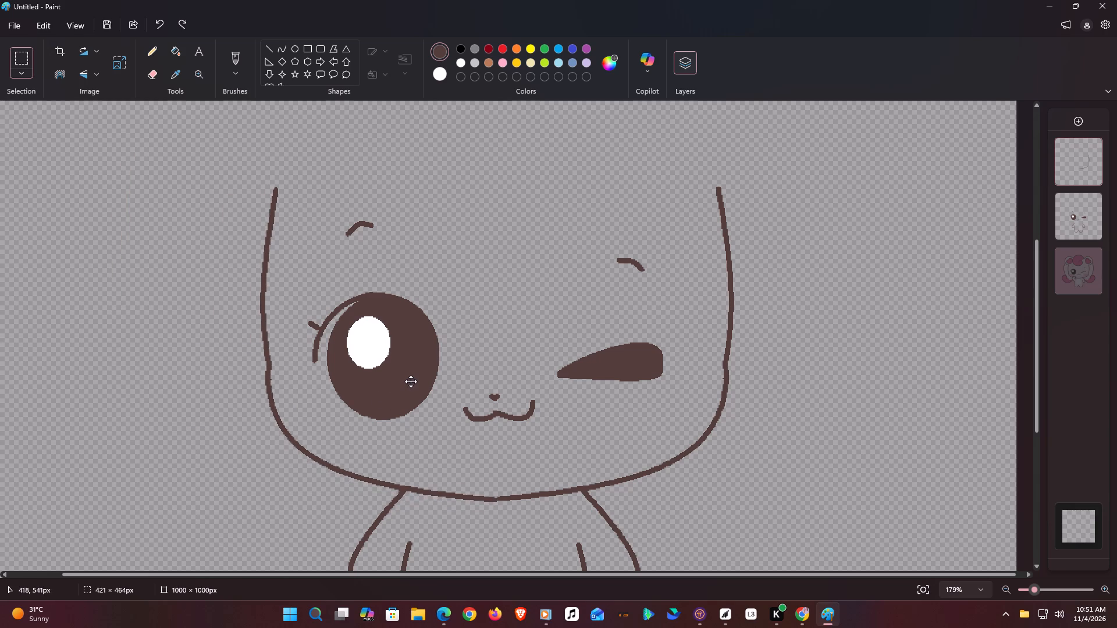
left_click_drag(411, 381, 412, 381)
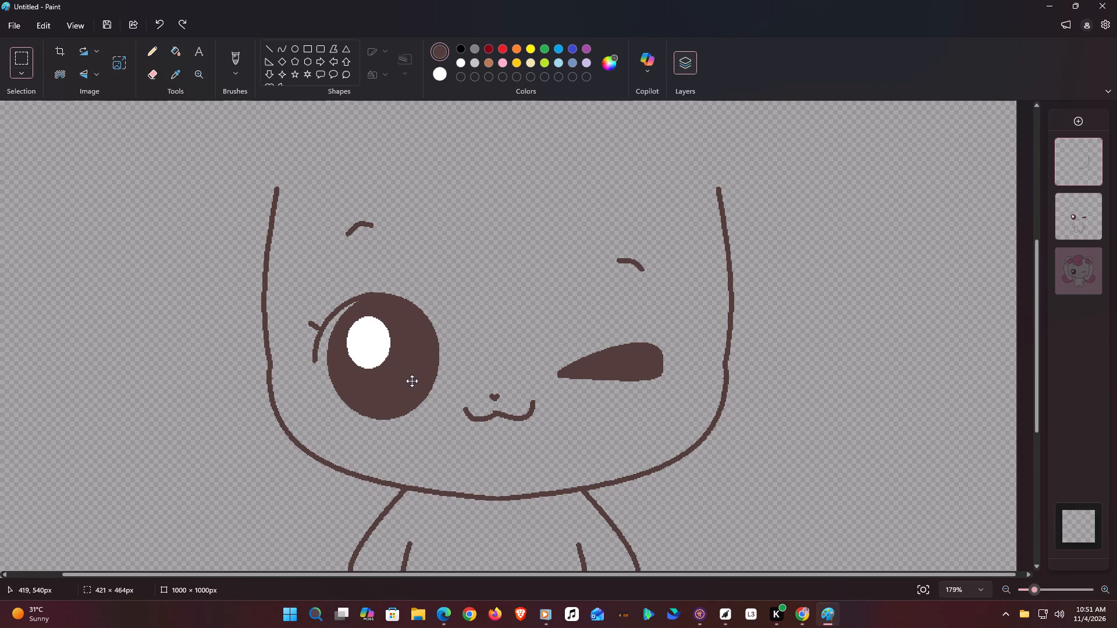
left_click_drag(412, 381, 417, 381)
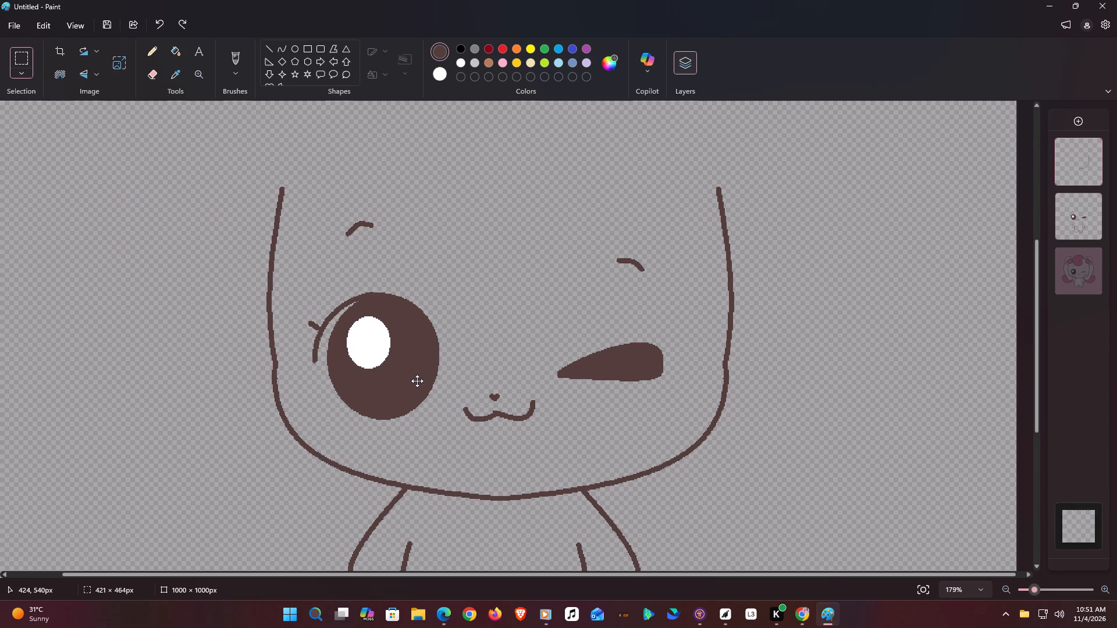
left_click_drag(417, 381, 411, 383)
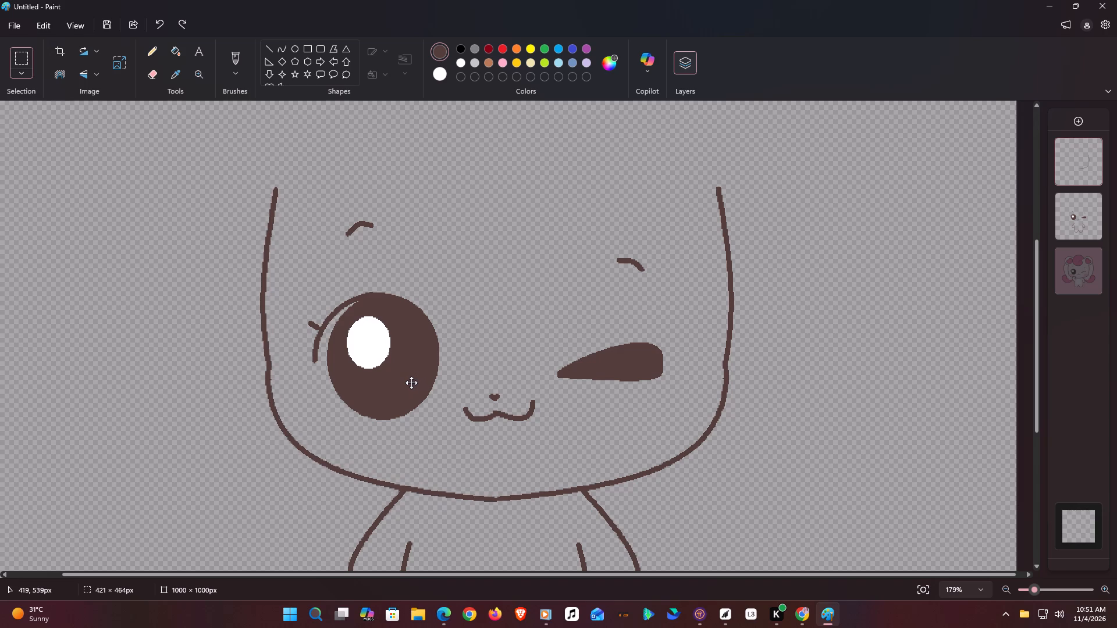
left_click_drag(411, 383, 411, 380)
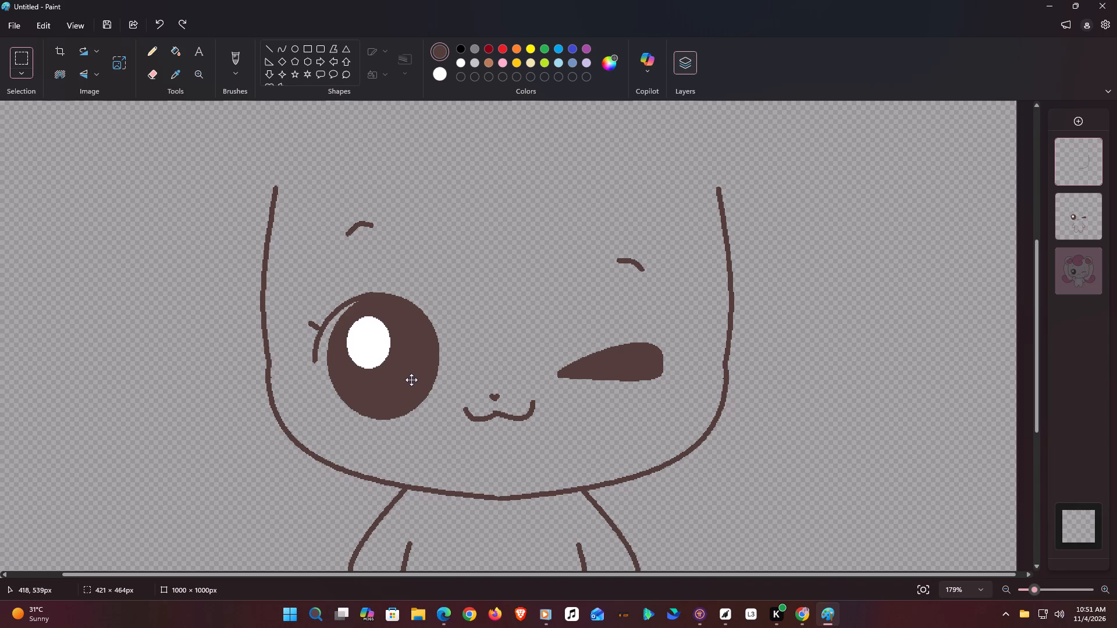
left_click_drag(411, 380, 411, 380)
left_click(411, 380)
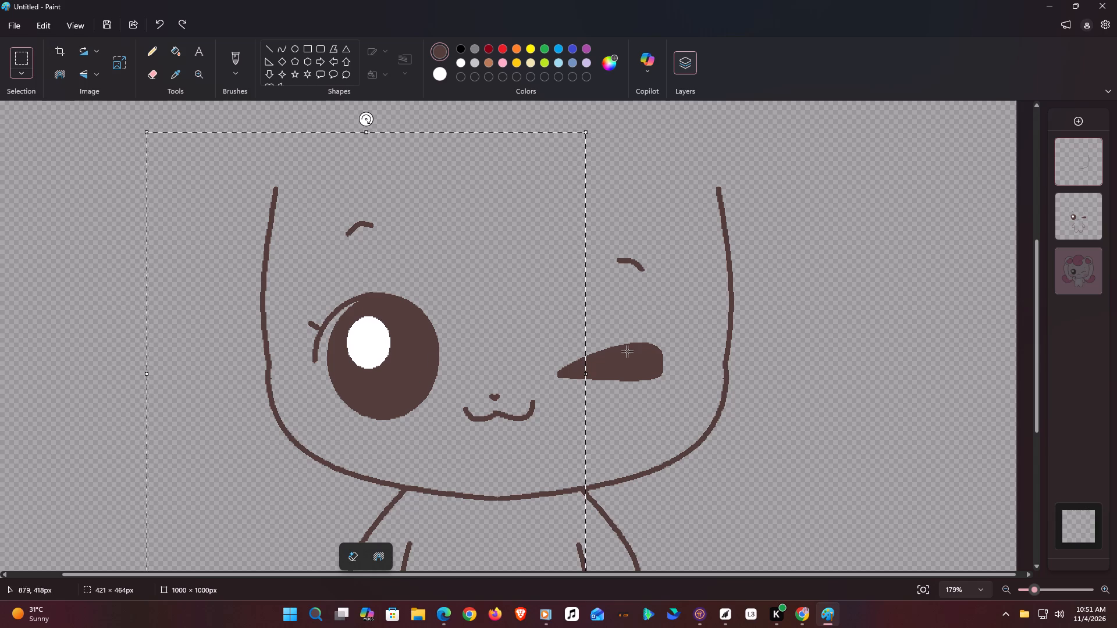
Show the reference picture layer, align the mirrored half outline with the reference face outline, and deselect it.
left_click(1092, 252)
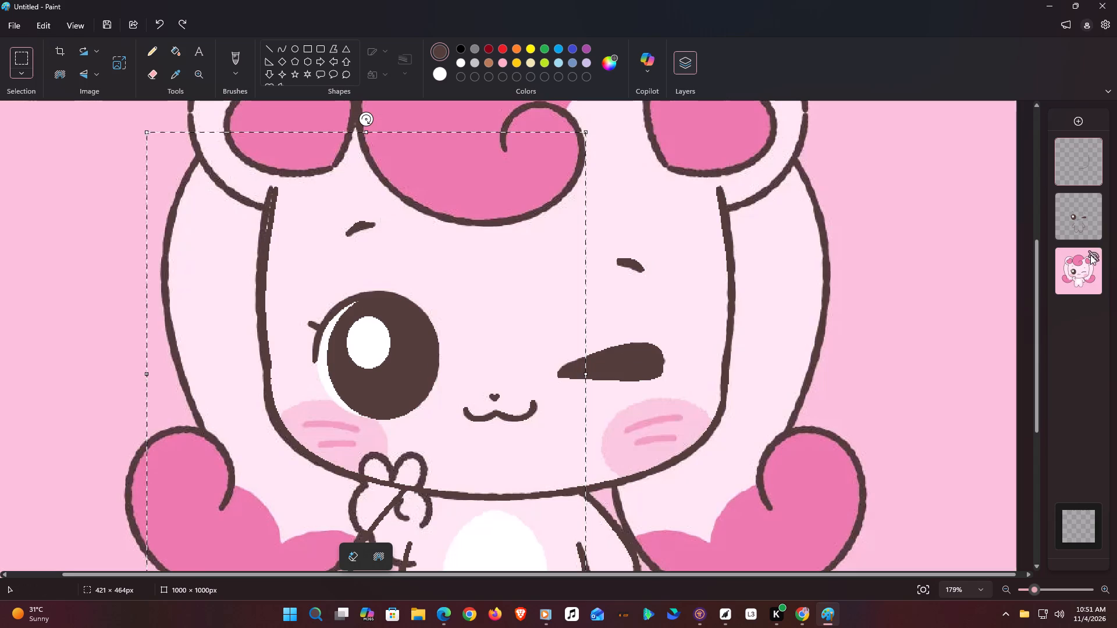
left_click_drag(492, 422, 484, 418)
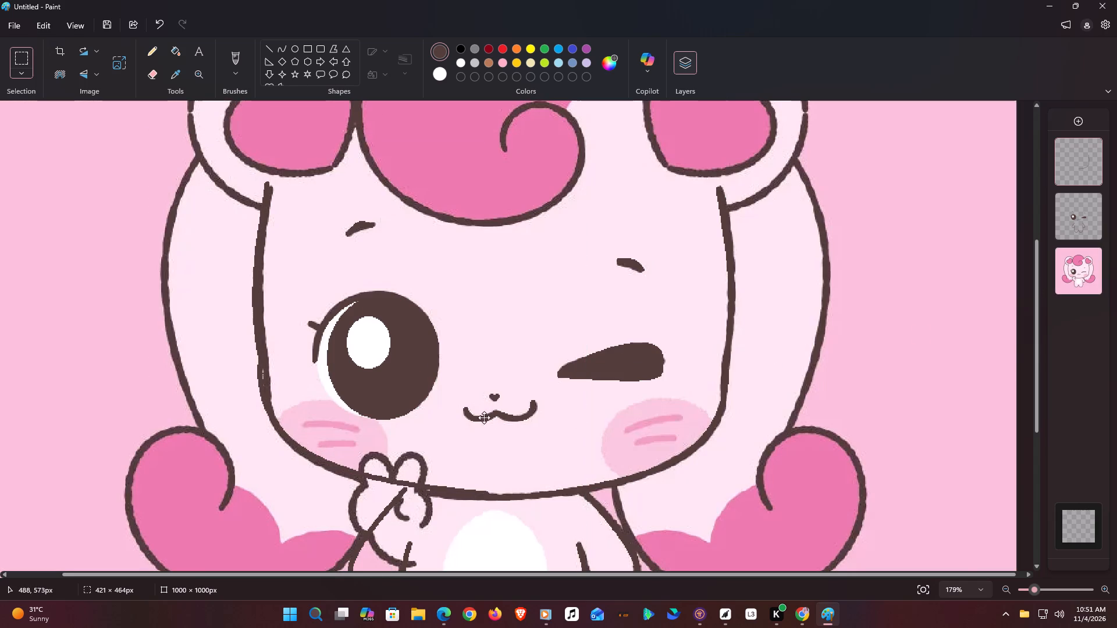
left_click_drag(484, 418, 492, 426)
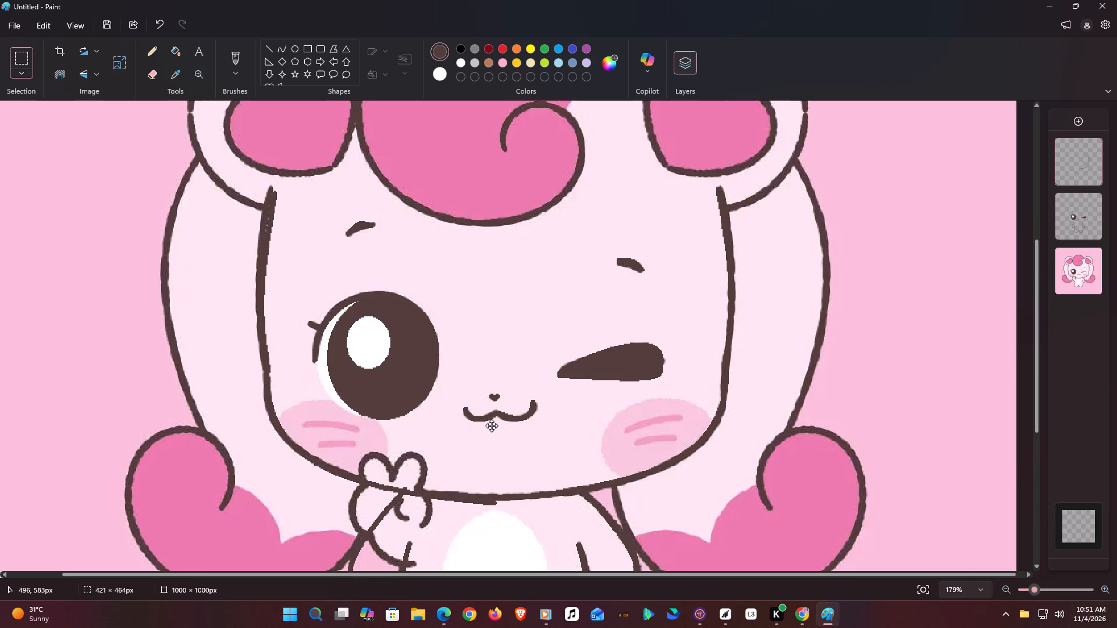
left_click_drag(492, 426, 488, 420)
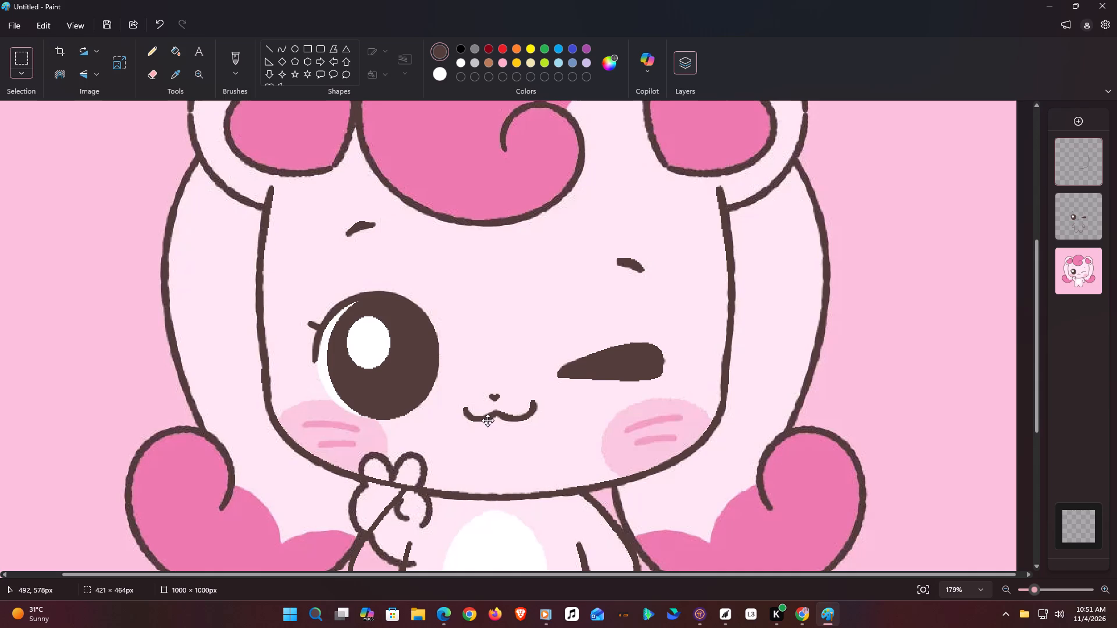
left_click_drag(488, 420, 487, 419)
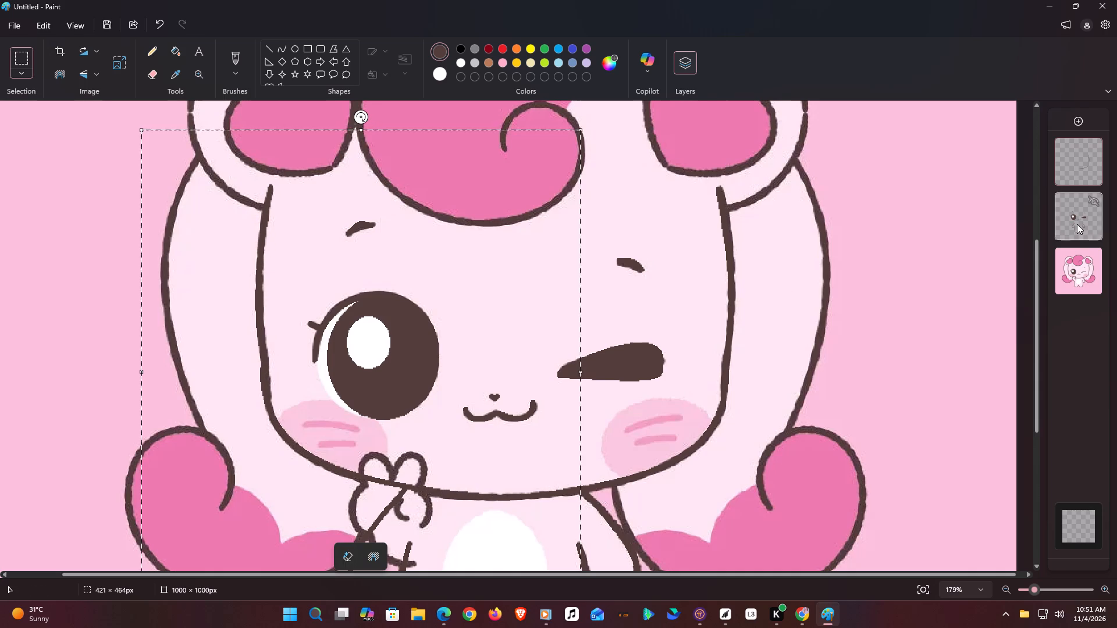
left_click(1058, 167)
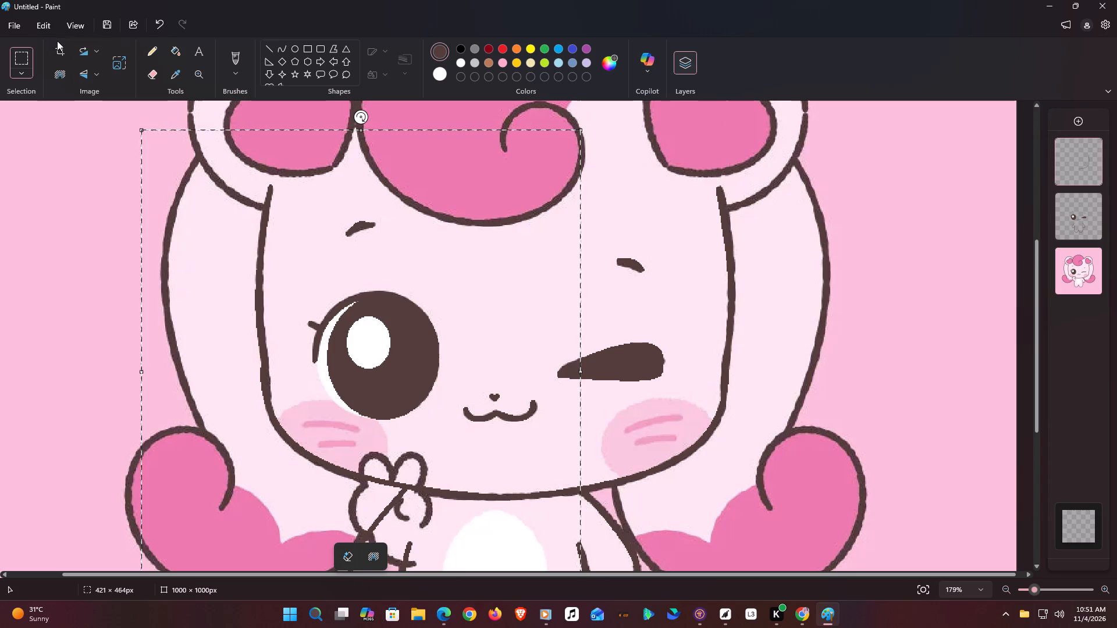
right_click_drag(80, 147, 73, 154)
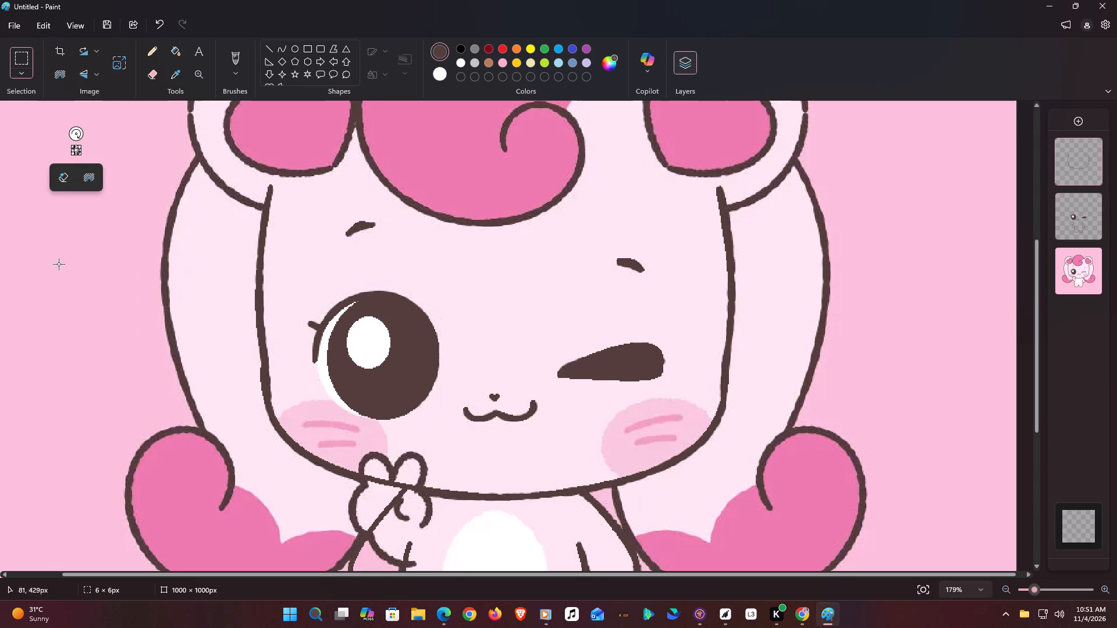
left_click(18, 67)
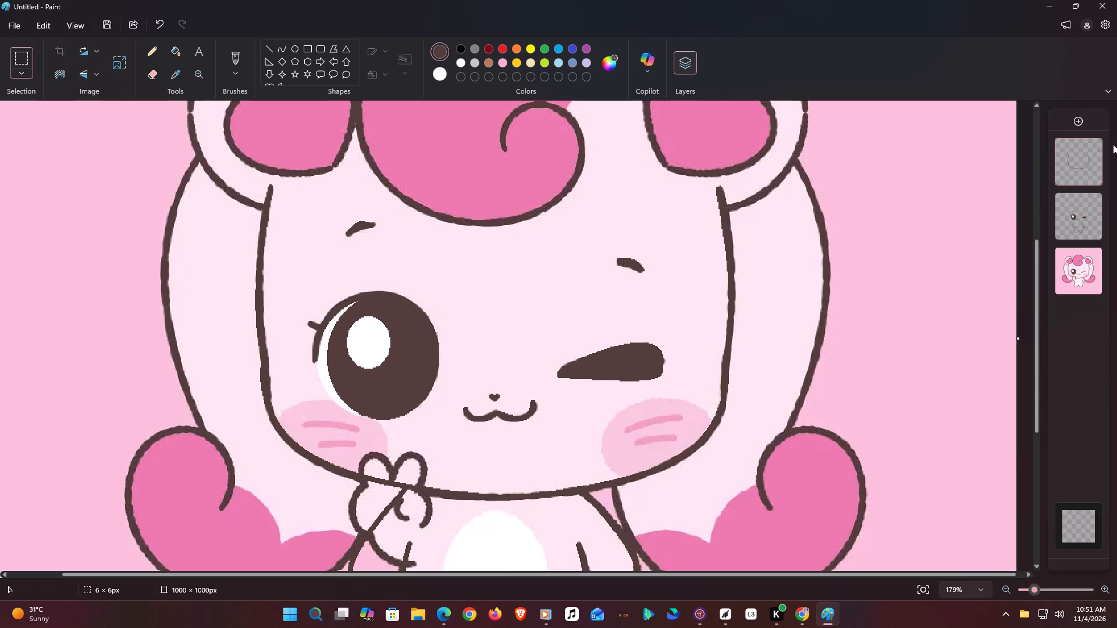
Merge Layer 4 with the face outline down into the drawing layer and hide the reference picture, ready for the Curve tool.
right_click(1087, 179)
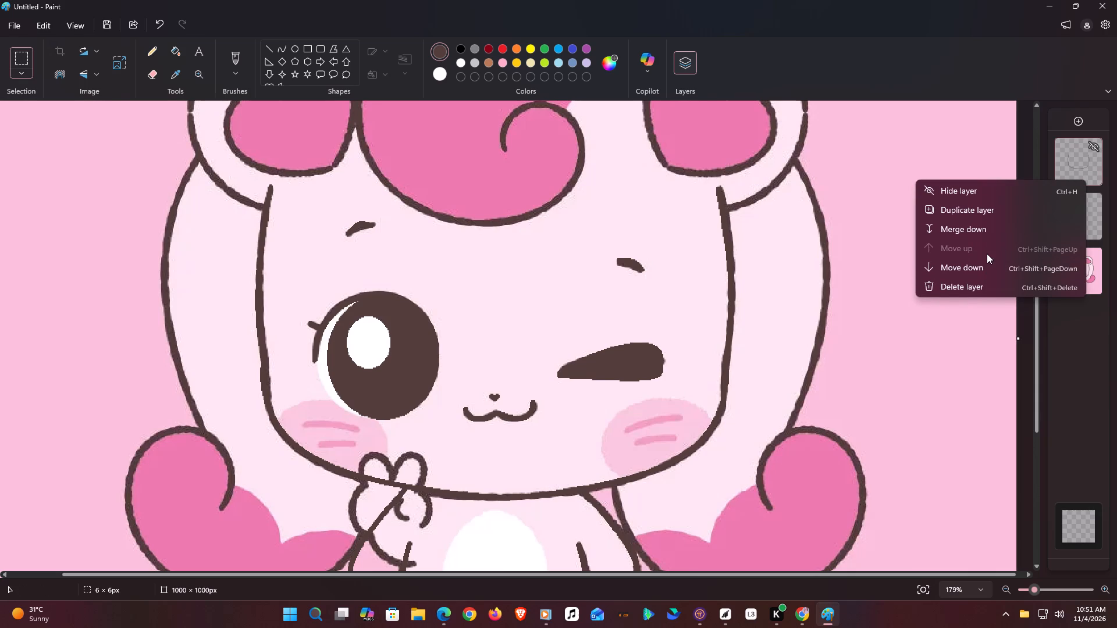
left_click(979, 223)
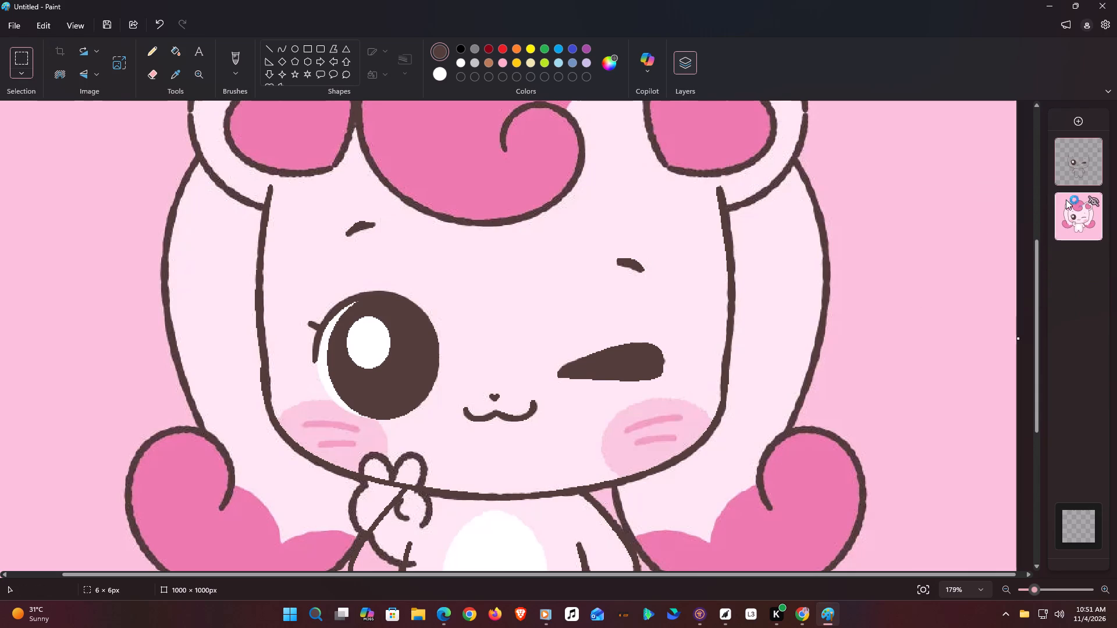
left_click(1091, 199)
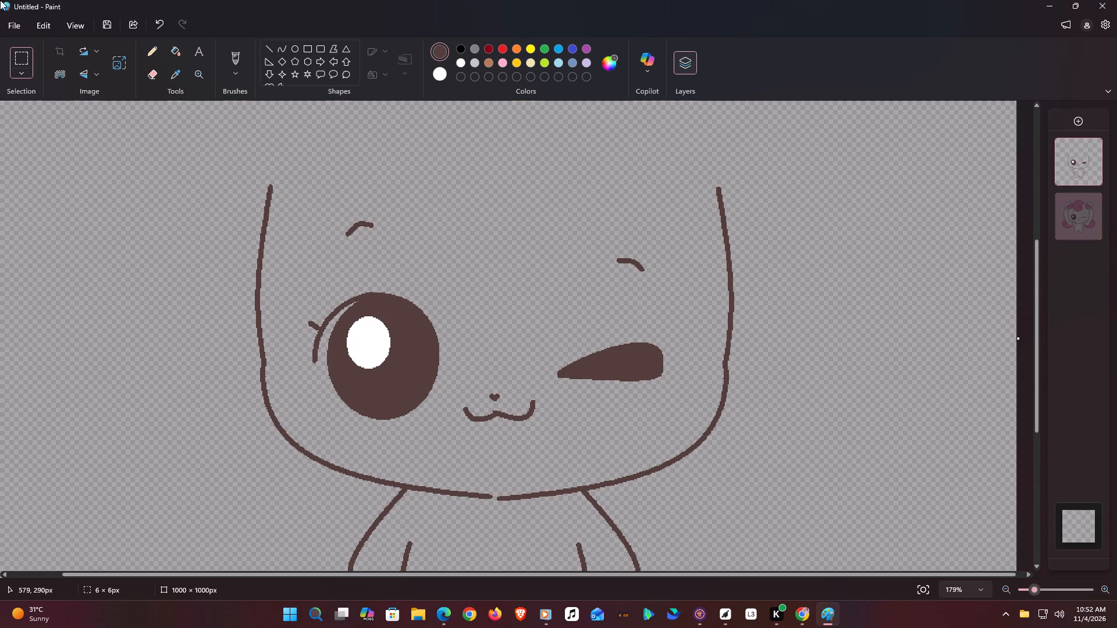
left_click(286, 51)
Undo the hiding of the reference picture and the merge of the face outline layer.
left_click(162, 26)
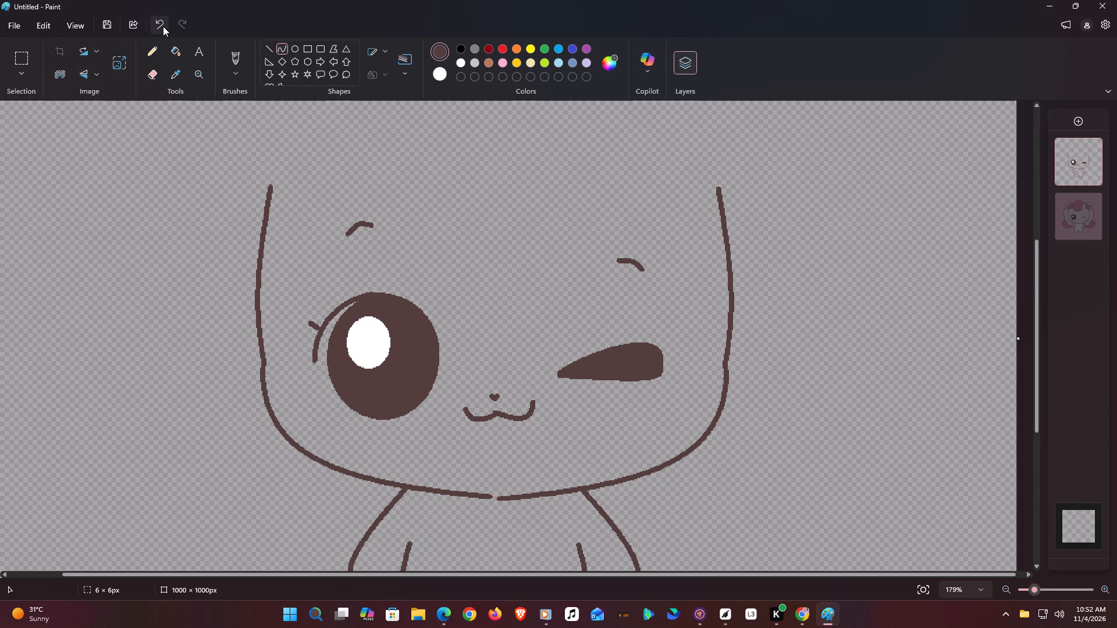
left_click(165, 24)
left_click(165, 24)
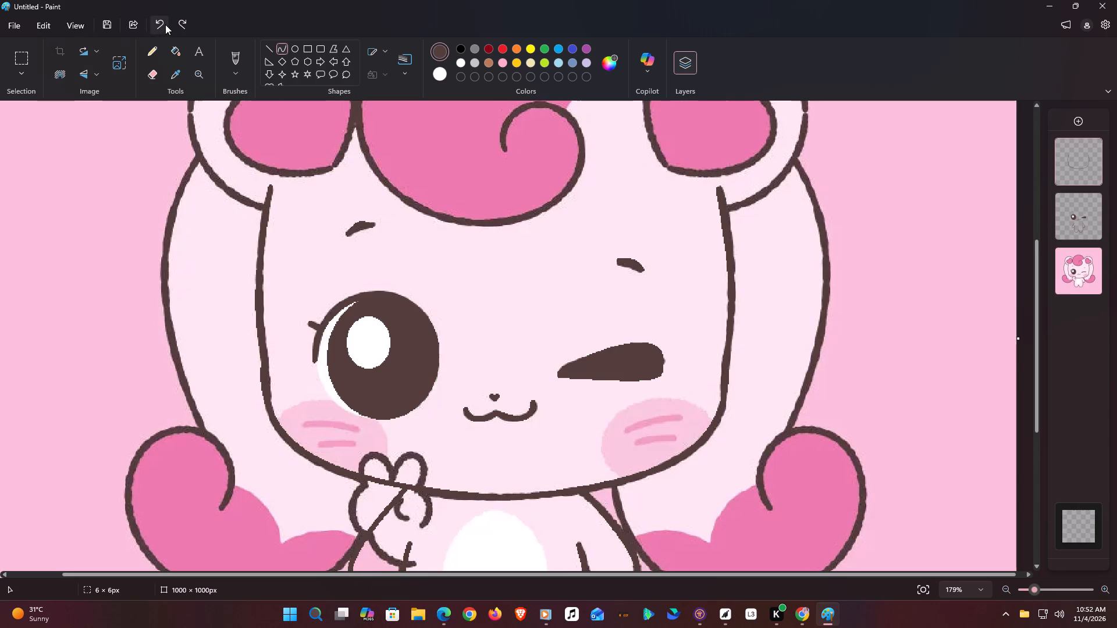
Undo the placement of the mirrored half of the face outline.
left_click(165, 24)
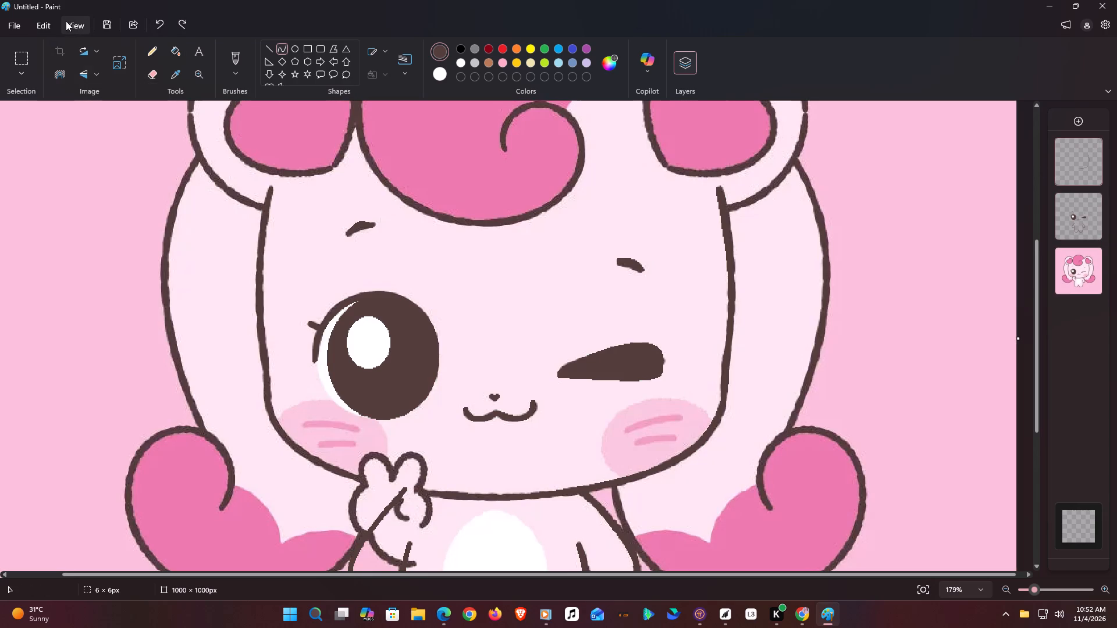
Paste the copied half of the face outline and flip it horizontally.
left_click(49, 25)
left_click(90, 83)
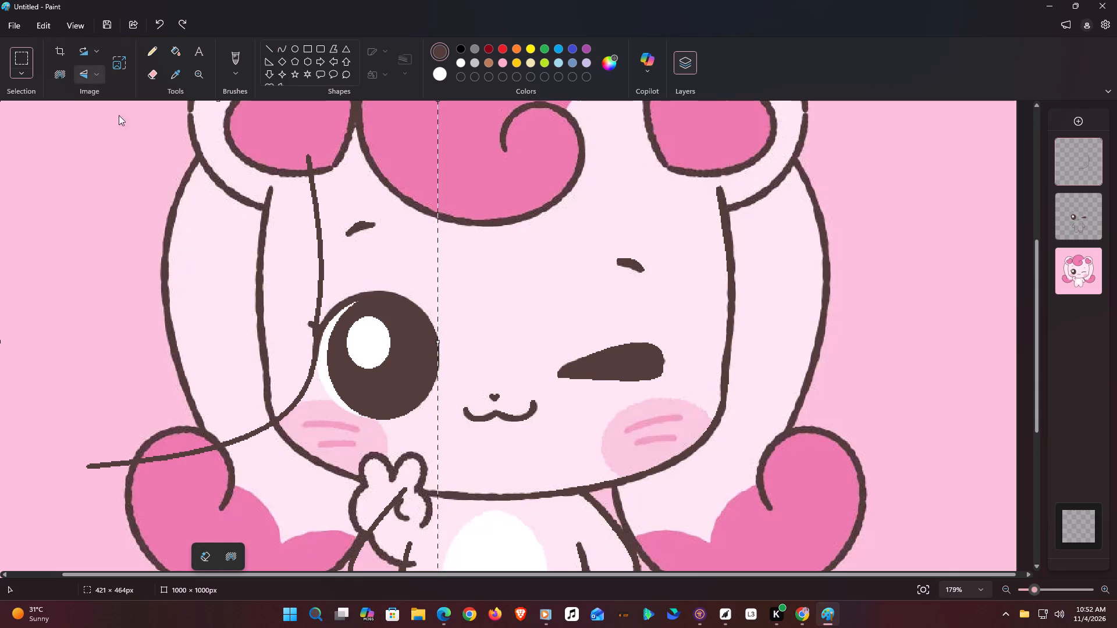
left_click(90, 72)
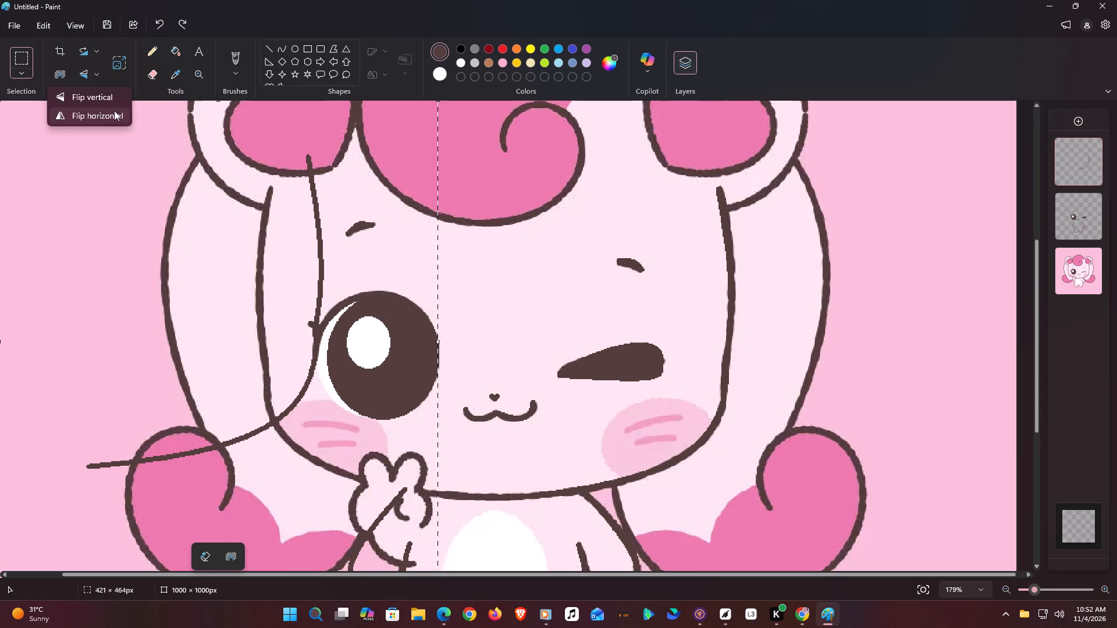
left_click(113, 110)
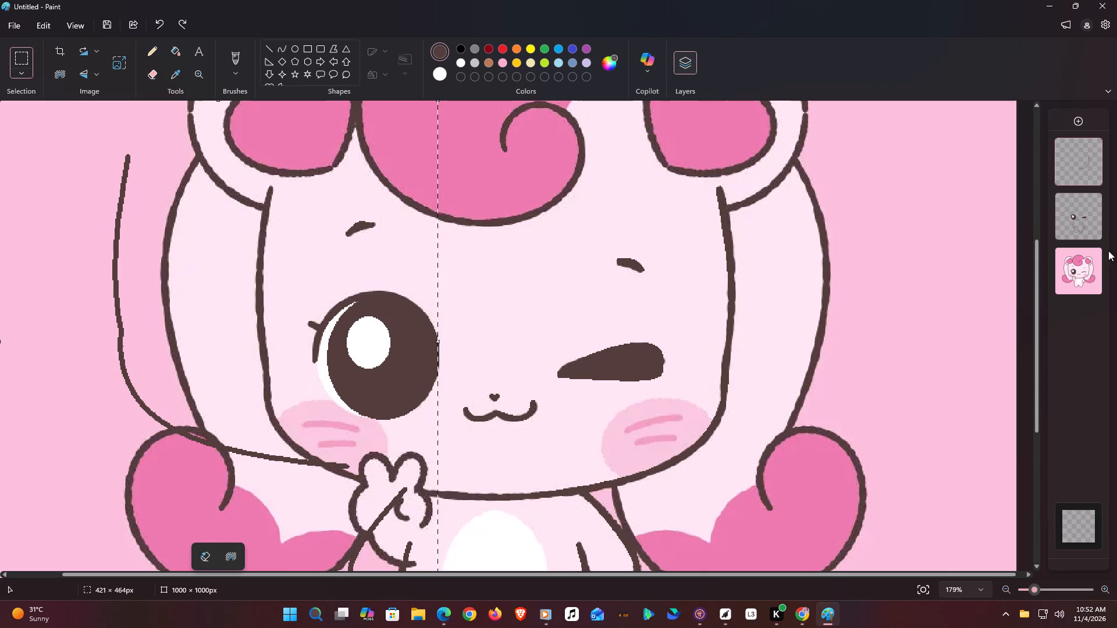
Hide the reference picture layer so only the traced lines show.
left_click(1094, 255)
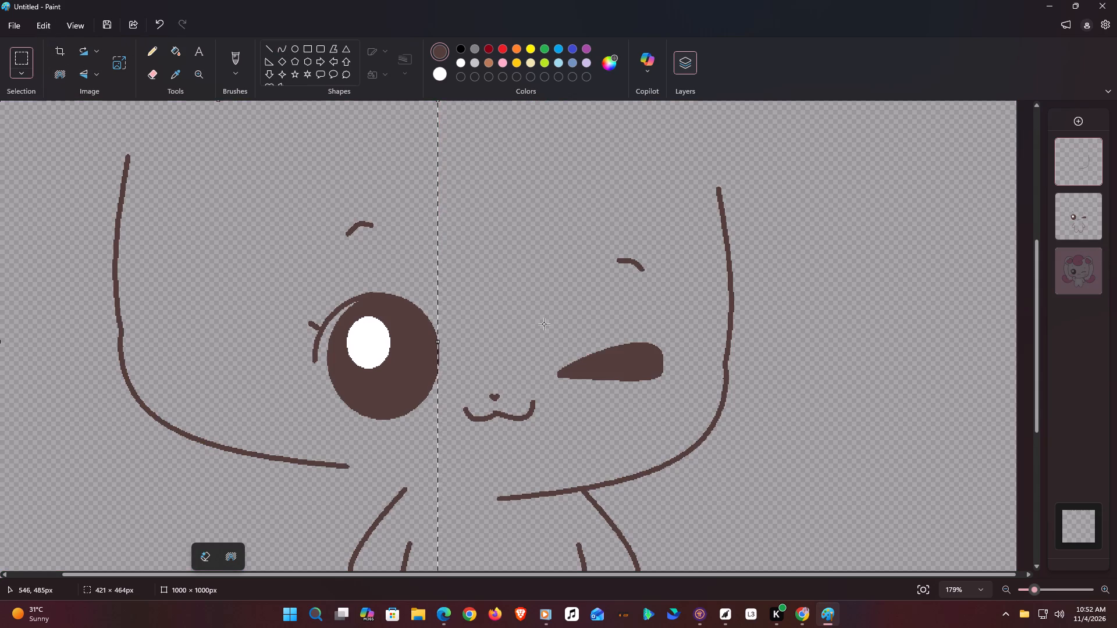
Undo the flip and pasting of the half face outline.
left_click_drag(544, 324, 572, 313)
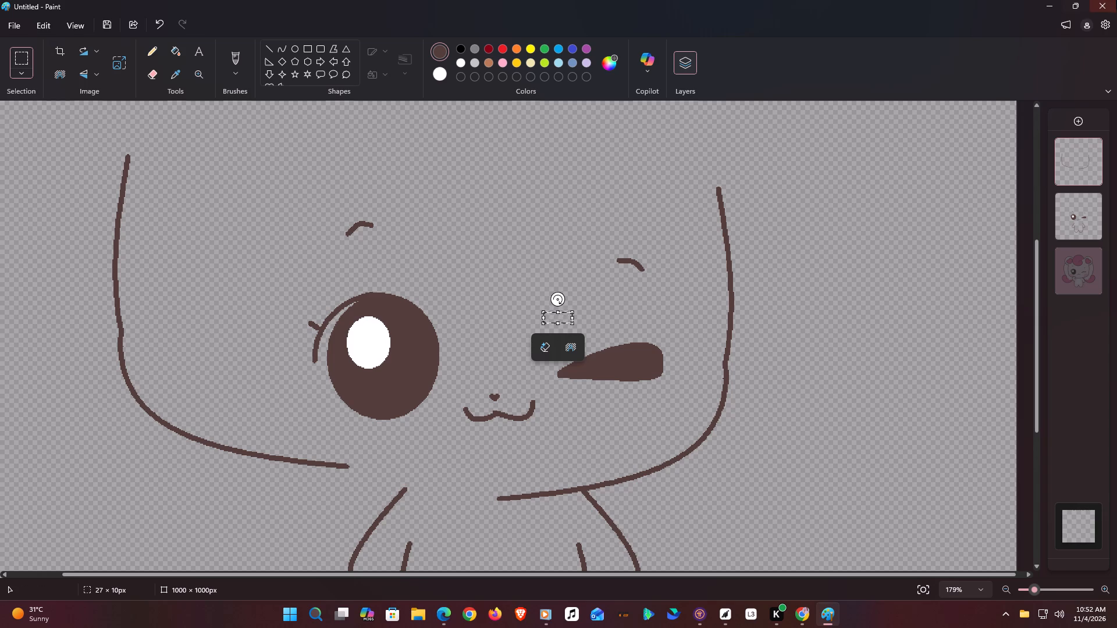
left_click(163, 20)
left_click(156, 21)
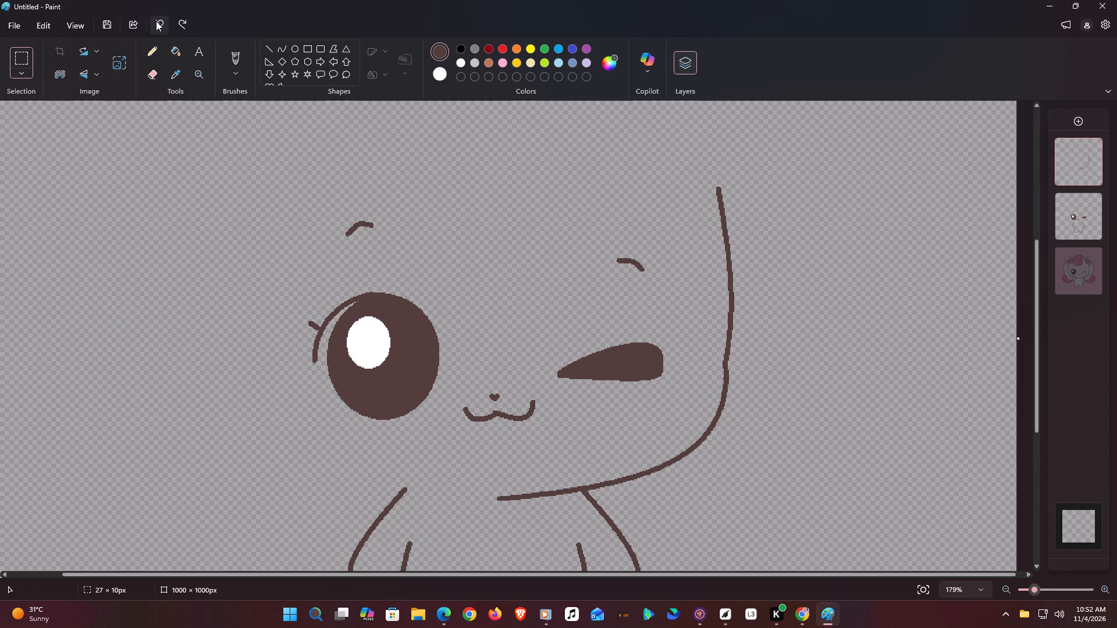
Paste the copied half of the face outline again and flip it horizontally.
left_click(35, 26)
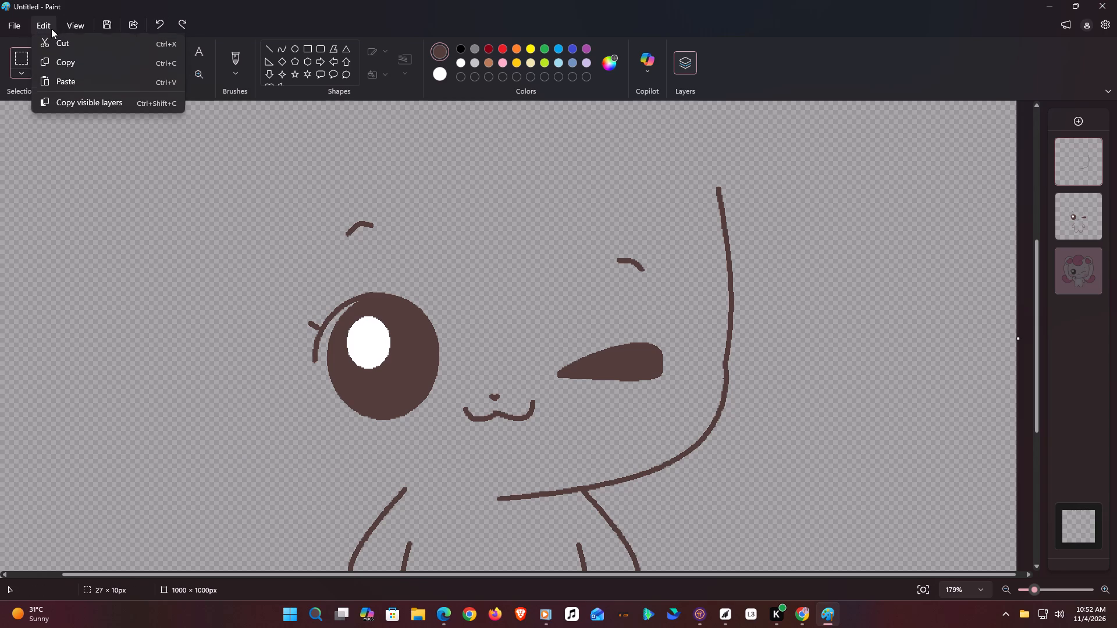
left_click(58, 82)
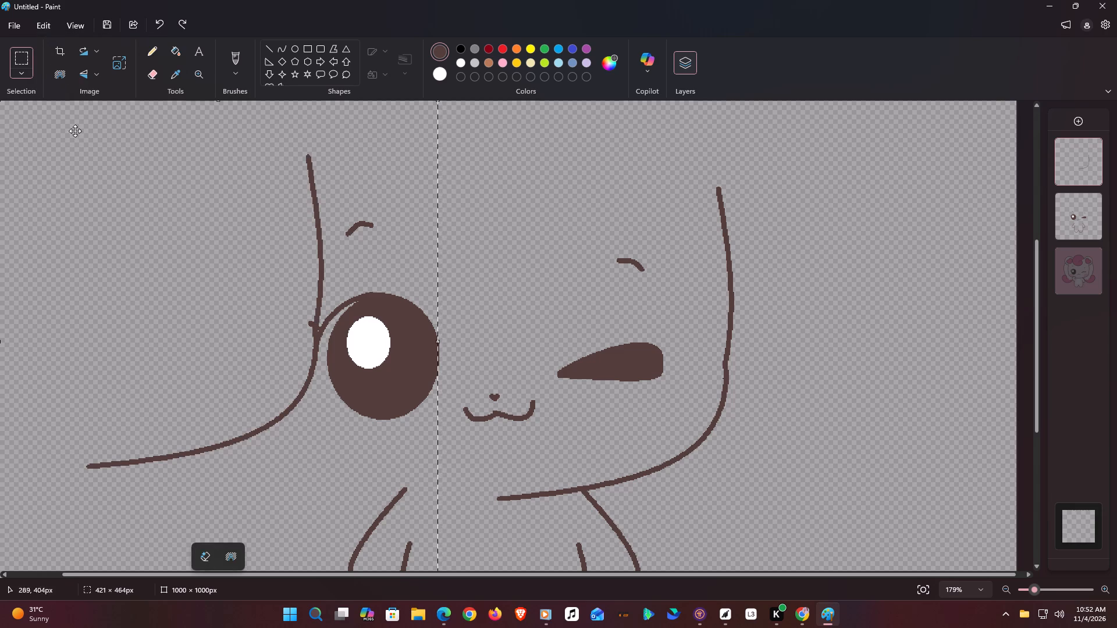
left_click(77, 77)
left_click(107, 113)
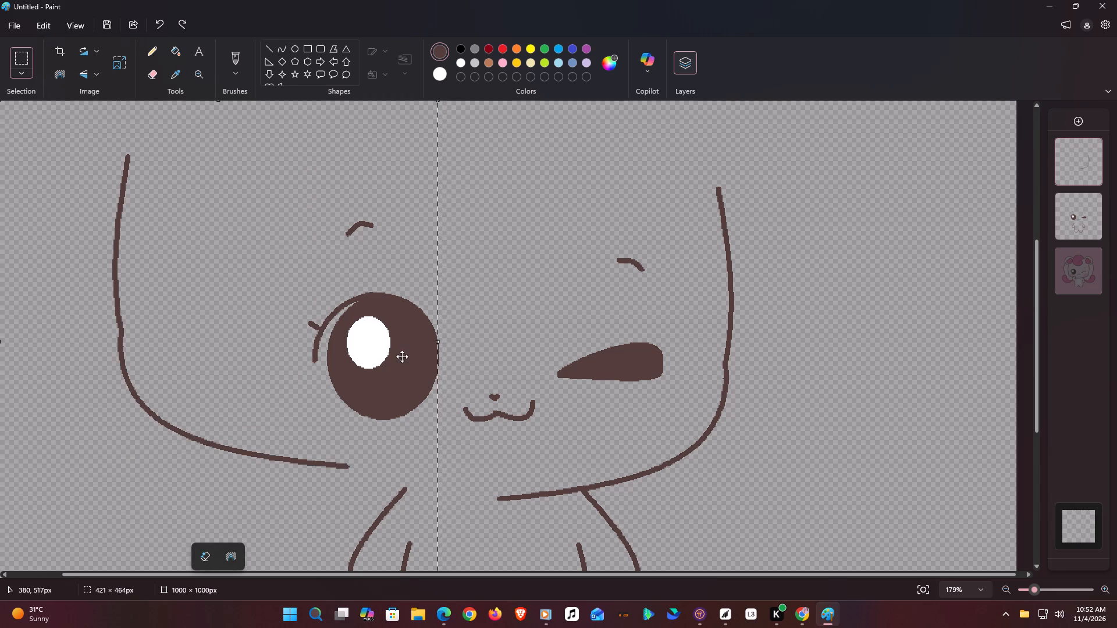
Move the mirrored half to the open-eye side, level with the original half and leaving a small gap between them at the chin.
left_click_drag(258, 352, 445, 388)
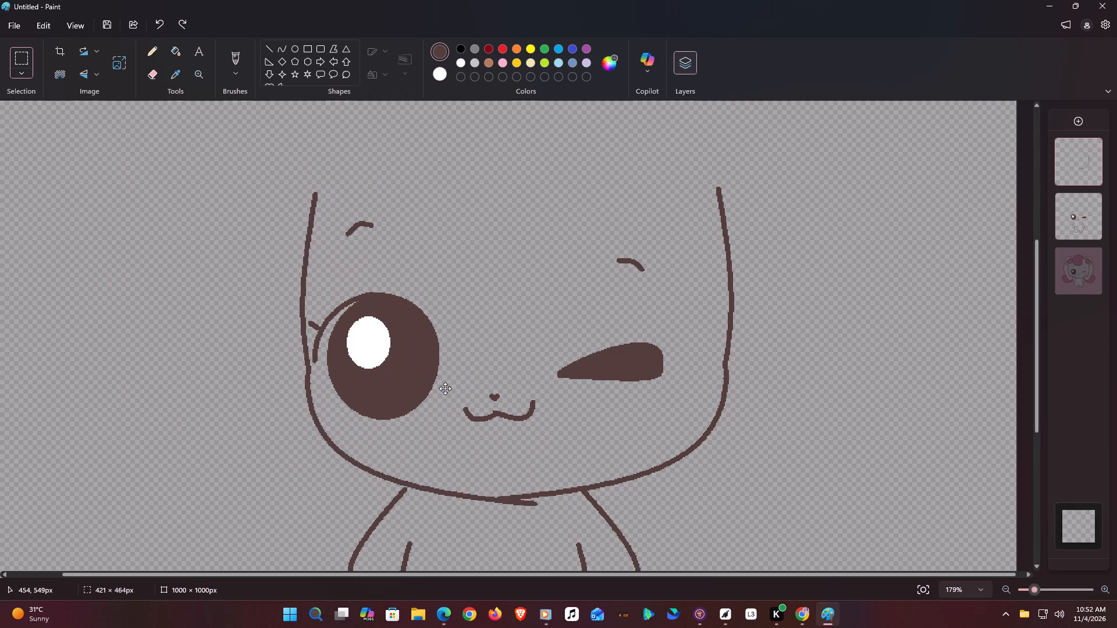
left_click_drag(445, 388, 415, 390)
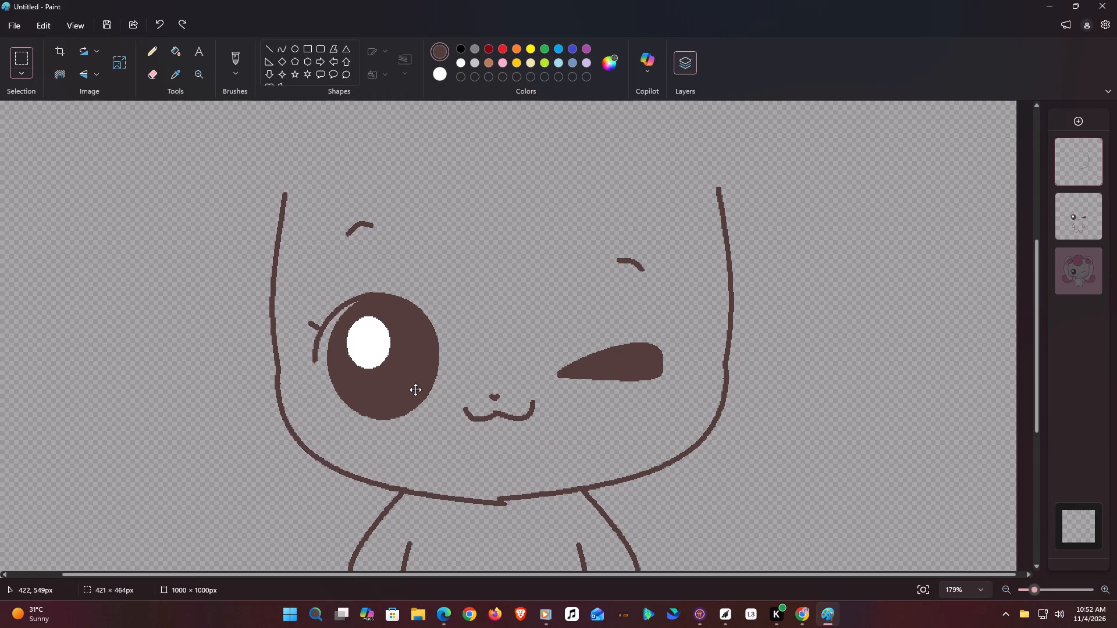
left_click_drag(415, 390, 407, 384)
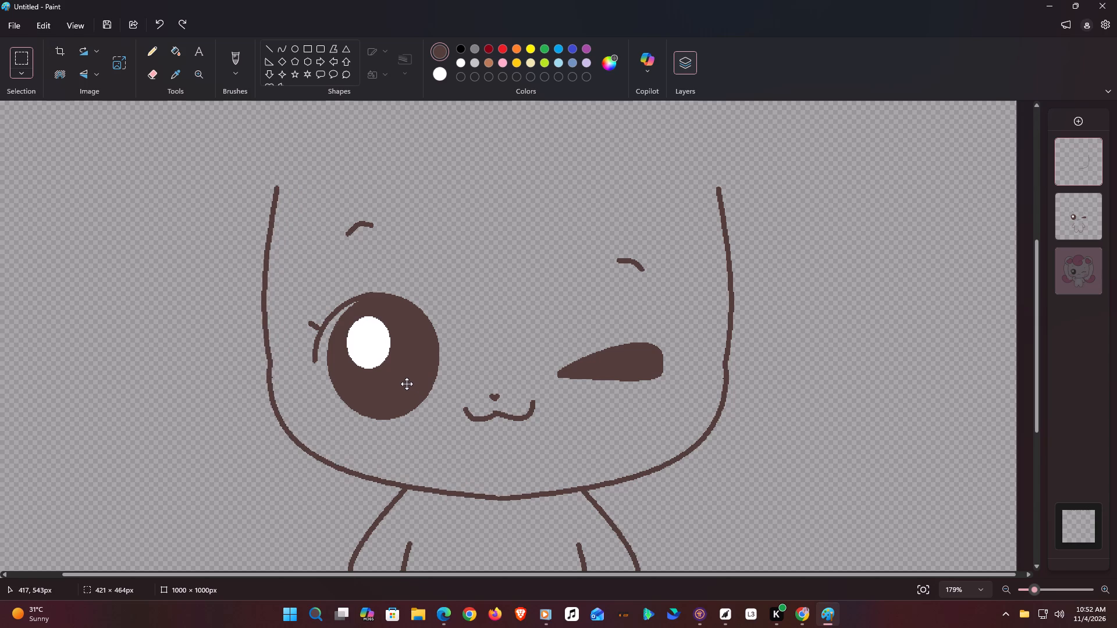
left_click_drag(407, 384, 406, 384)
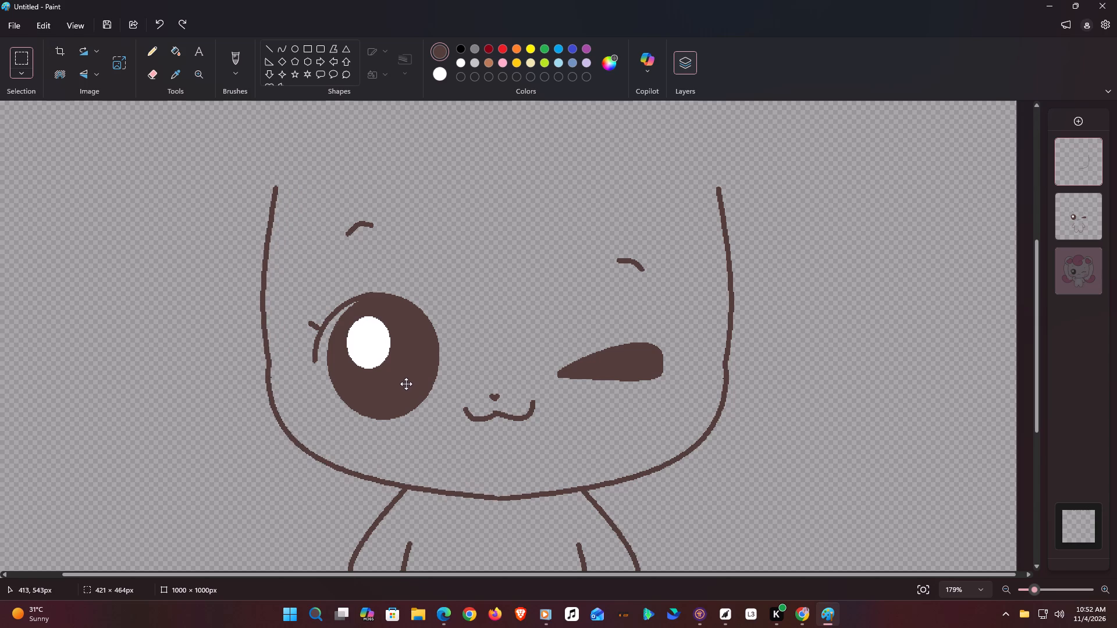
left_click_drag(406, 384, 399, 385)
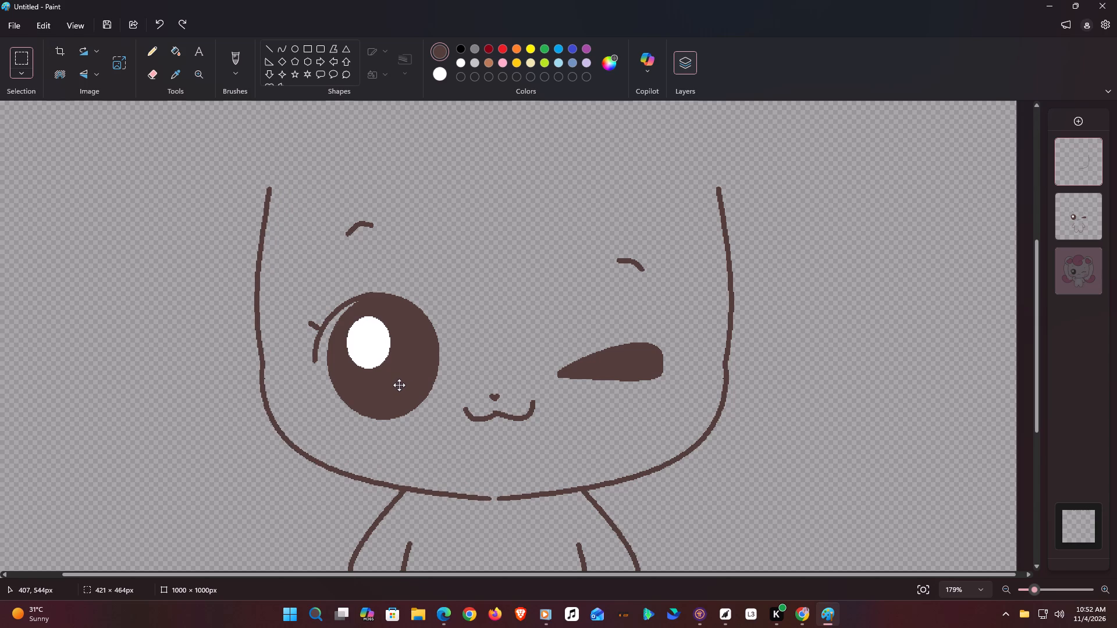
left_click_drag(399, 385, 404, 384)
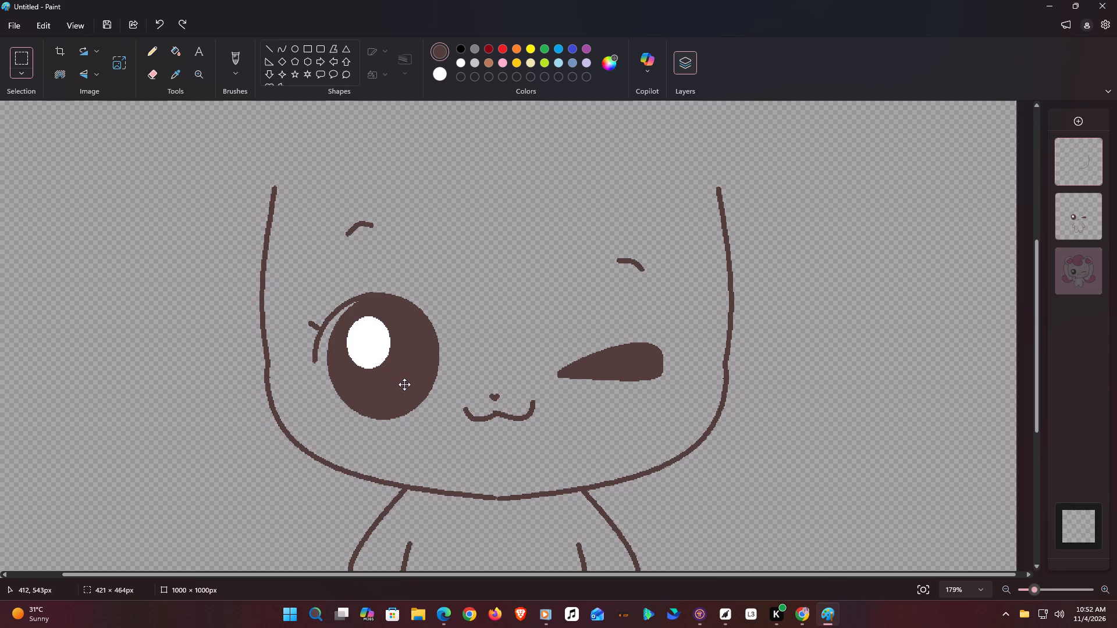
left_click_drag(404, 384, 396, 386)
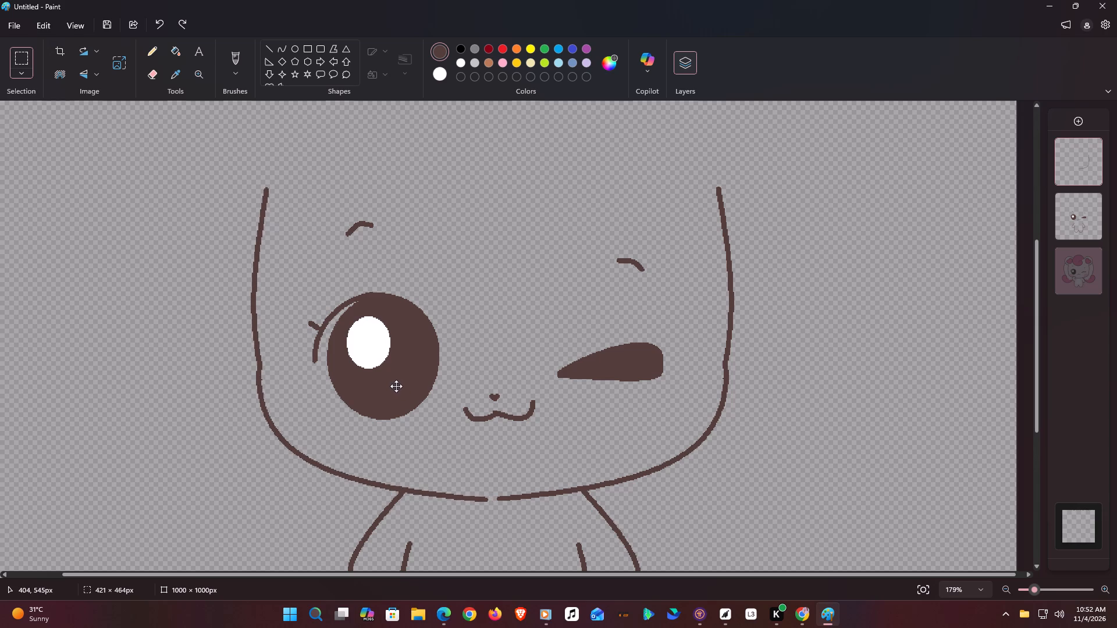
left_click_drag(396, 386, 401, 386)
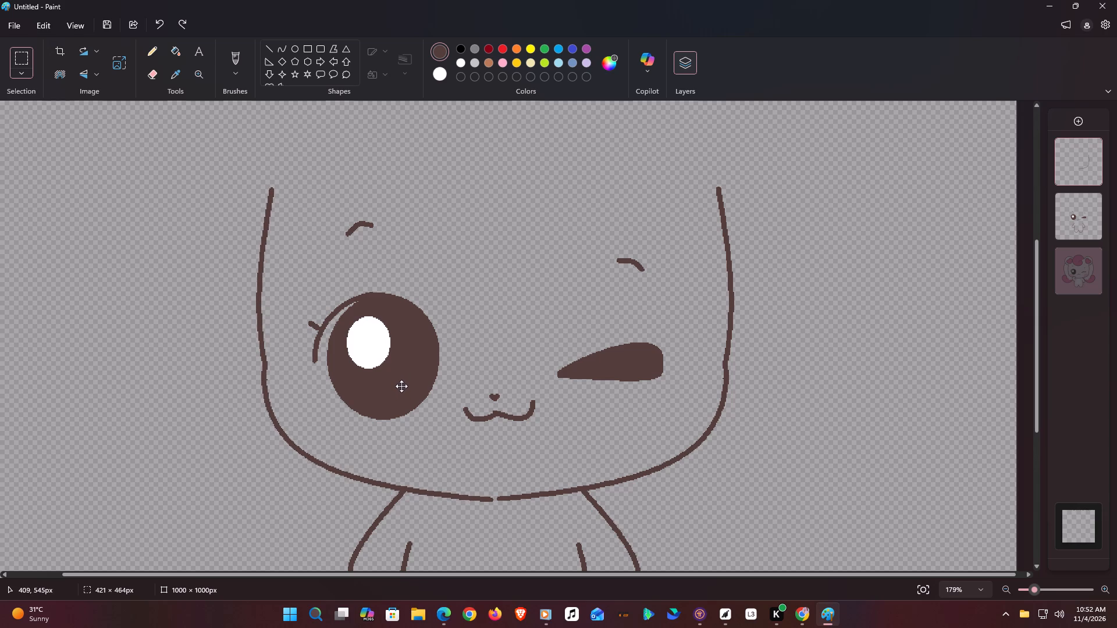
left_click_drag(401, 386, 401, 383)
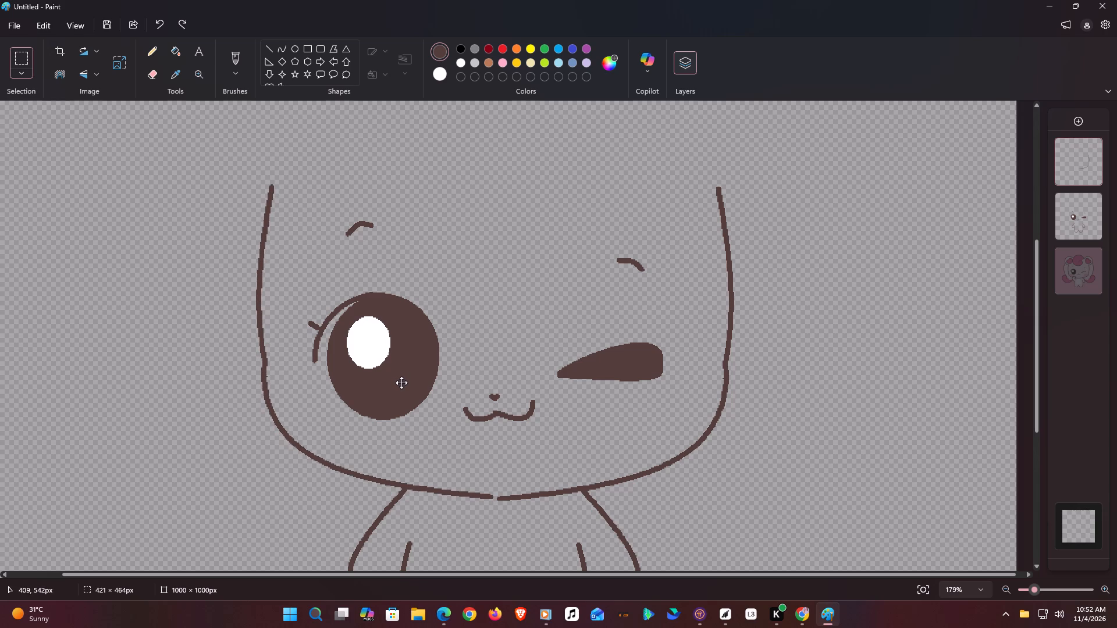
left_click_drag(401, 383, 398, 383)
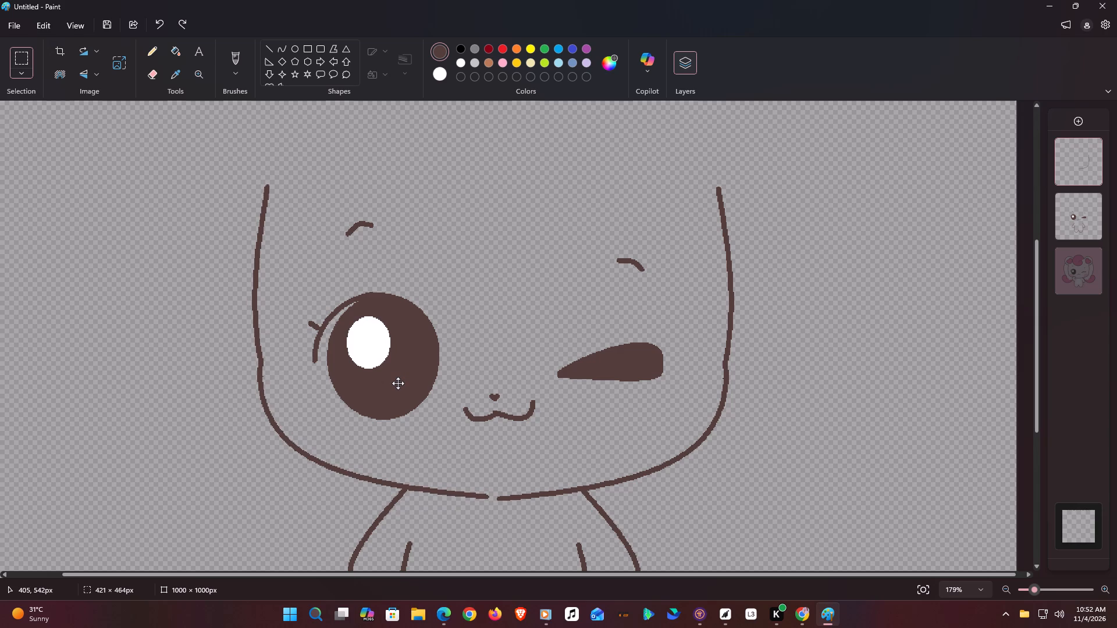
left_click_drag(398, 383, 394, 392)
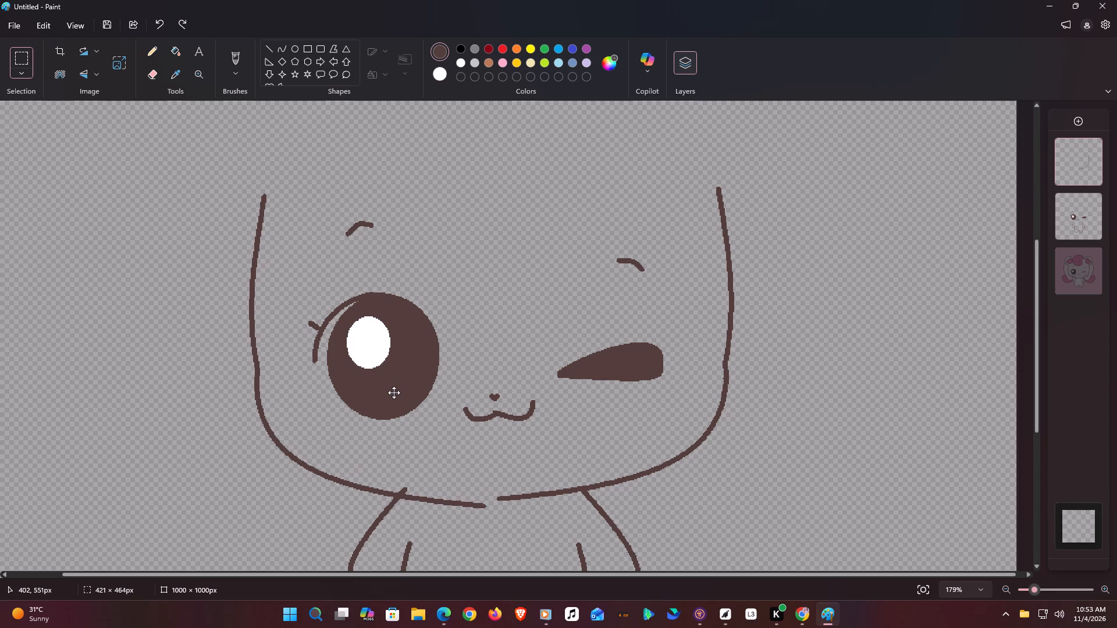
left_click_drag(394, 392, 397, 385)
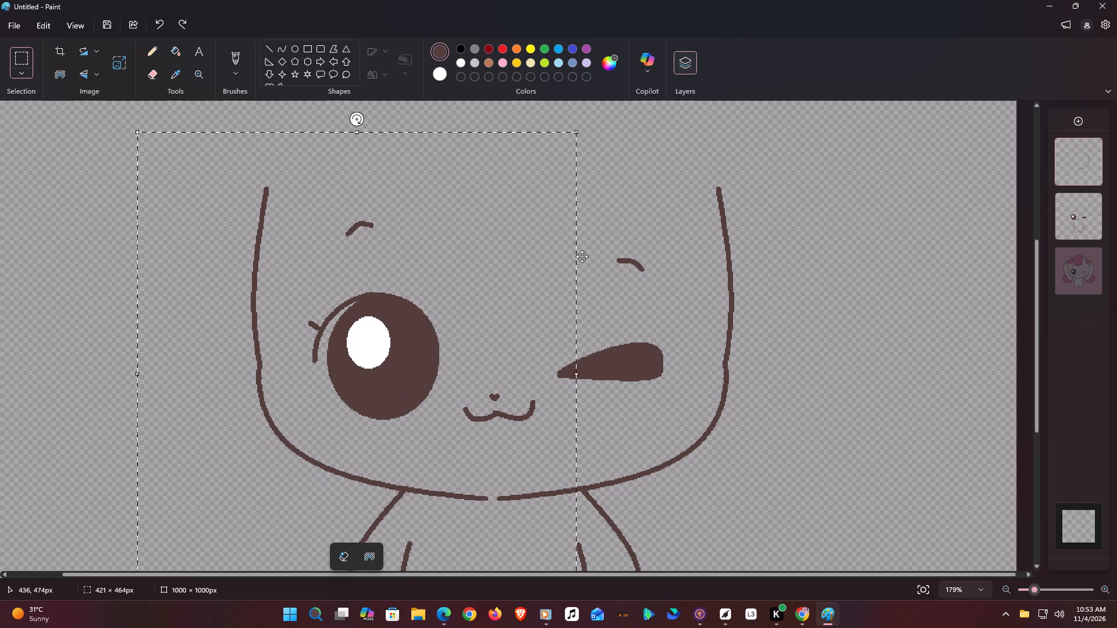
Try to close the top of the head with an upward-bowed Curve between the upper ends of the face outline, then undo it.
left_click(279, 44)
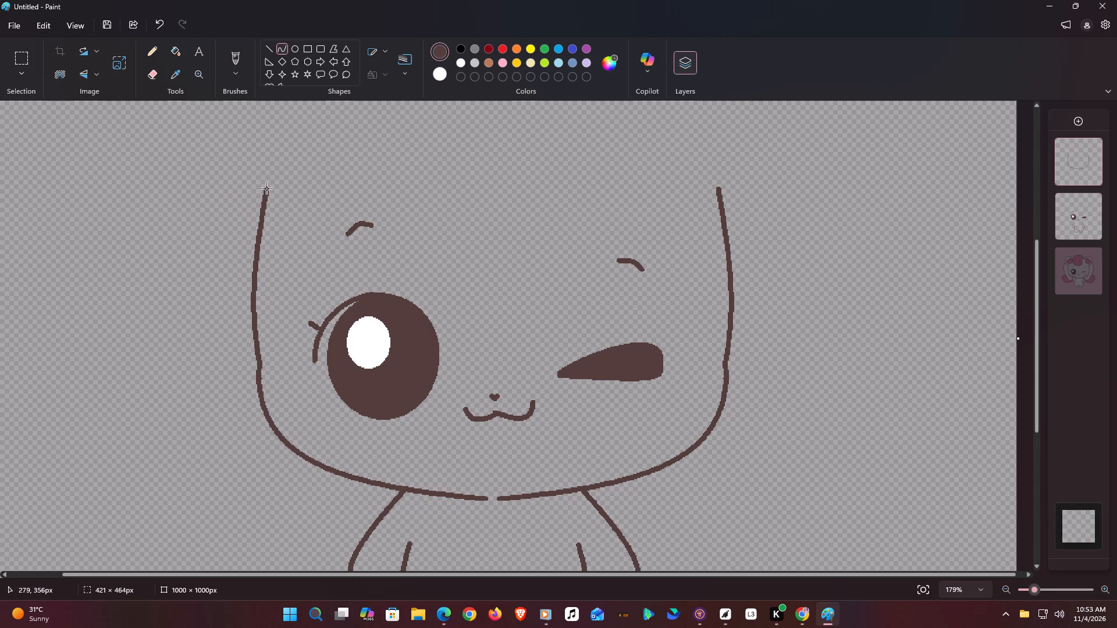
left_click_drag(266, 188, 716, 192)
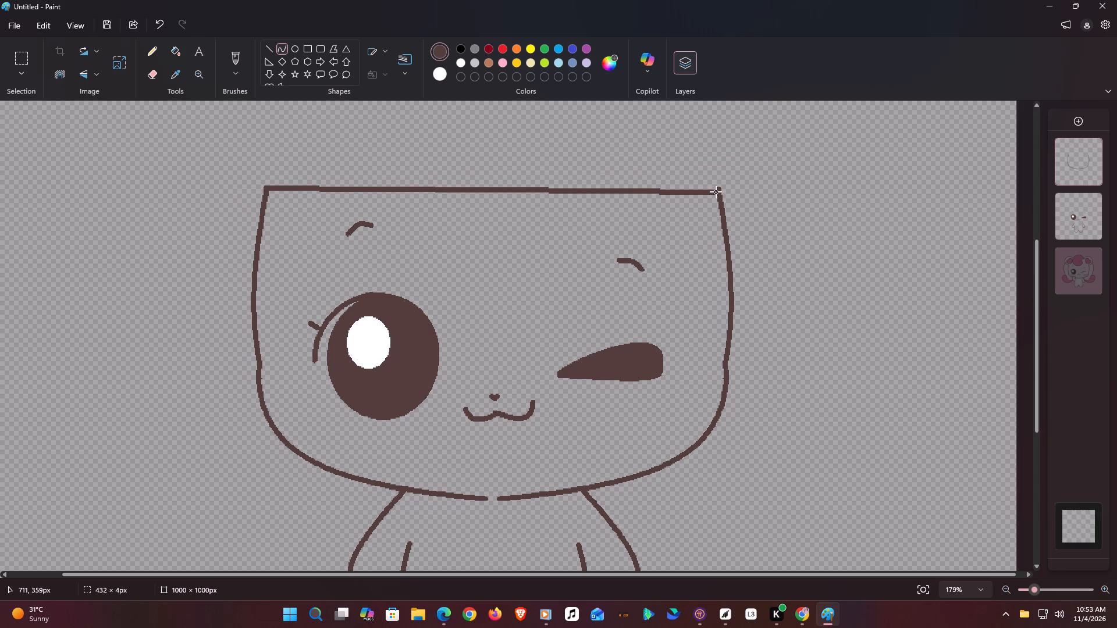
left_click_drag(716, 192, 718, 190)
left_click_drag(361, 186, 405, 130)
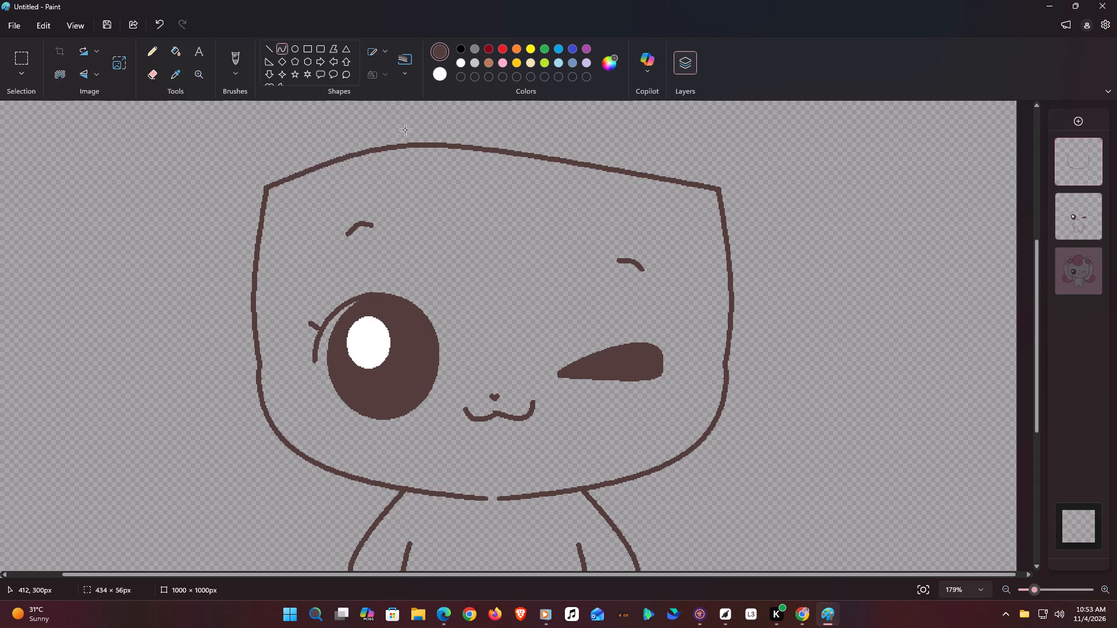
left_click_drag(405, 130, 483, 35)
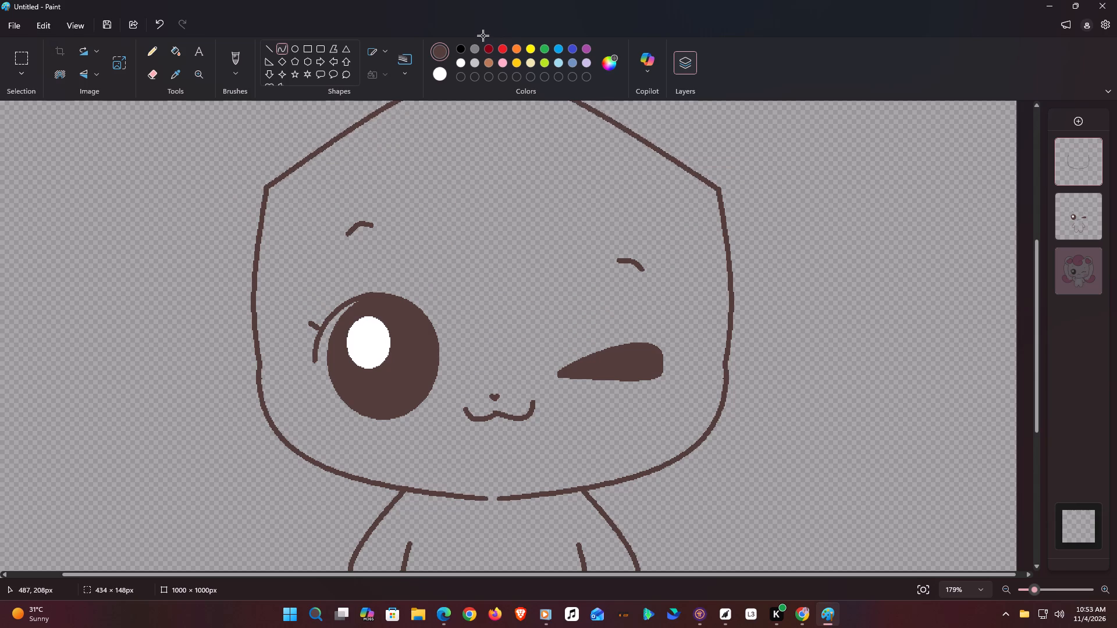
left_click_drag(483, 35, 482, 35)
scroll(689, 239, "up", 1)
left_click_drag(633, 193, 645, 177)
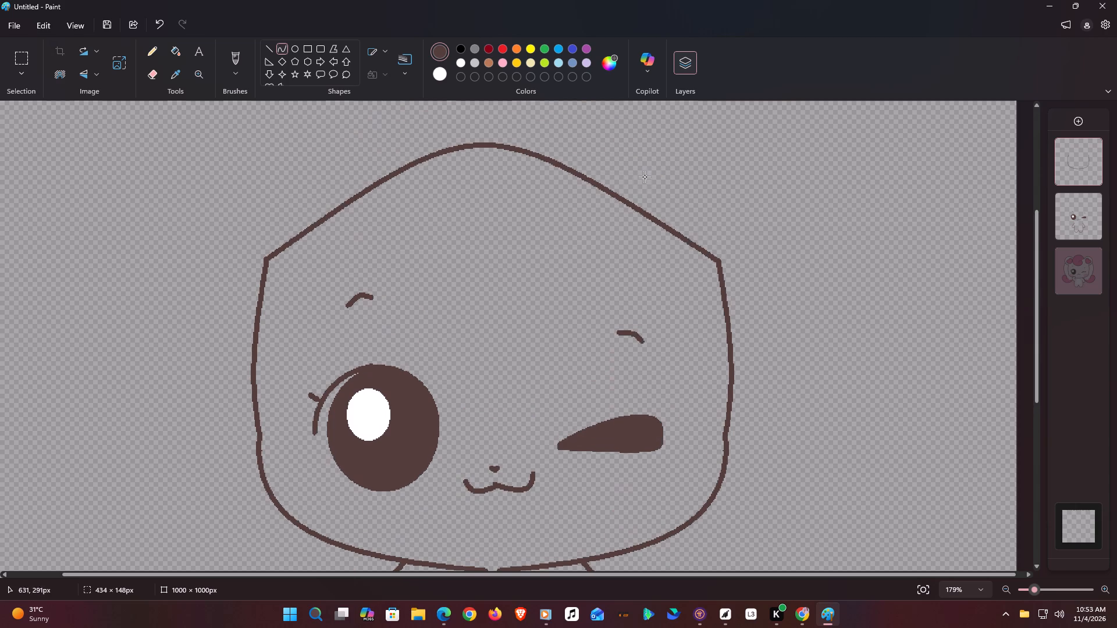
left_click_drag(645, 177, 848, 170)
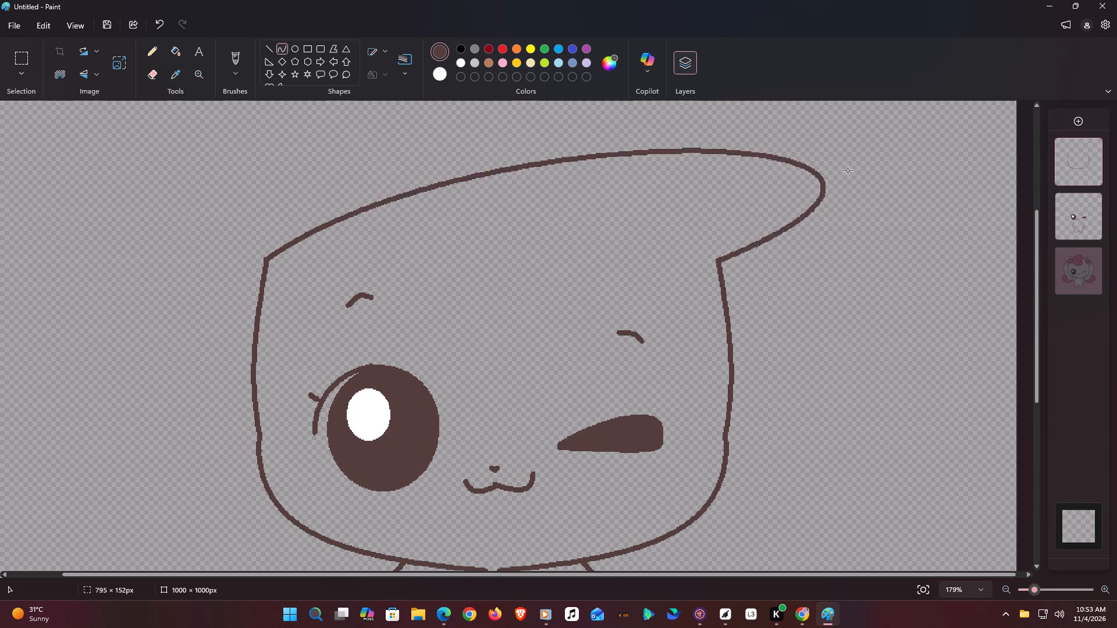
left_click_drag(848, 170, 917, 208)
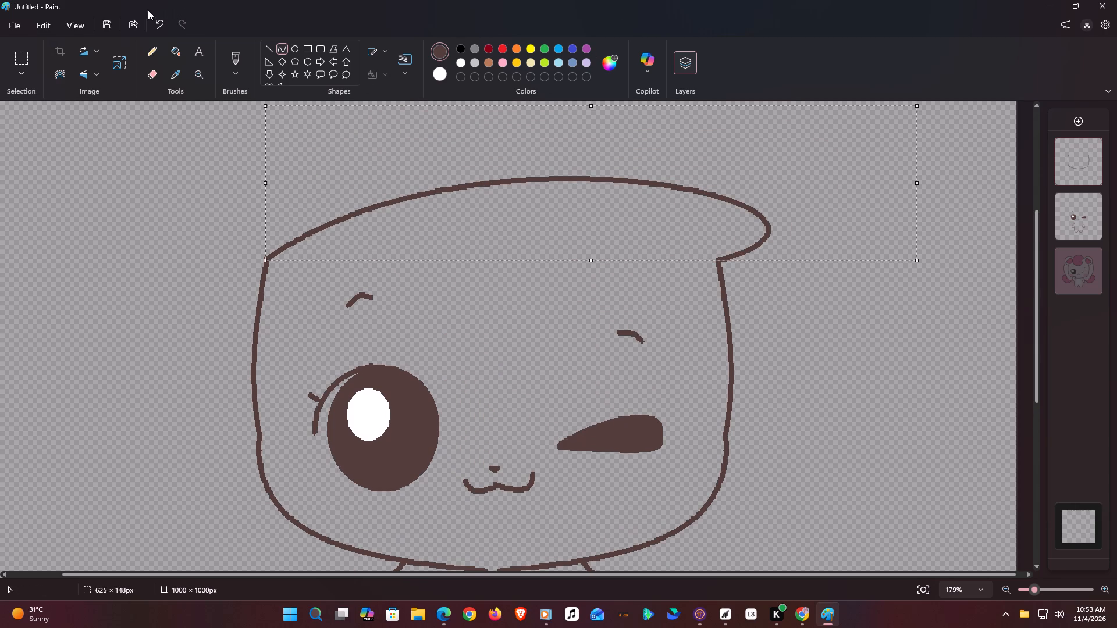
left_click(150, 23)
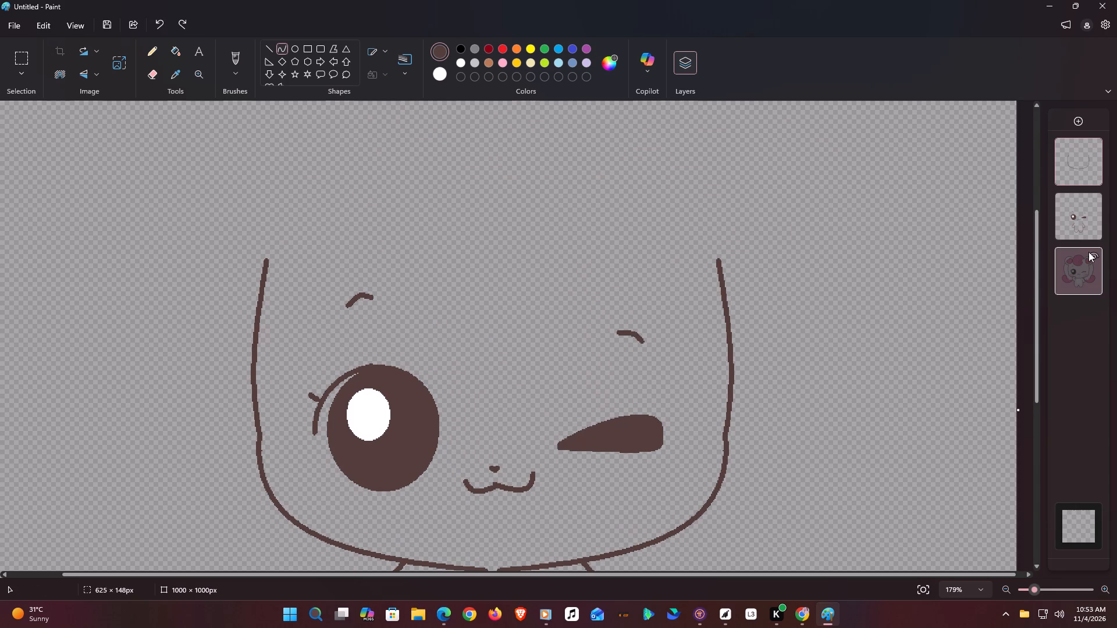
Show the reference picture layer and draw an arched Curve about 437 px wide over the head, joining both upper ends of the face outline.
left_click(1090, 254)
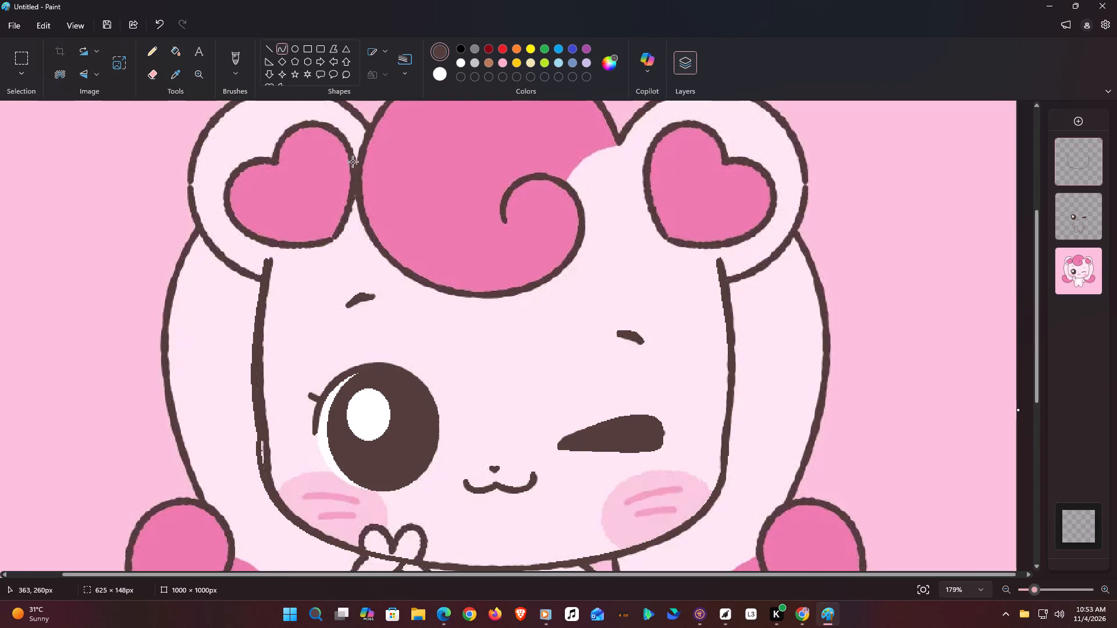
left_click_drag(265, 265, 751, 245)
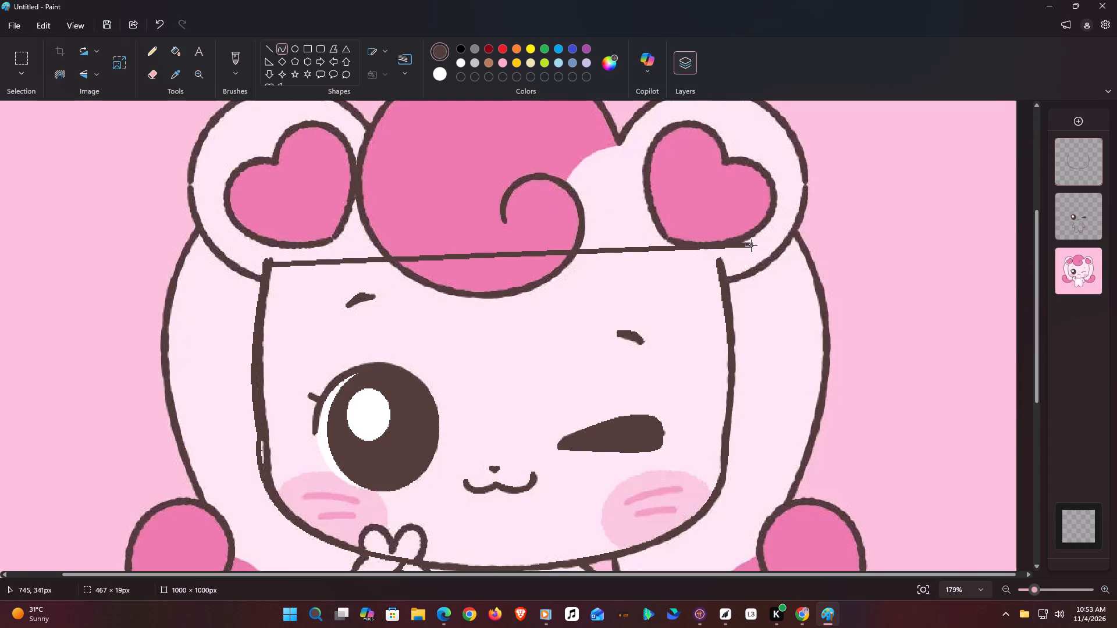
left_click_drag(751, 245, 720, 261)
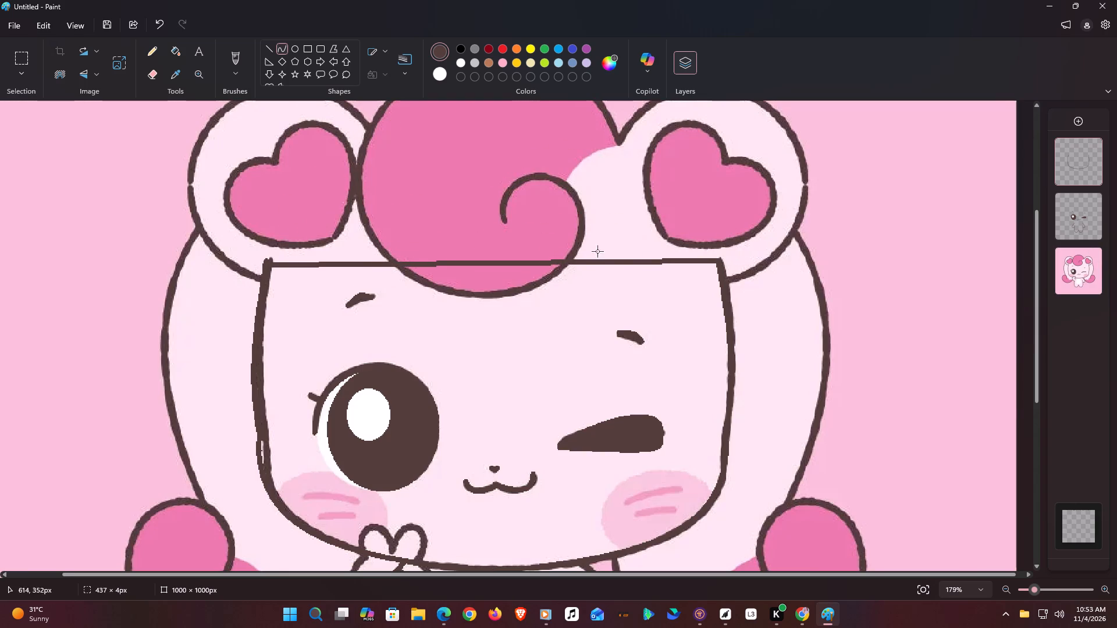
left_click_drag(574, 252, 493, 21)
left_click_drag(332, 223, 721, 117)
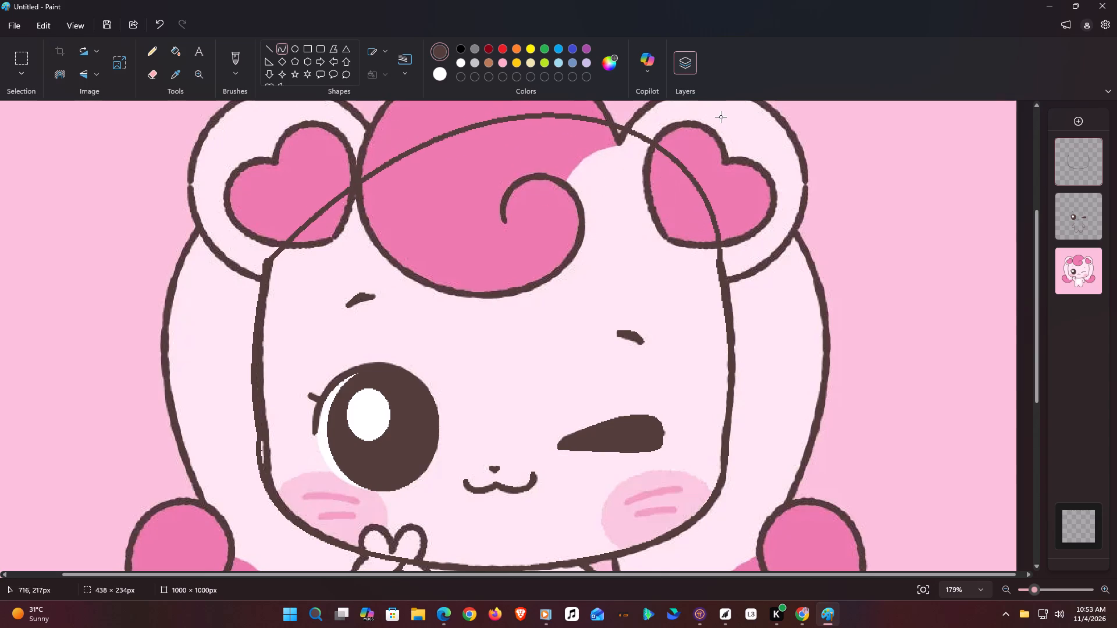
left_click_drag(721, 117, 688, 138)
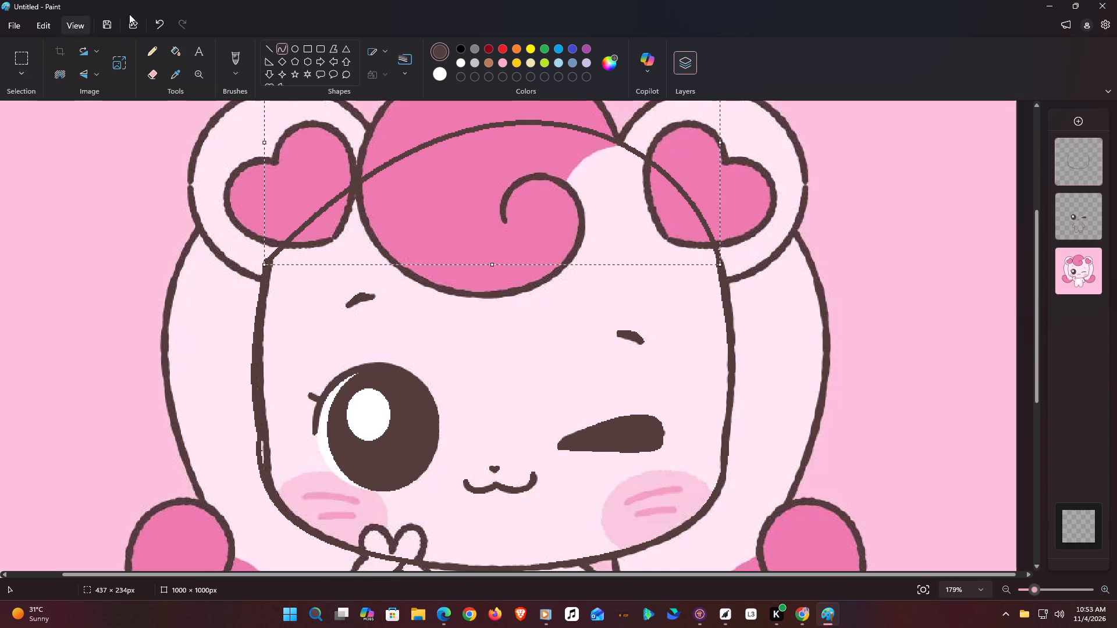
Undo the wide head arch and draw a Curve about 224 px wide from the crown's middle to the winking-eye side's upper outline end.
left_click(161, 24)
left_click_drag(485, 126, 794, 270)
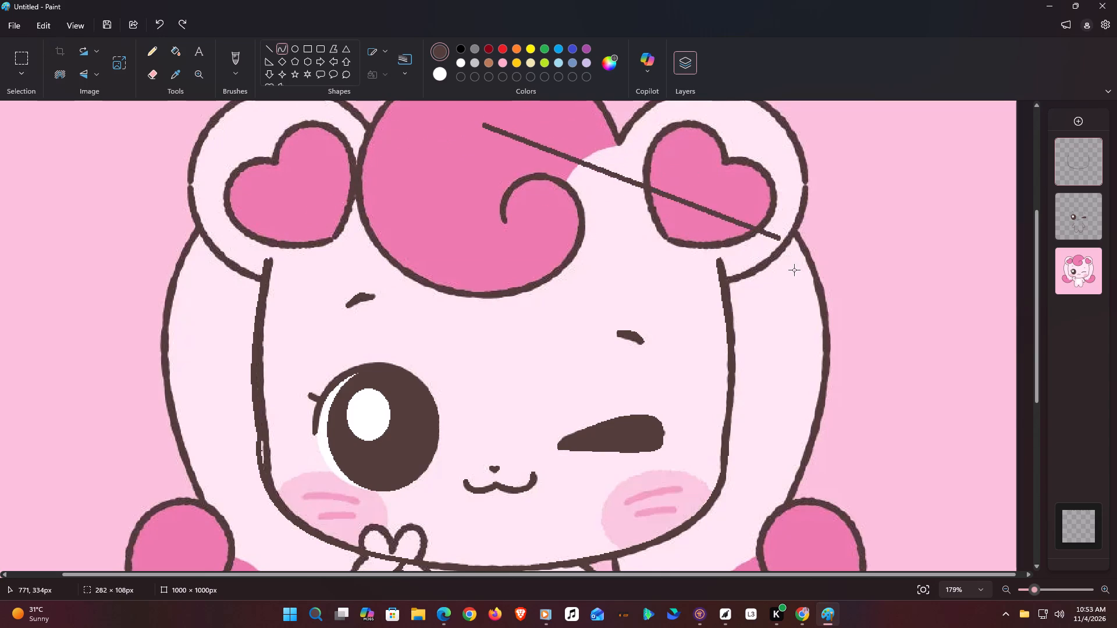
left_click_drag(794, 270, 718, 260)
left_click_drag(577, 175, 577, 151)
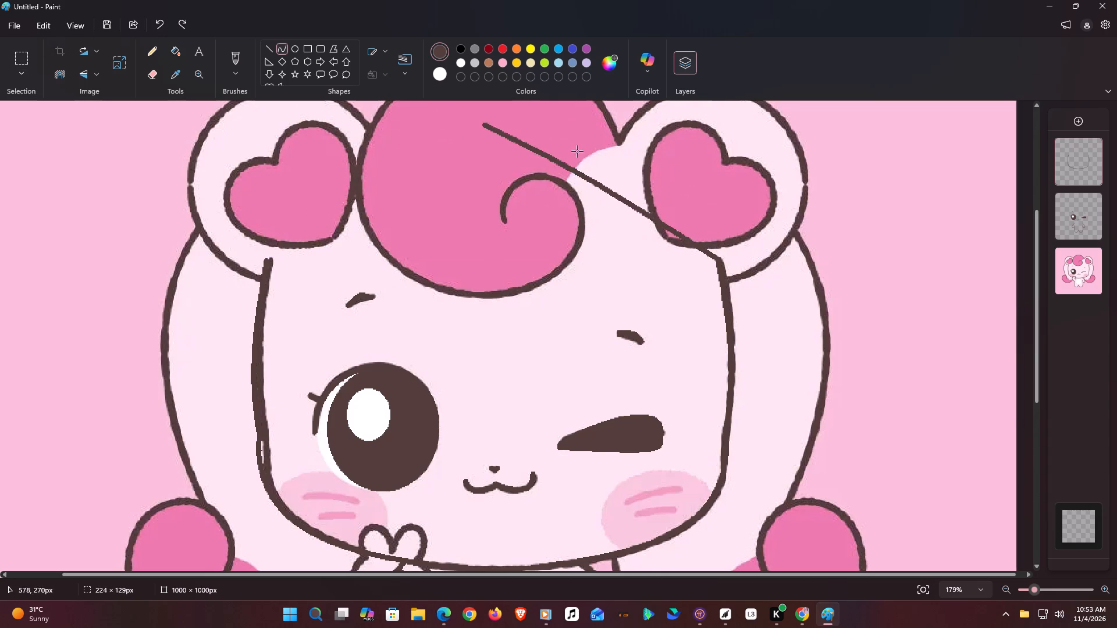
left_click_drag(577, 151, 617, 124)
left_click_drag(650, 216, 704, 168)
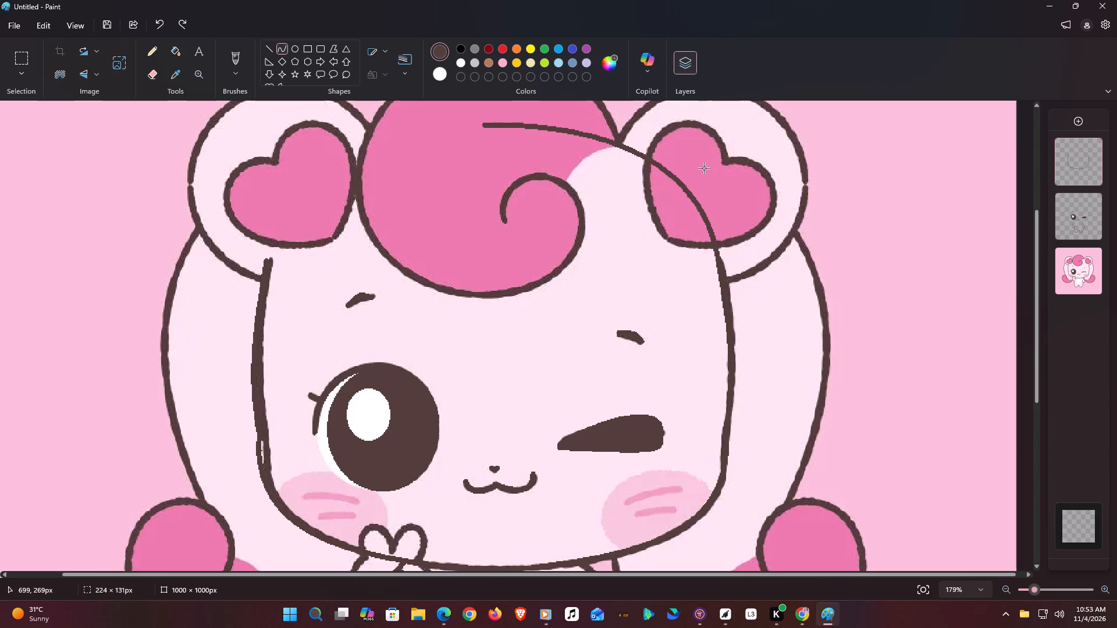
left_click_drag(704, 168, 704, 166)
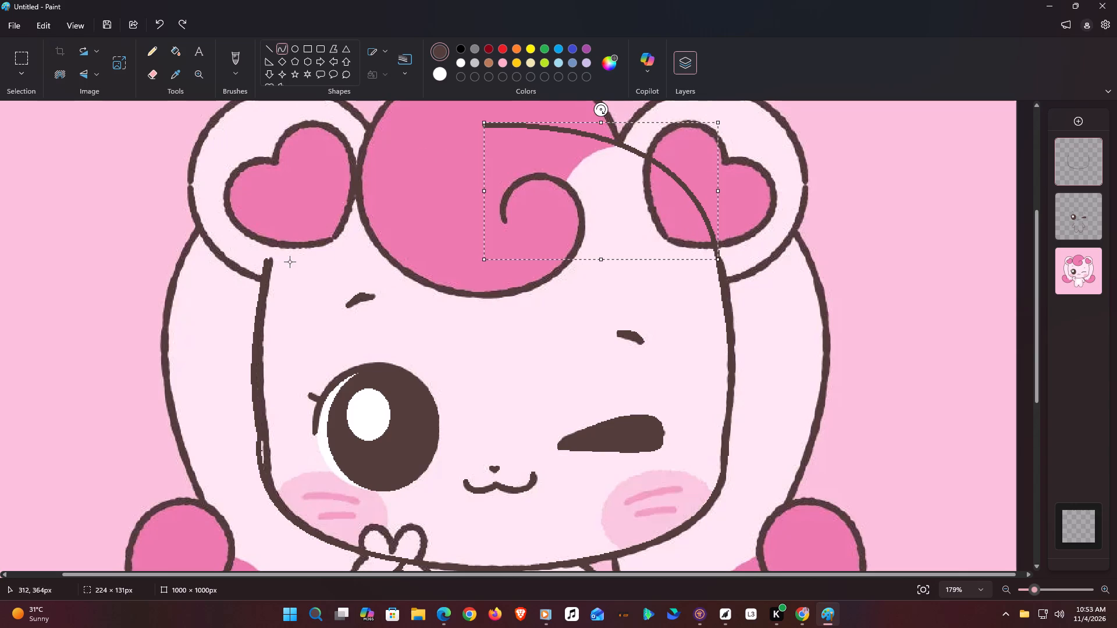
Draw a matching Curve about 208 px wide from the open-eye side's upper outline end to the crown's middle, bowed outward over the ear.
left_click_drag(265, 263, 460, 118)
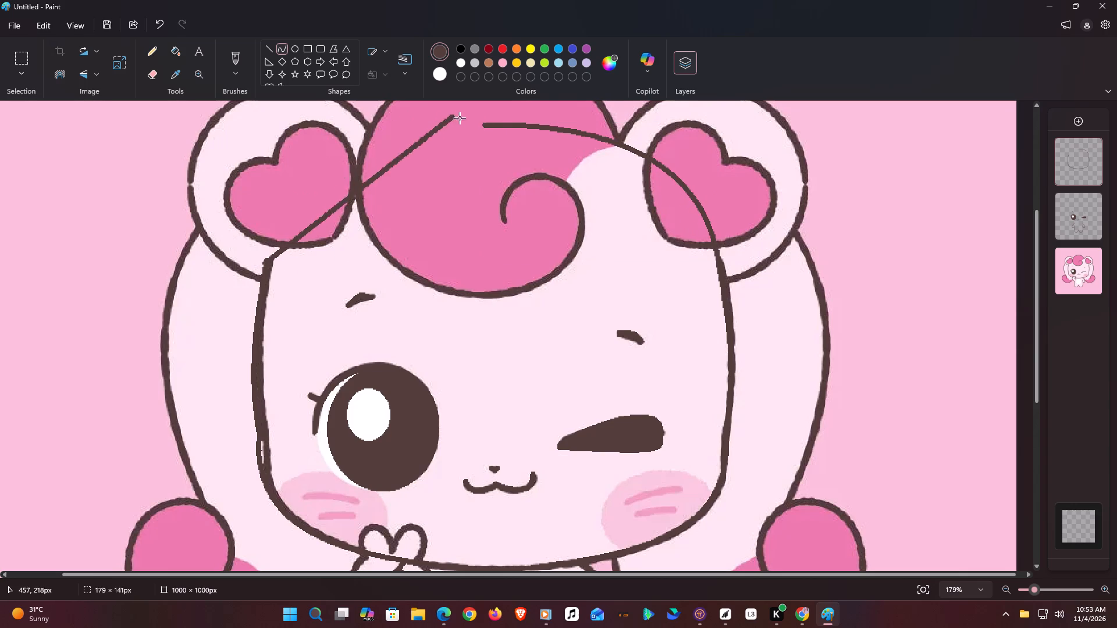
left_click_drag(460, 118, 482, 126)
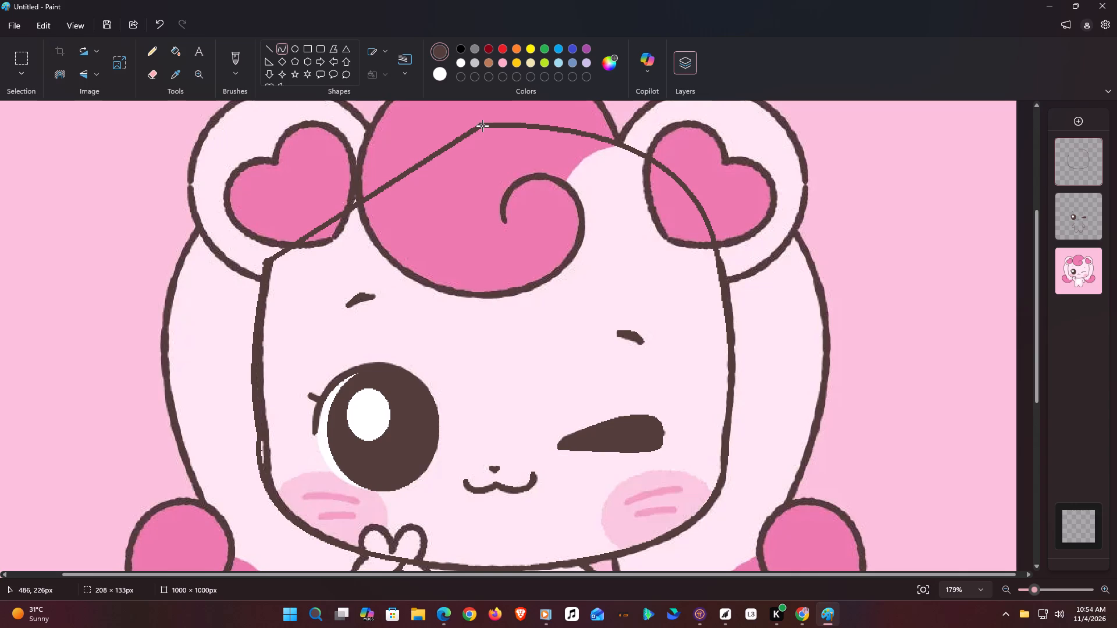
left_click_drag(446, 199, 341, 113)
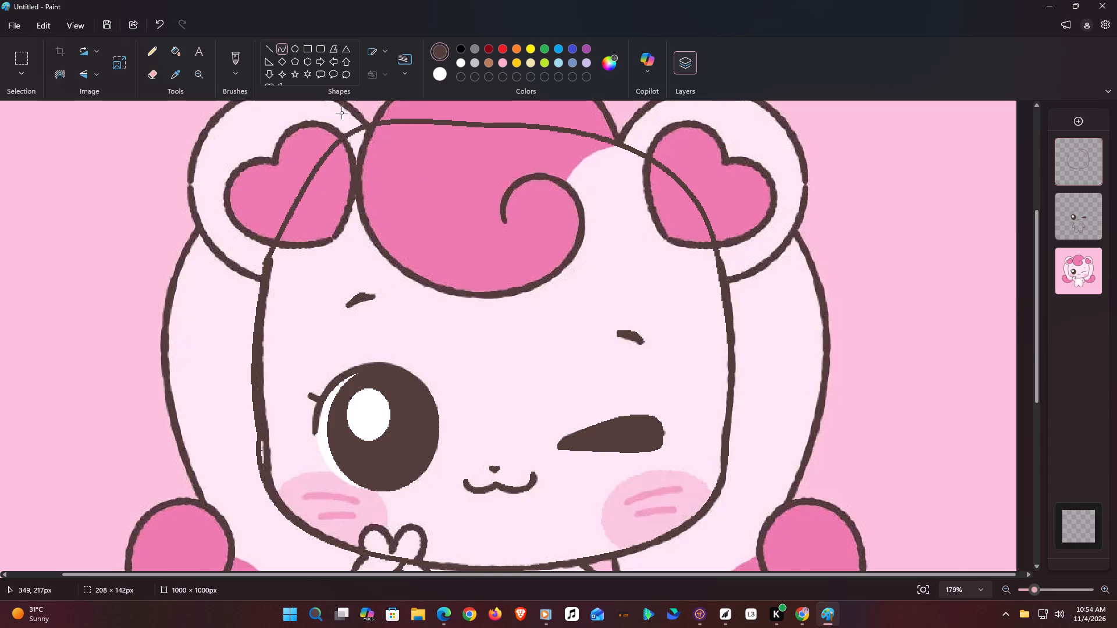
left_click_drag(341, 113, 289, 187)
left_click_drag(380, 155, 384, 120)
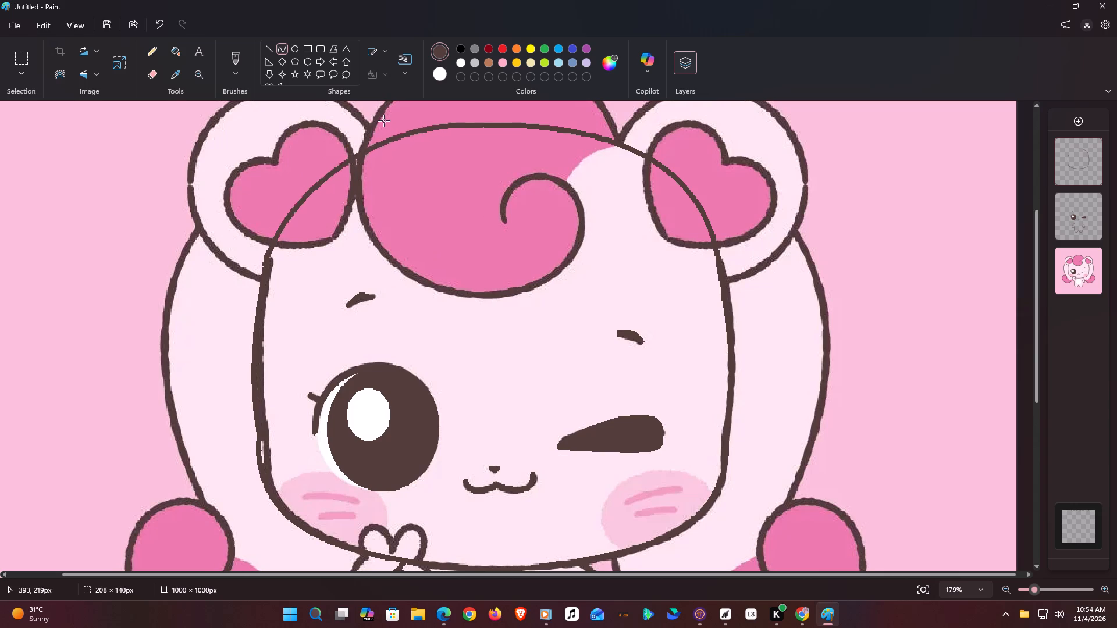
left_click_drag(384, 120, 337, 130)
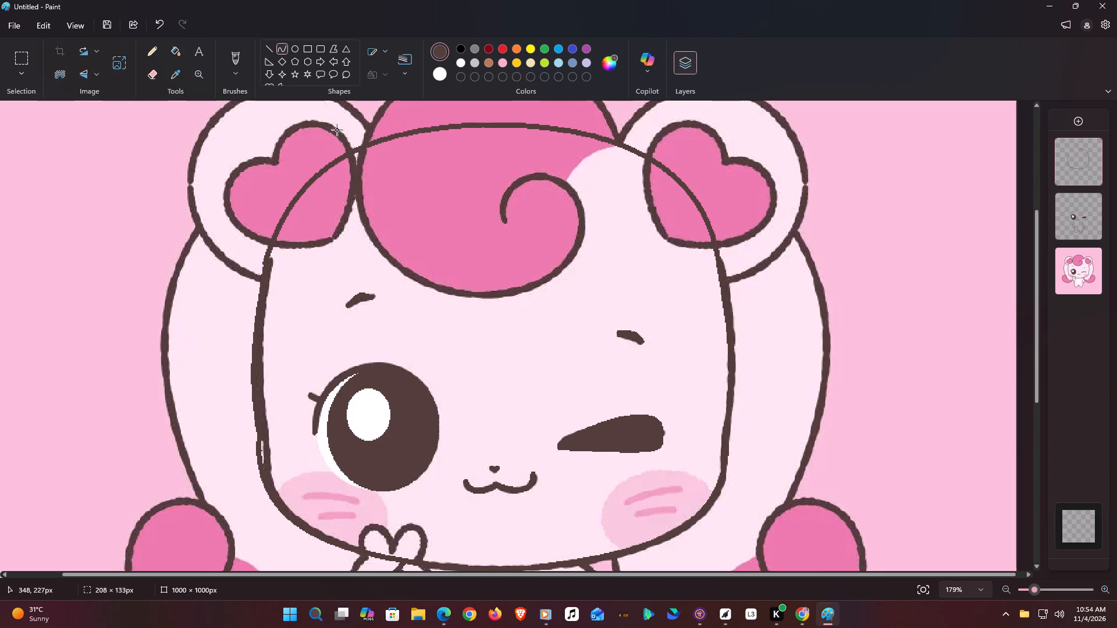
left_click_drag(337, 130, 307, 122)
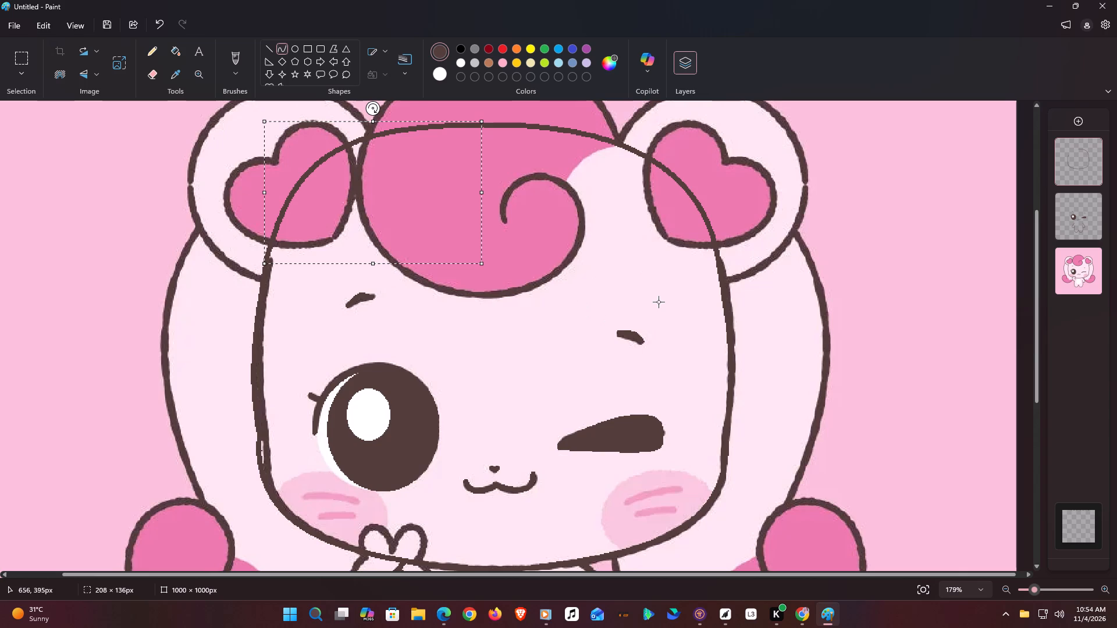
Erase the mirrored face outline on the open-eye side down to the chin, checking the remaining lines with the reference picture hidden.
left_click(148, 78)
scroll(365, 399, "down", 1)
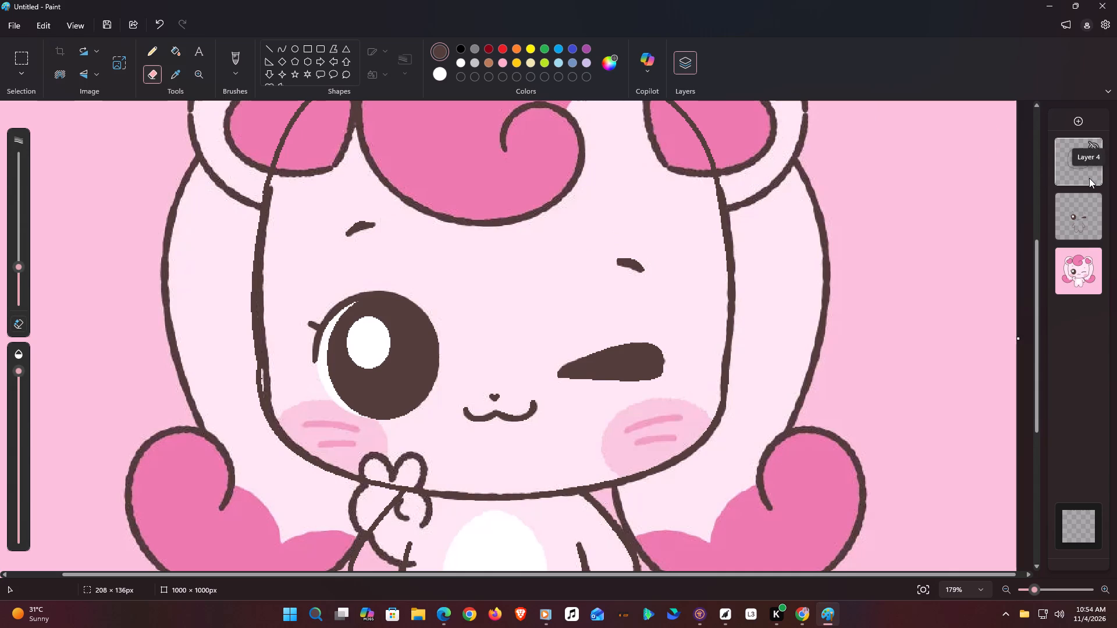
left_click_drag(226, 217, 296, 217)
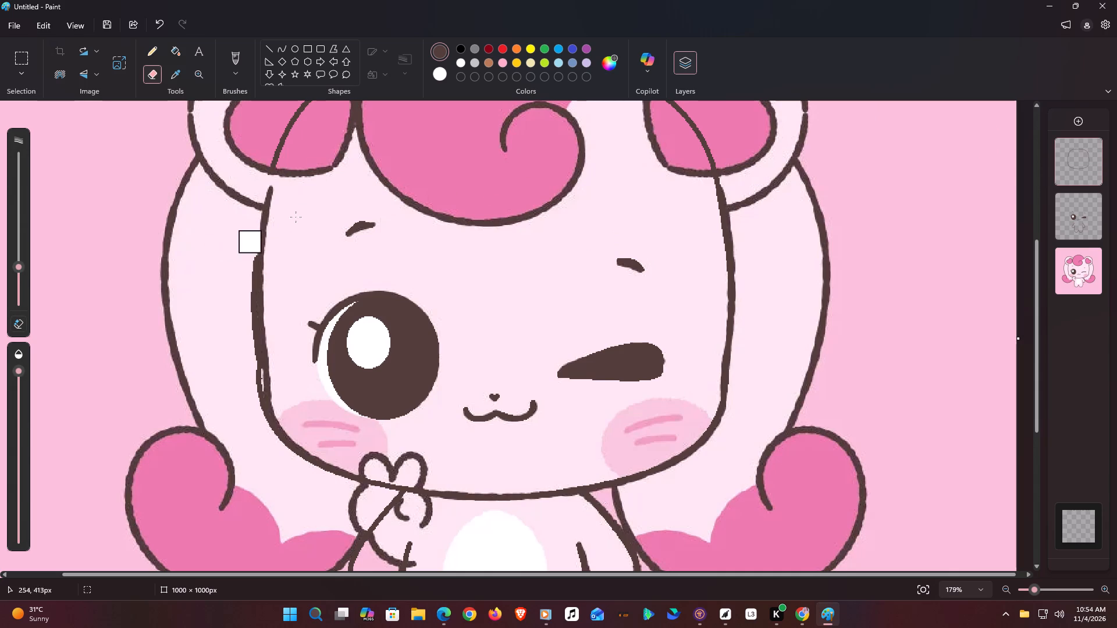
left_click_drag(296, 217, 252, 398)
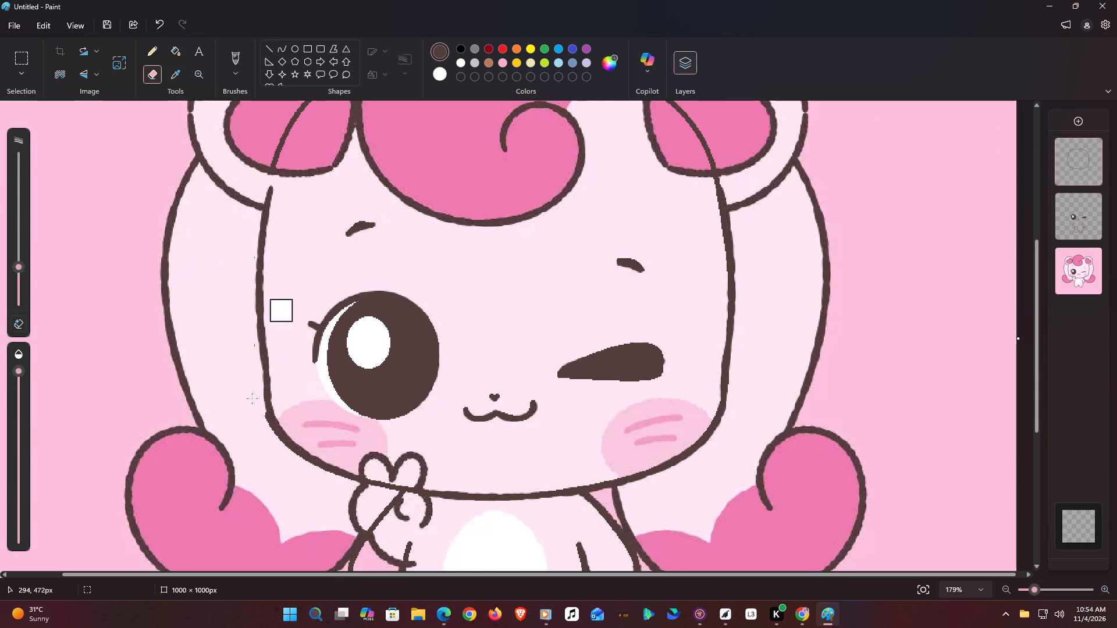
left_click_drag(252, 398, 369, 463)
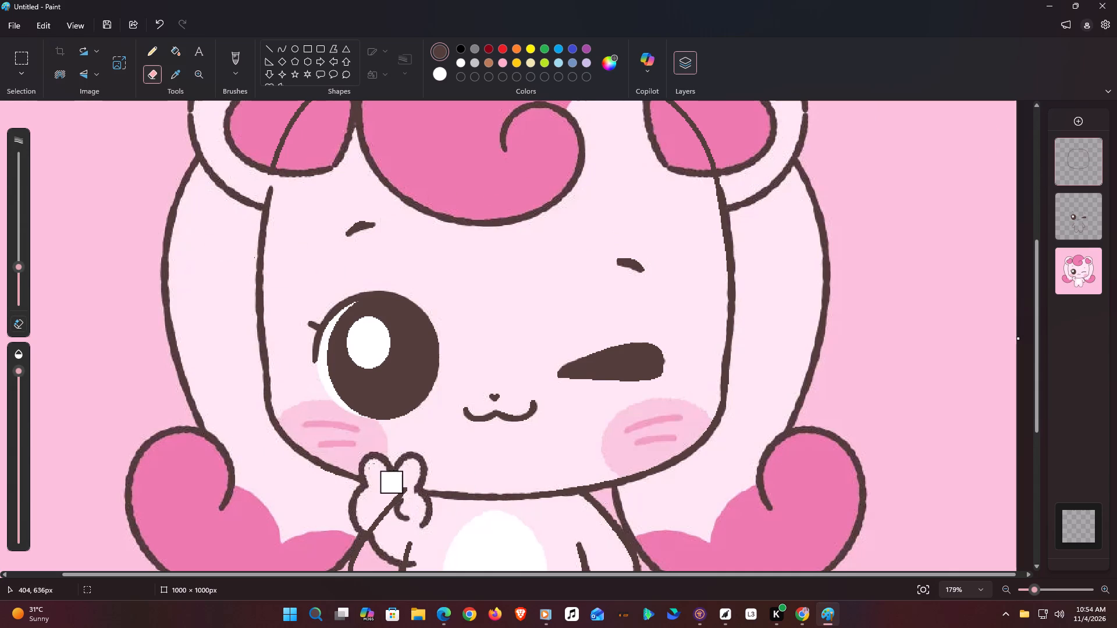
left_click_drag(369, 463, 347, 455)
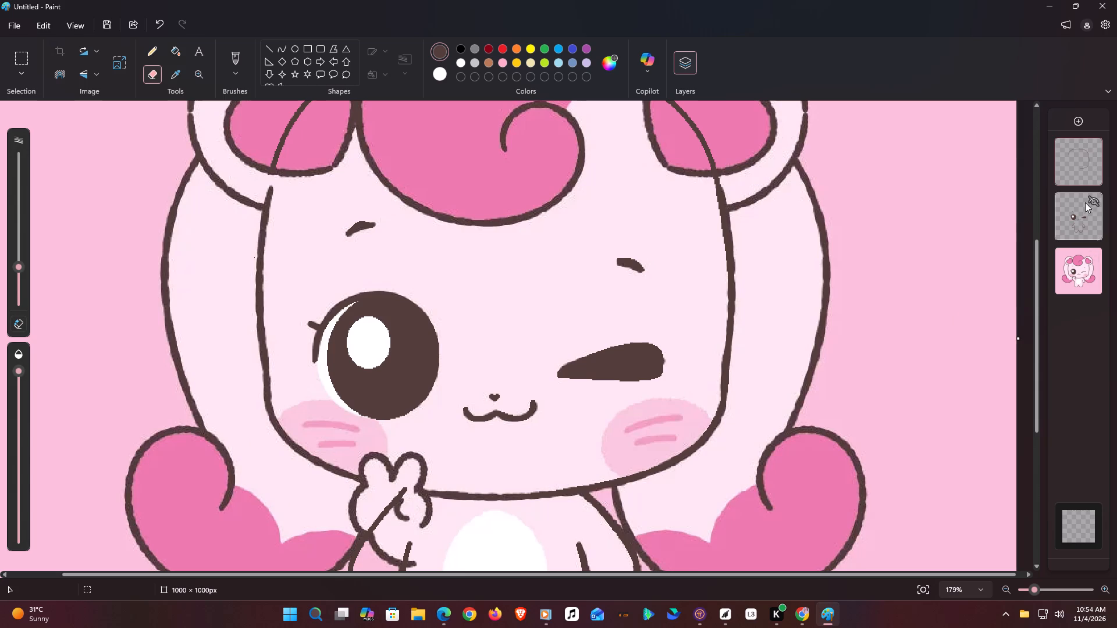
left_click(1086, 202)
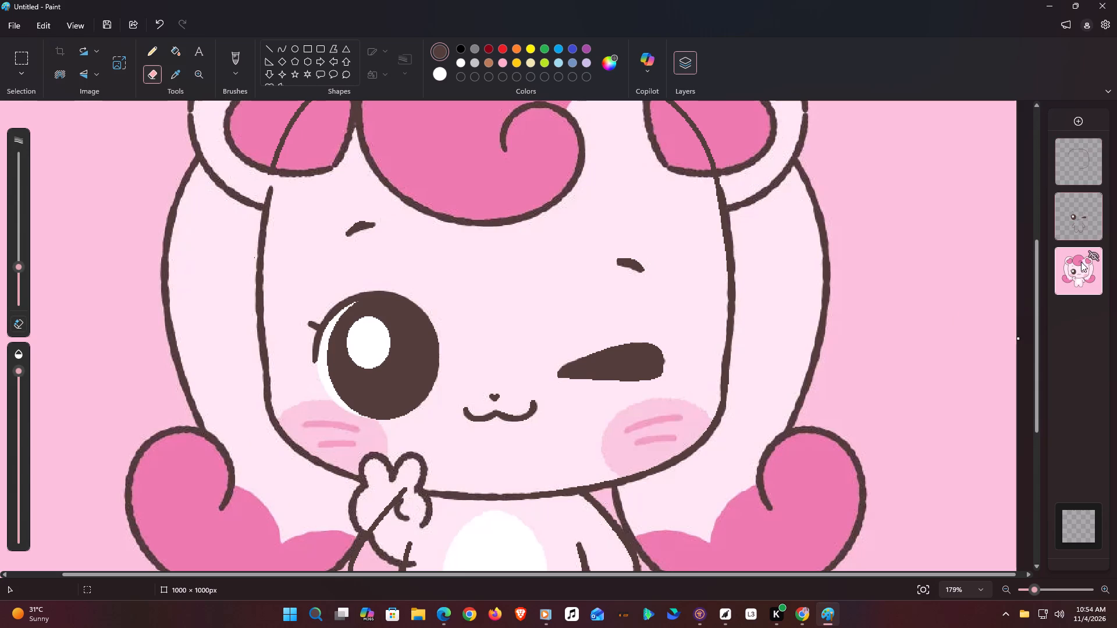
left_click(1084, 254)
left_click(1092, 254)
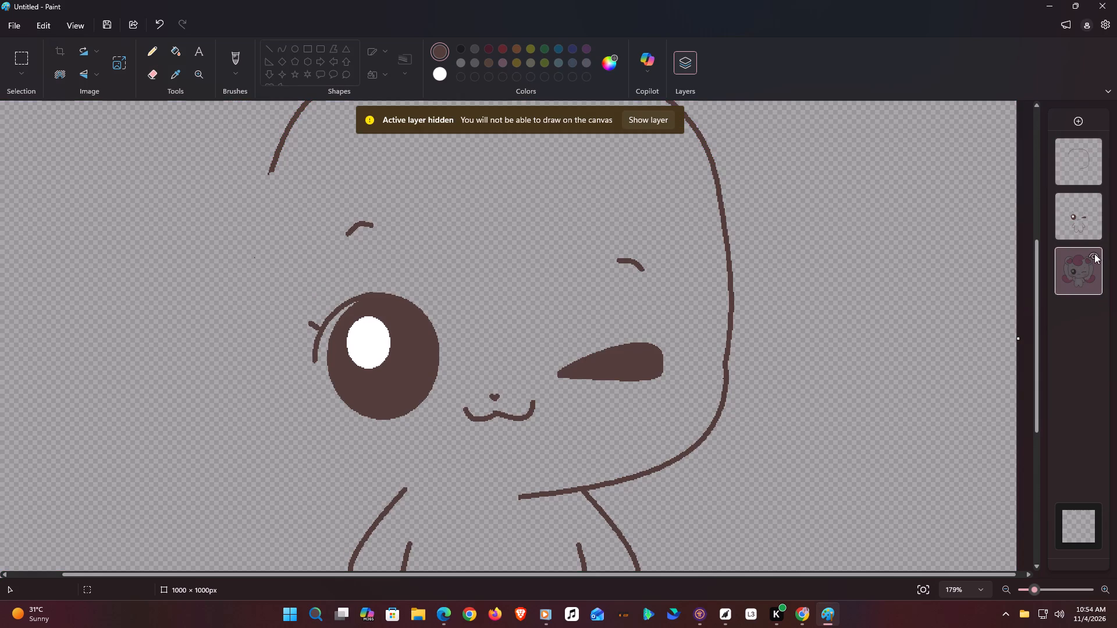
left_click(1094, 256)
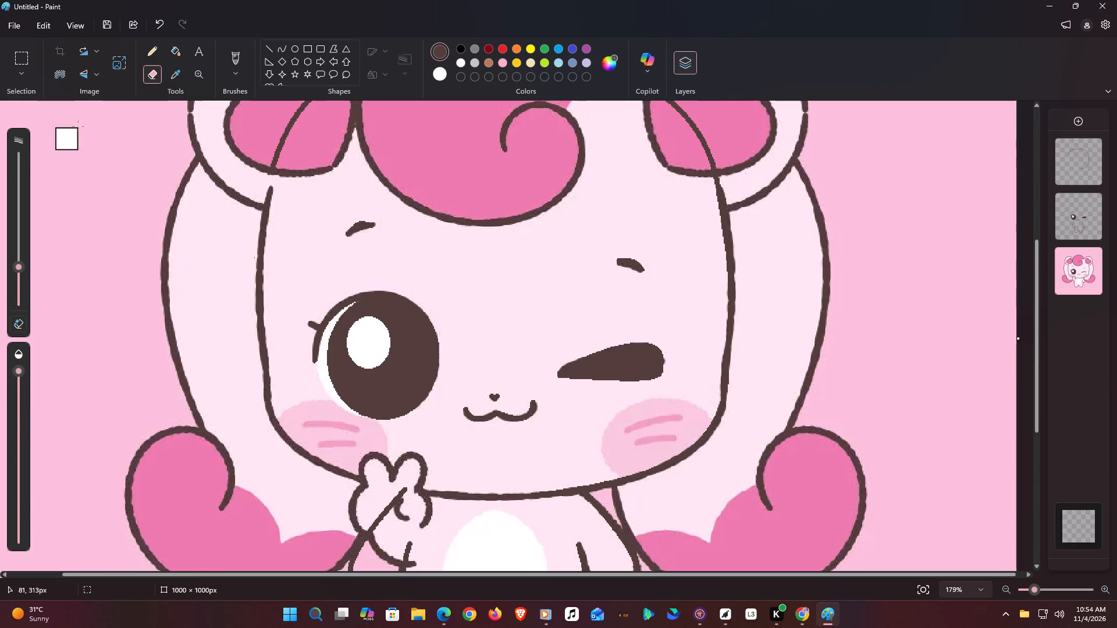
On the top layer, erase the winking-eye side's outline from the cheek to the chin, checking it with the reference picture hidden.
left_click(1075, 169)
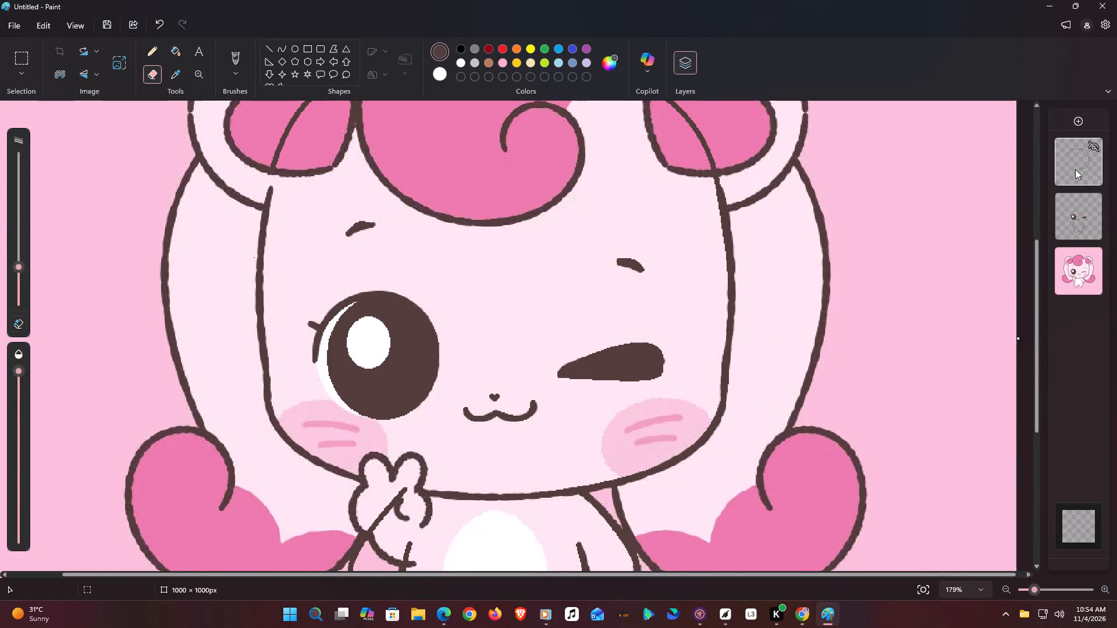
left_click_drag(734, 390, 719, 401)
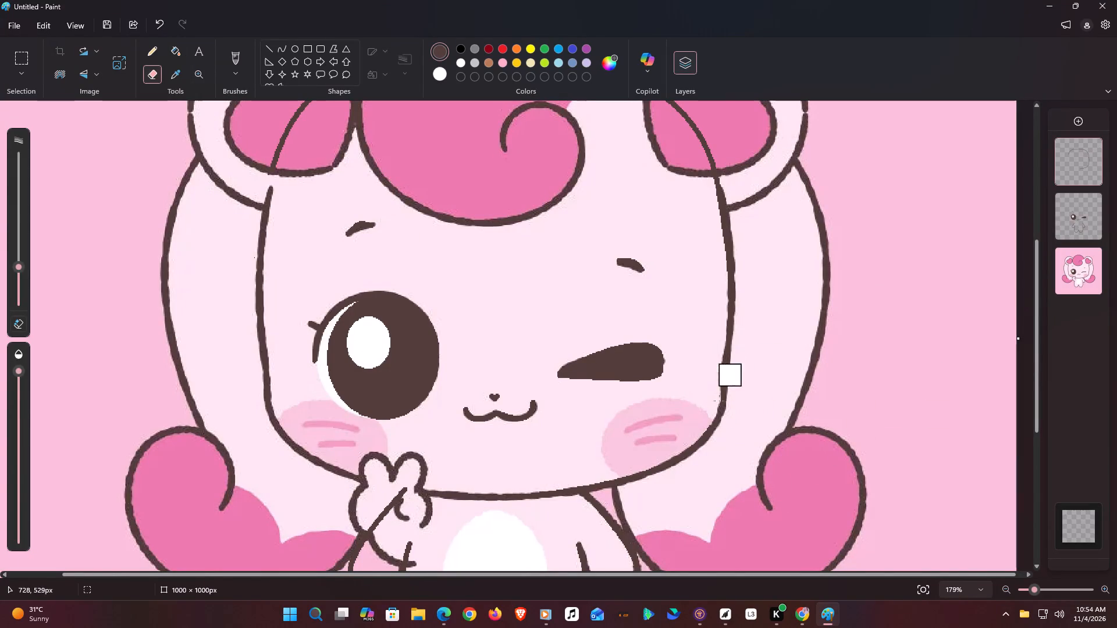
left_click_drag(719, 401, 732, 480)
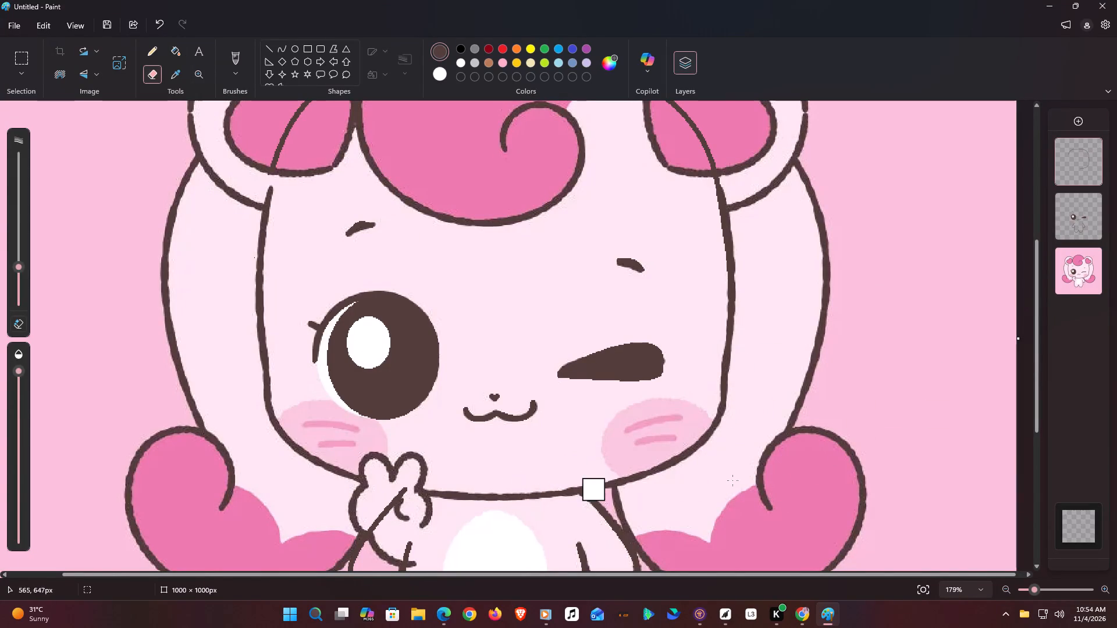
left_click_drag(732, 480, 713, 443)
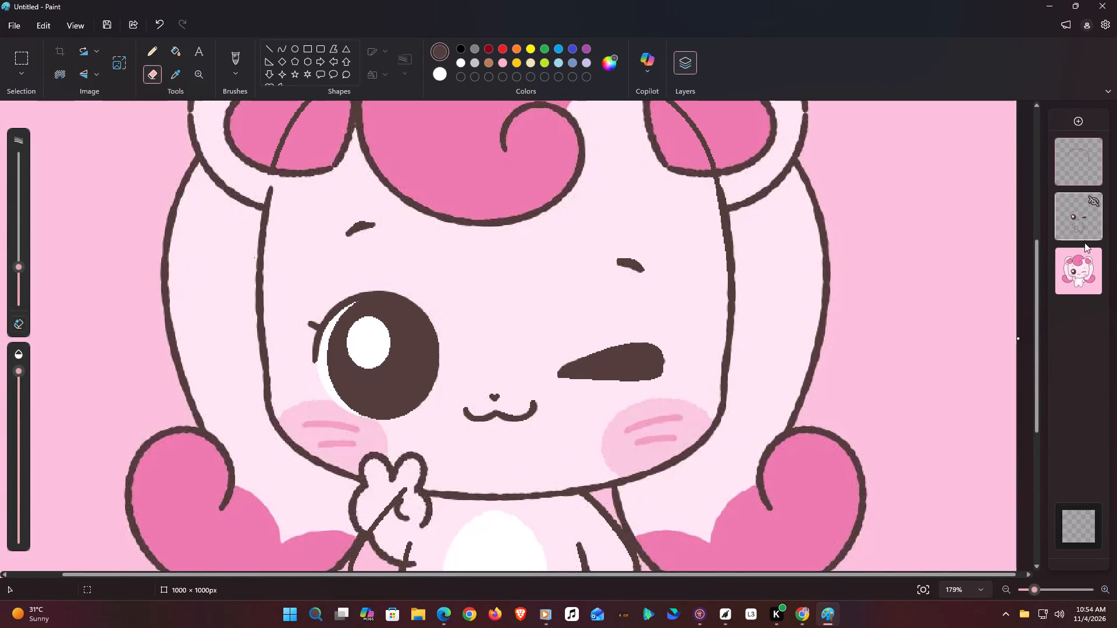
left_click(1095, 252)
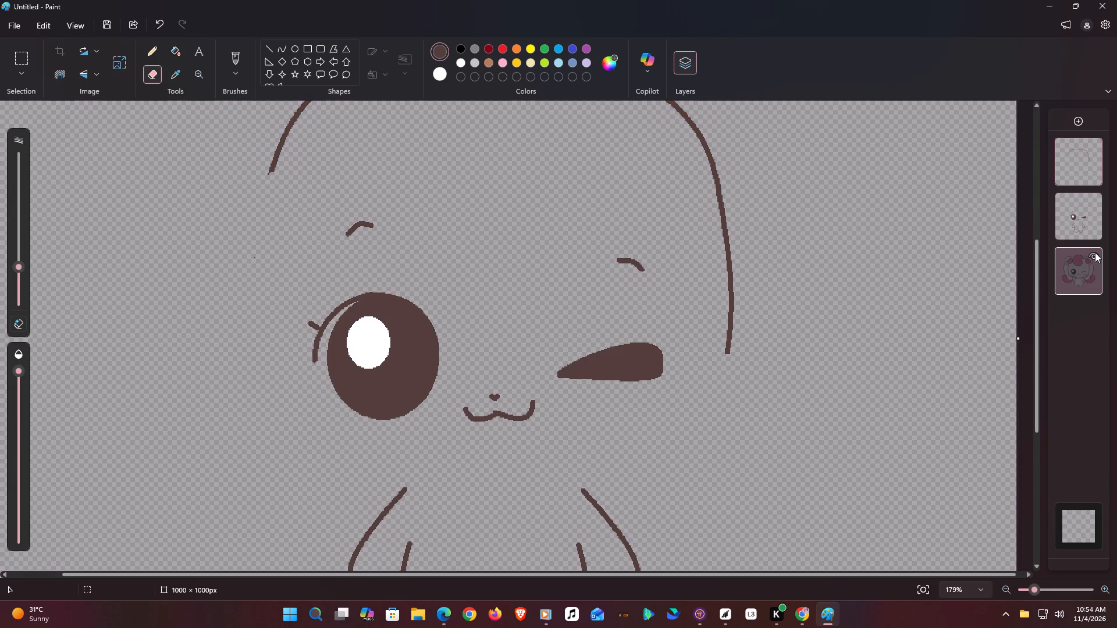
left_click(1095, 252)
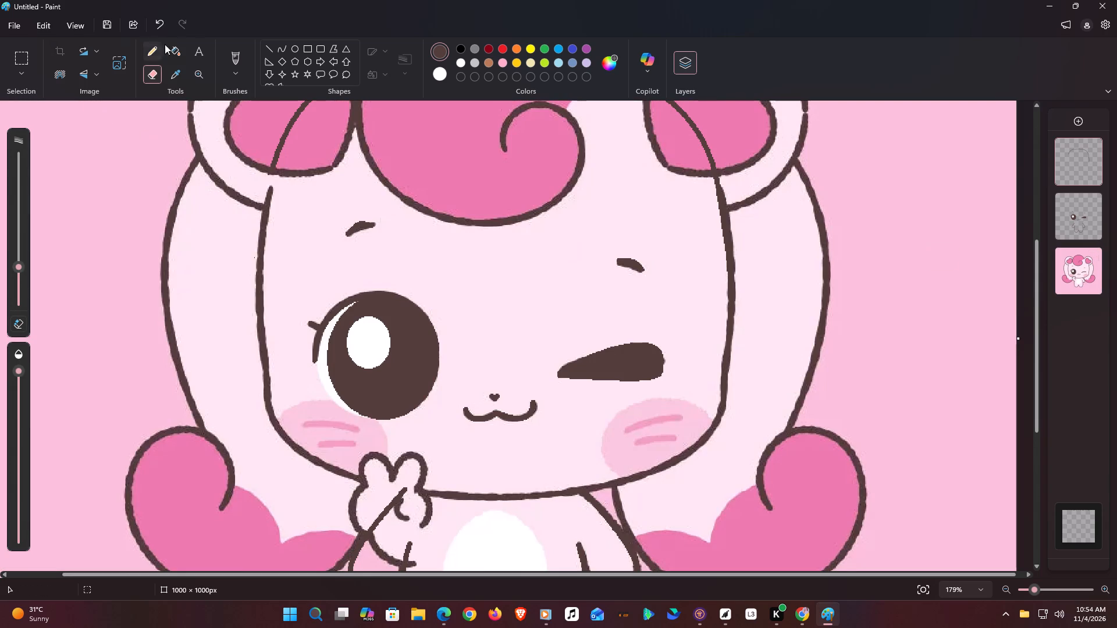
Draw a Curve about 218 by 124 px around the winking-eye cheek, from the side outline's lower end to the chin's middle.
left_click(278, 45)
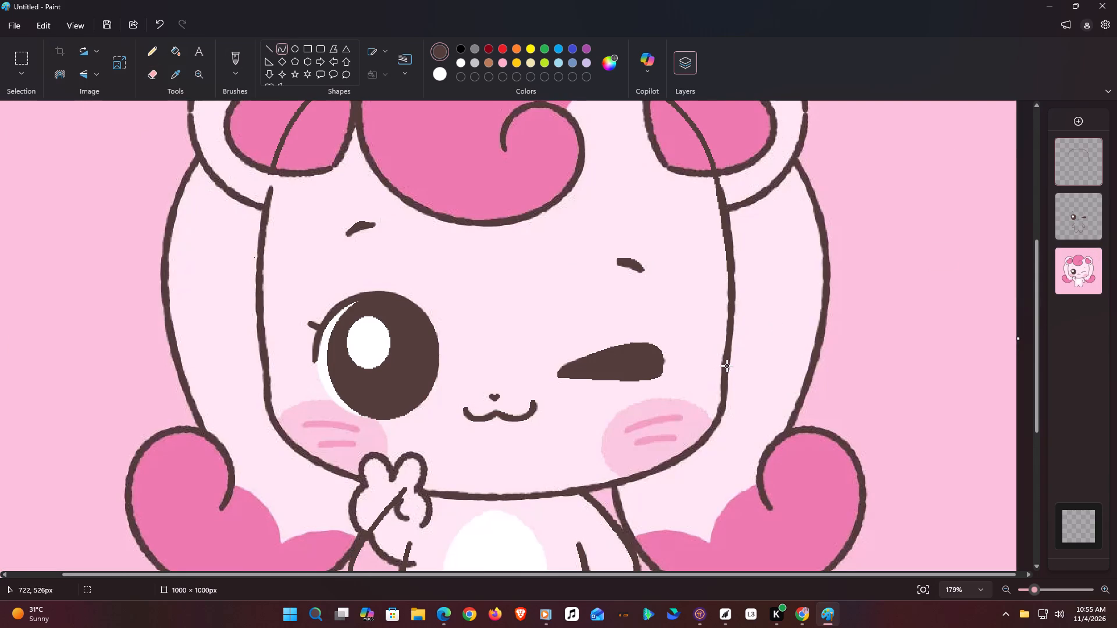
left_click_drag(722, 367, 522, 496)
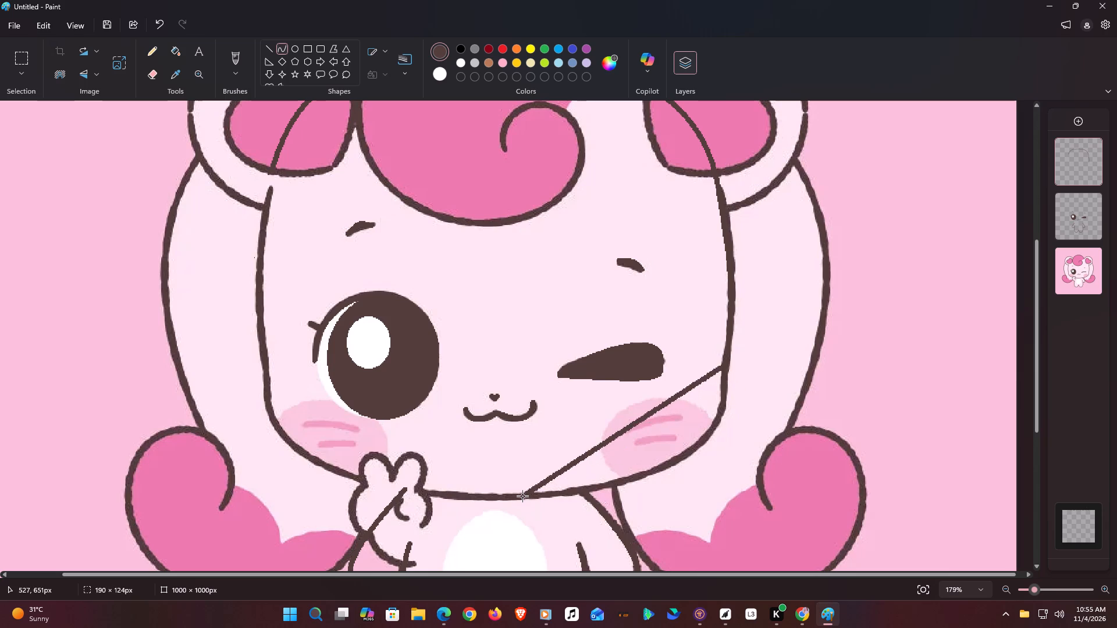
left_click_drag(522, 496, 502, 496)
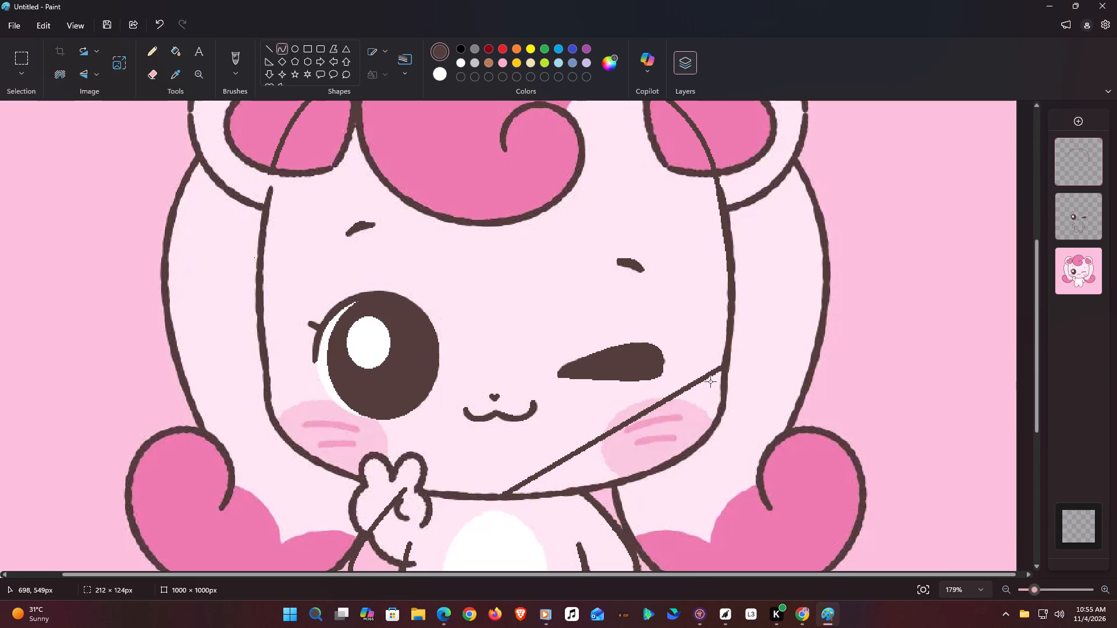
left_click_drag(712, 381, 729, 441)
left_click_drag(675, 475, 684, 494)
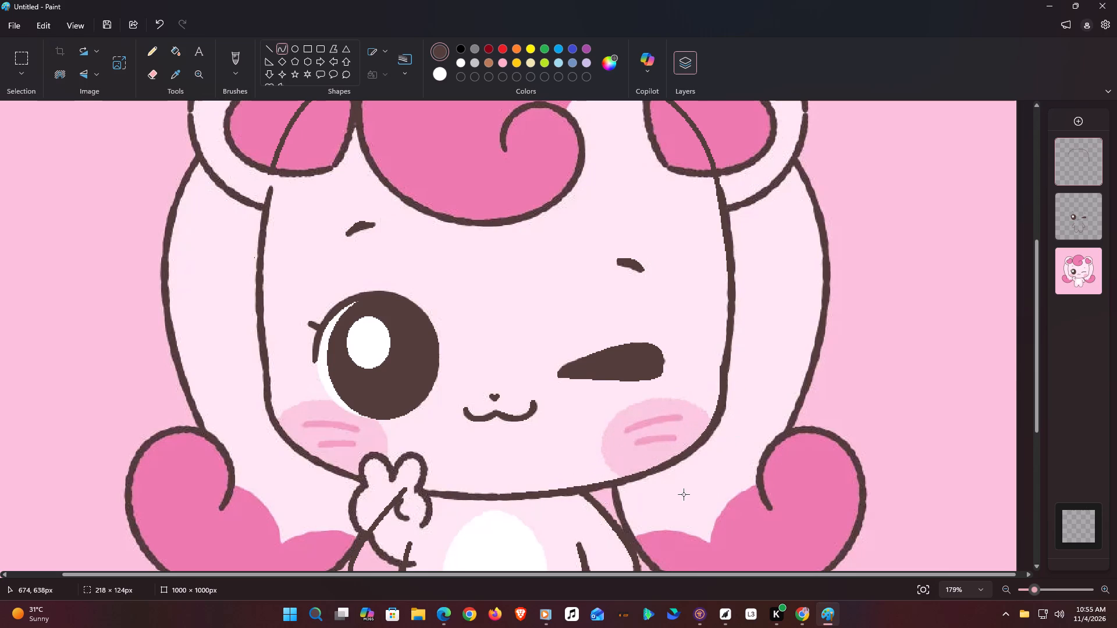
left_click_drag(684, 494, 685, 488)
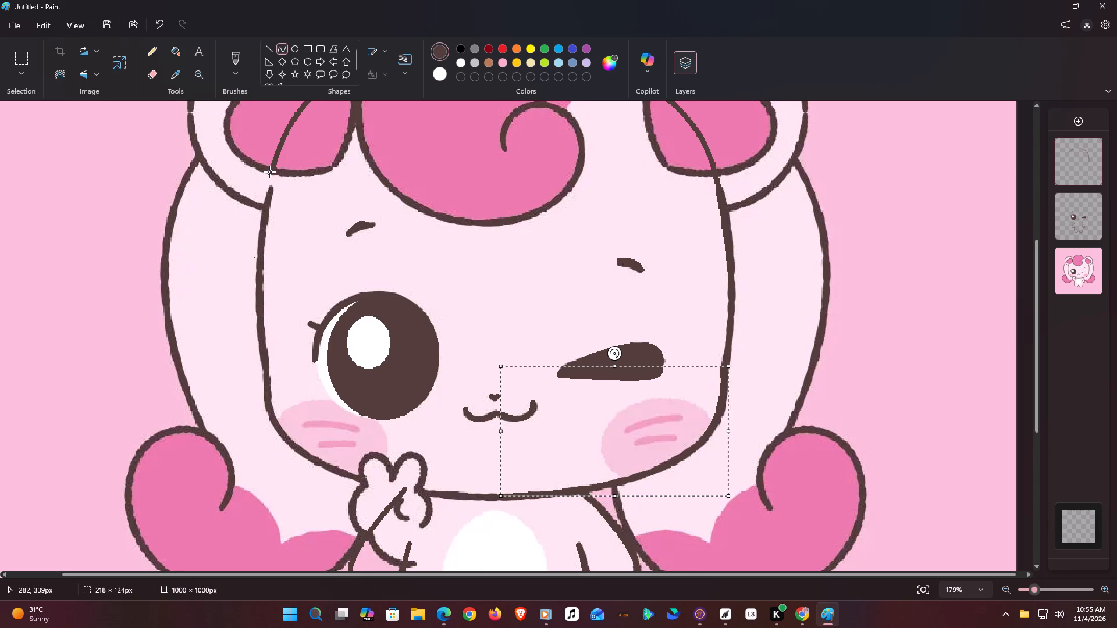
Draw a slightly outward-bowed Curve about 18 by 195 px down the open-eye side of the face, from the head curve's end to the cheek.
left_click_drag(271, 170, 265, 375)
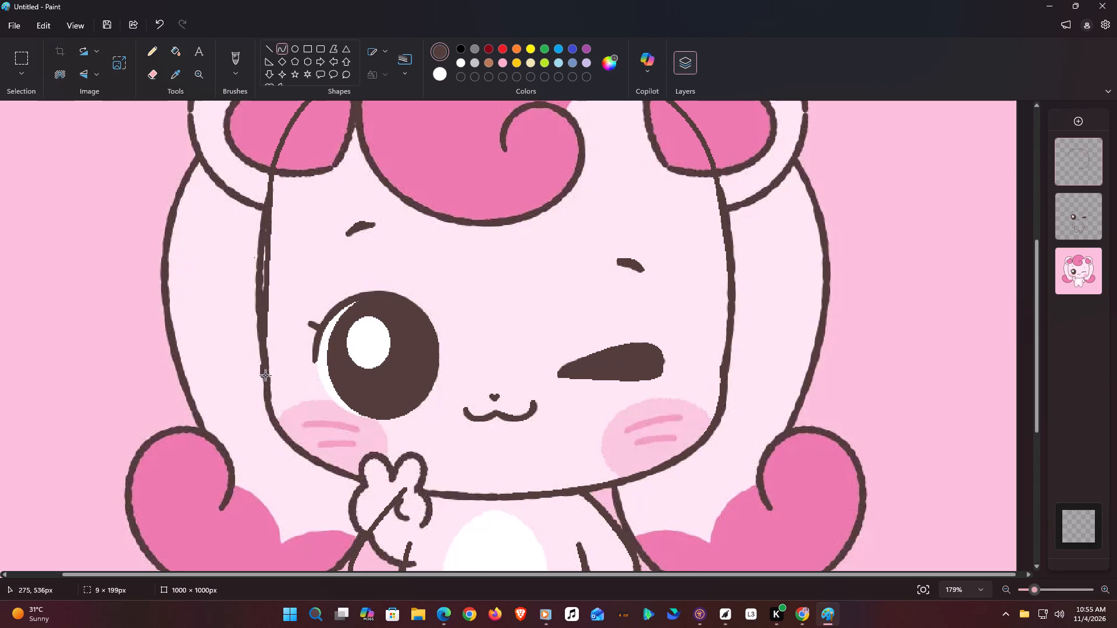
left_click_drag(265, 375, 267, 372)
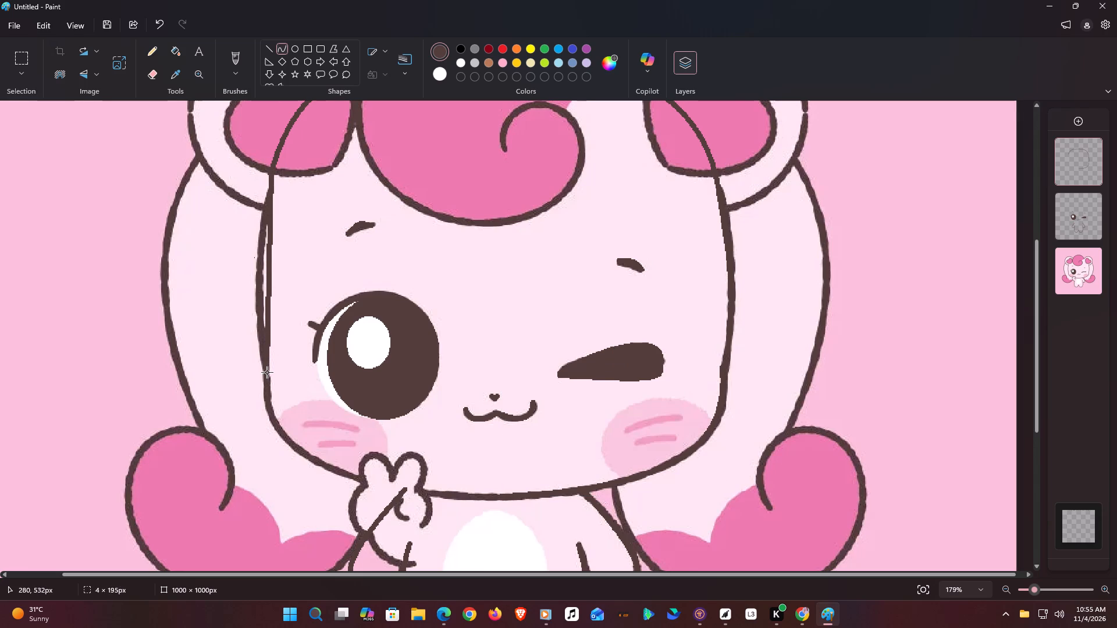
left_click_drag(267, 372, 266, 372)
left_click_drag(271, 309, 251, 306)
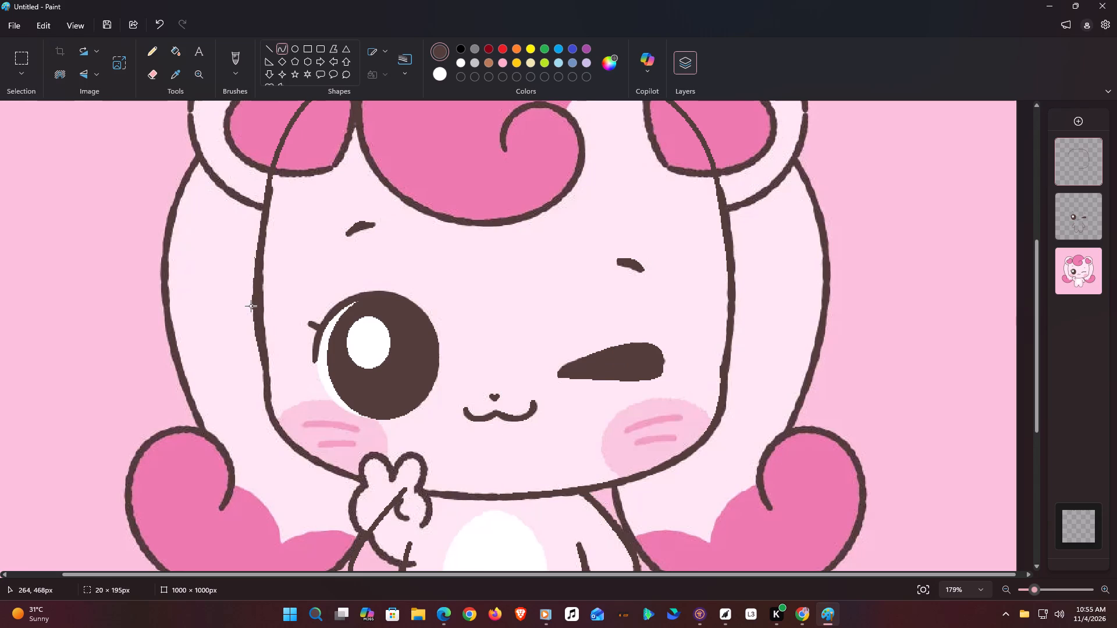
left_click_drag(251, 306, 255, 304)
left_click_drag(252, 229, 248, 237)
left_click_drag(248, 237, 250, 289)
left_click_drag(250, 289, 252, 289)
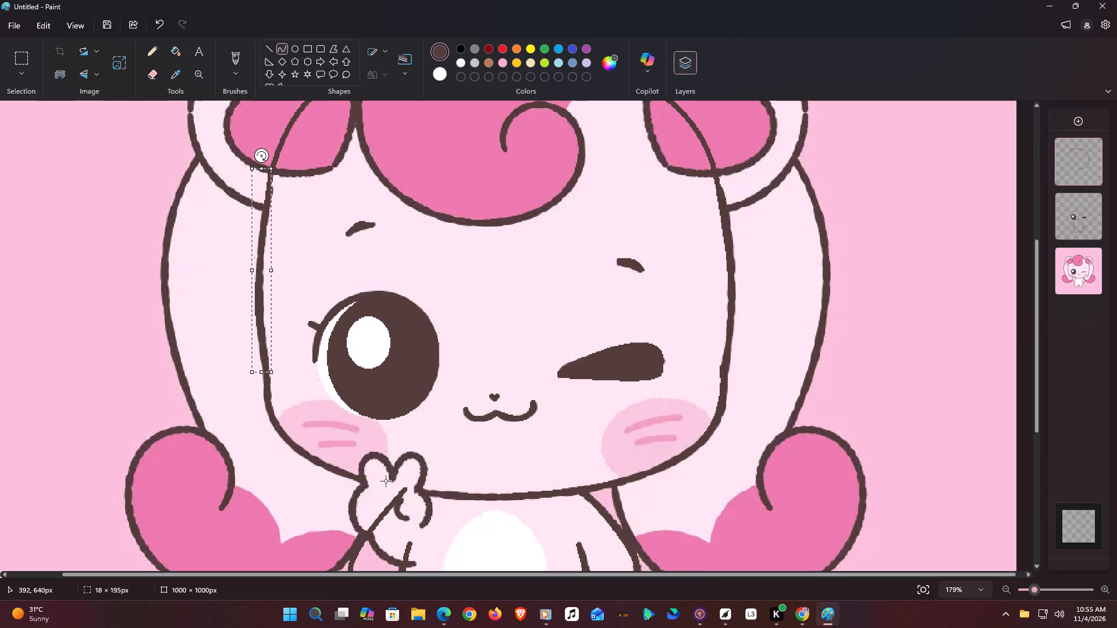
Hide the reference picture layer and erase the curve down the open-eye side of the face.
left_click(1095, 253)
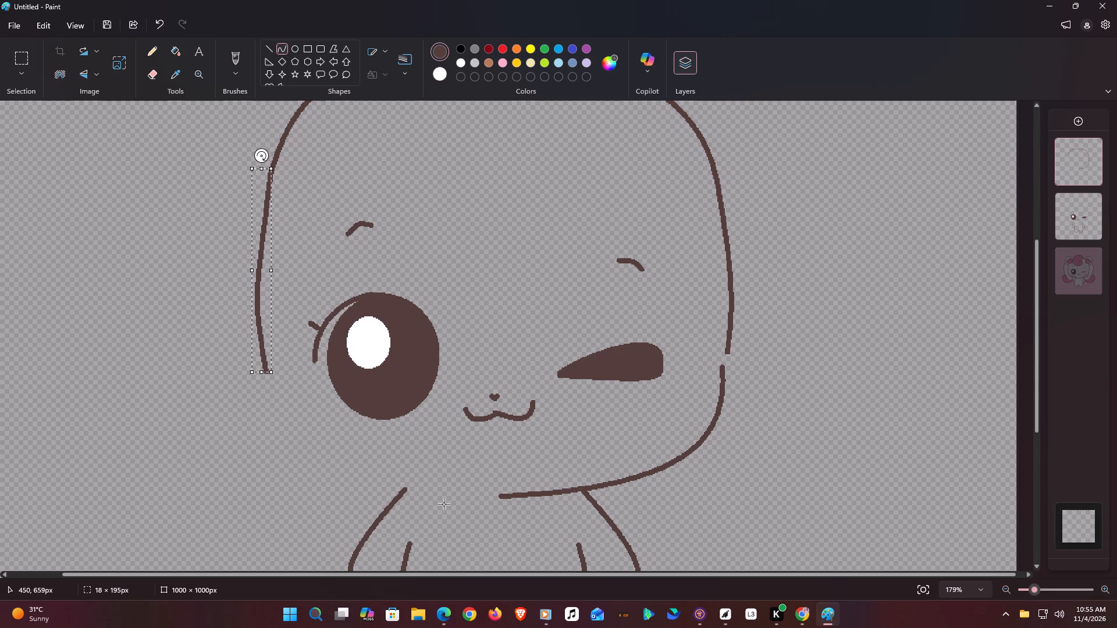
left_click(148, 75)
left_click(145, 53)
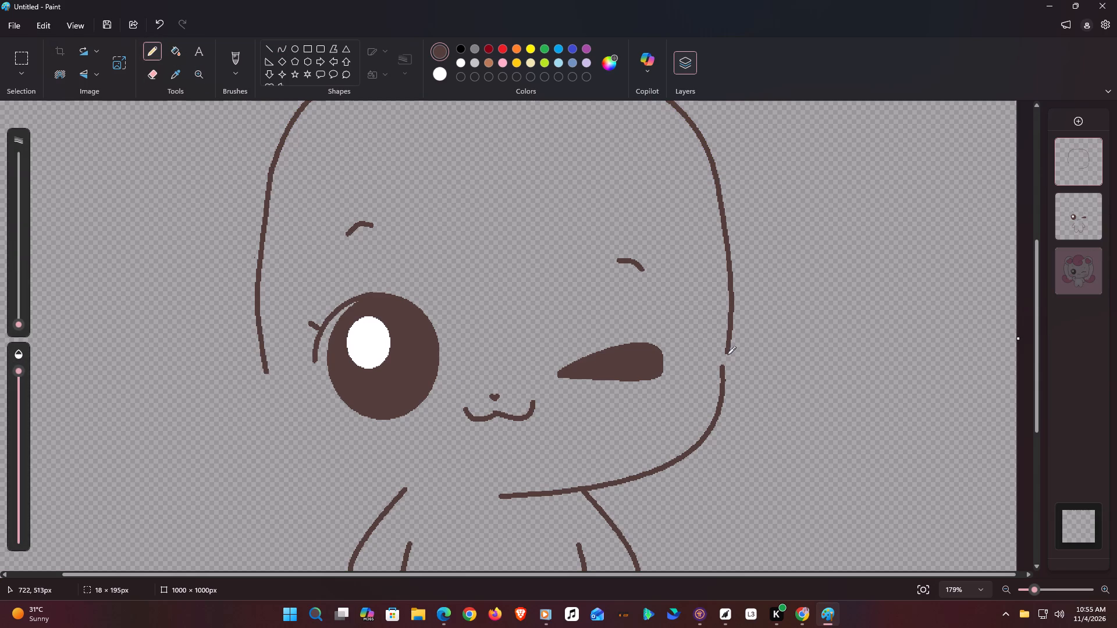
left_click(156, 70)
scroll(617, 344, "up", 1)
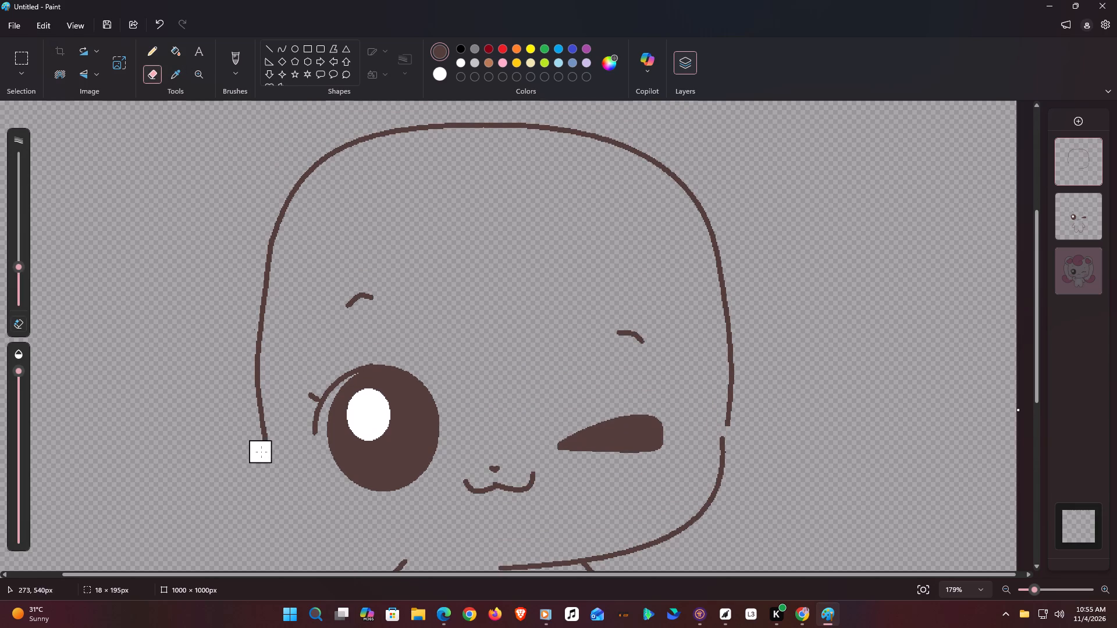
left_click_drag(261, 452, 248, 420)
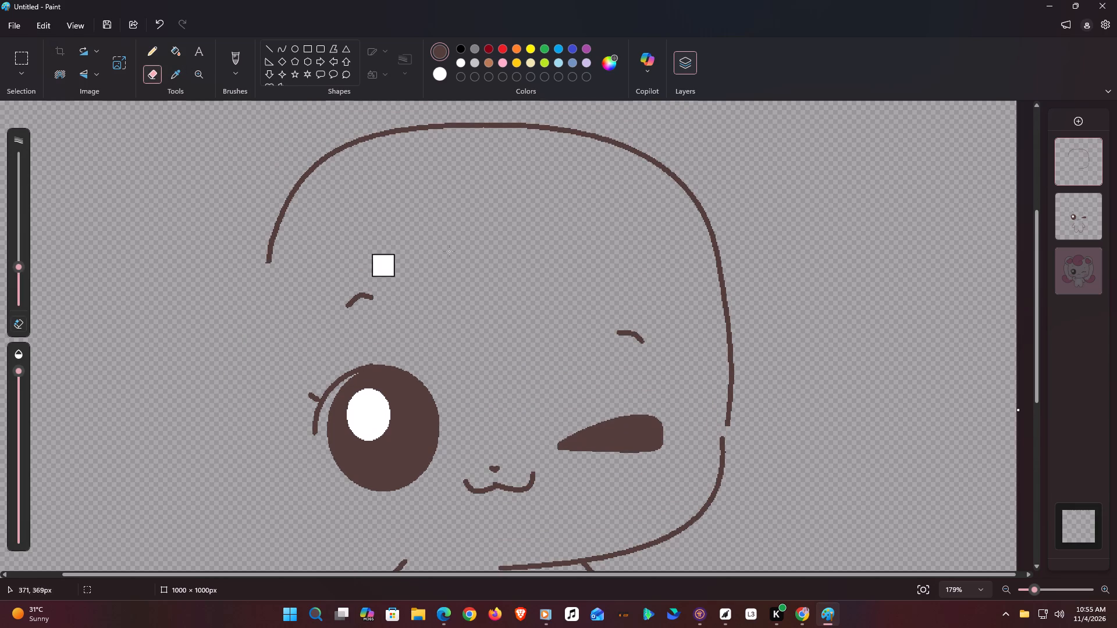
Trim the line ends at the gap beside the winking-eye cheek and bridge it with a short Curve about 7 by 23 px.
left_click(724, 433)
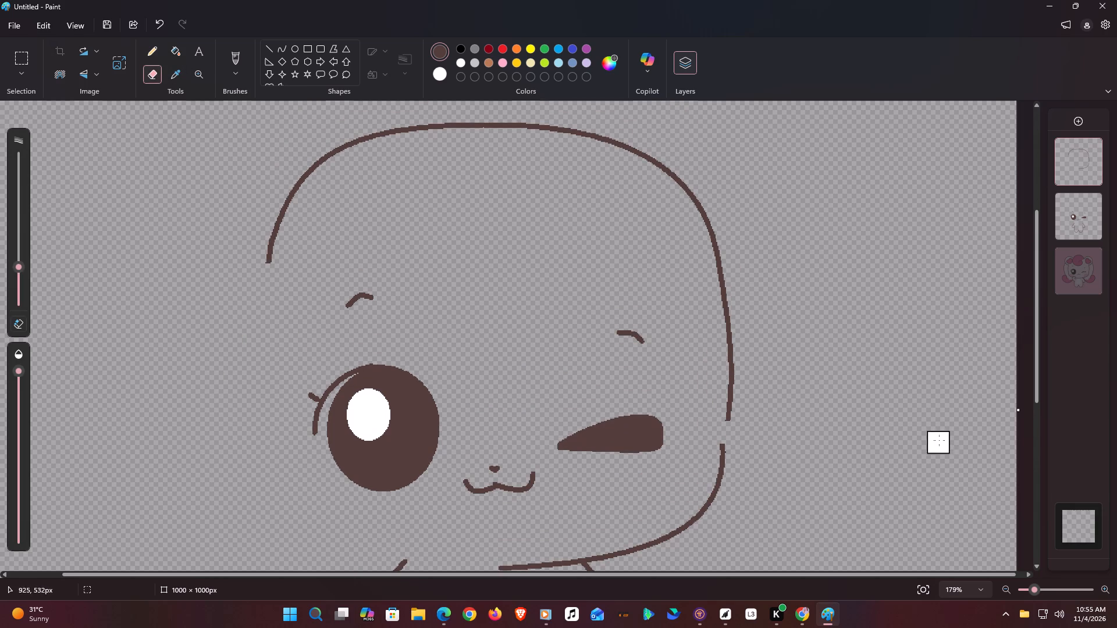
scroll(645, 434, "down", 1)
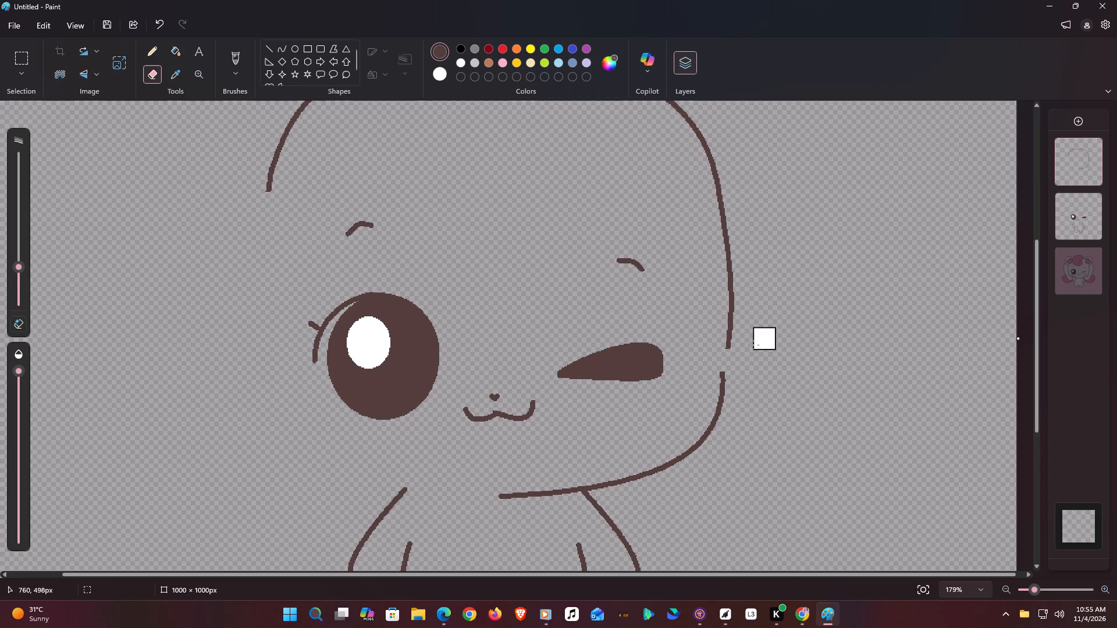
left_click(283, 44)
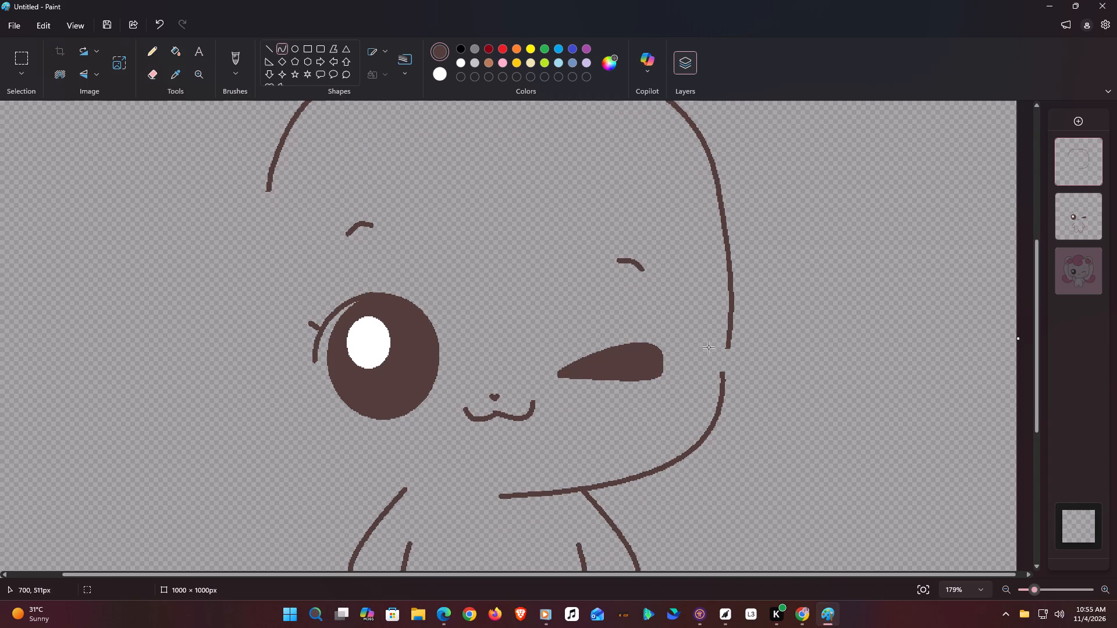
left_click_drag(1036, 583, 1074, 581)
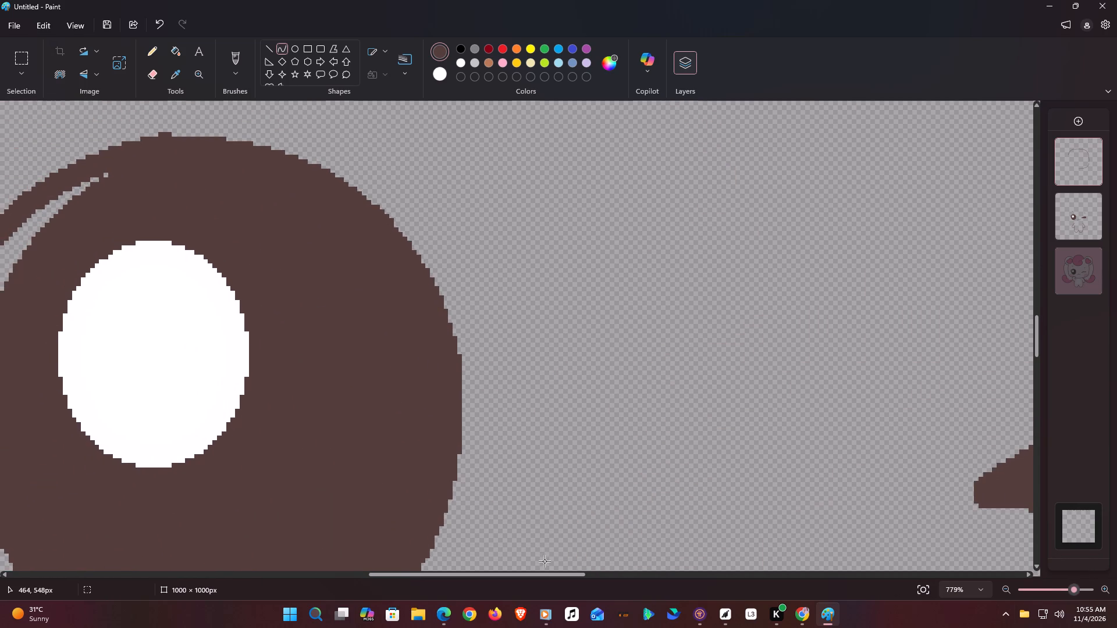
left_click_drag(540, 573, 791, 587)
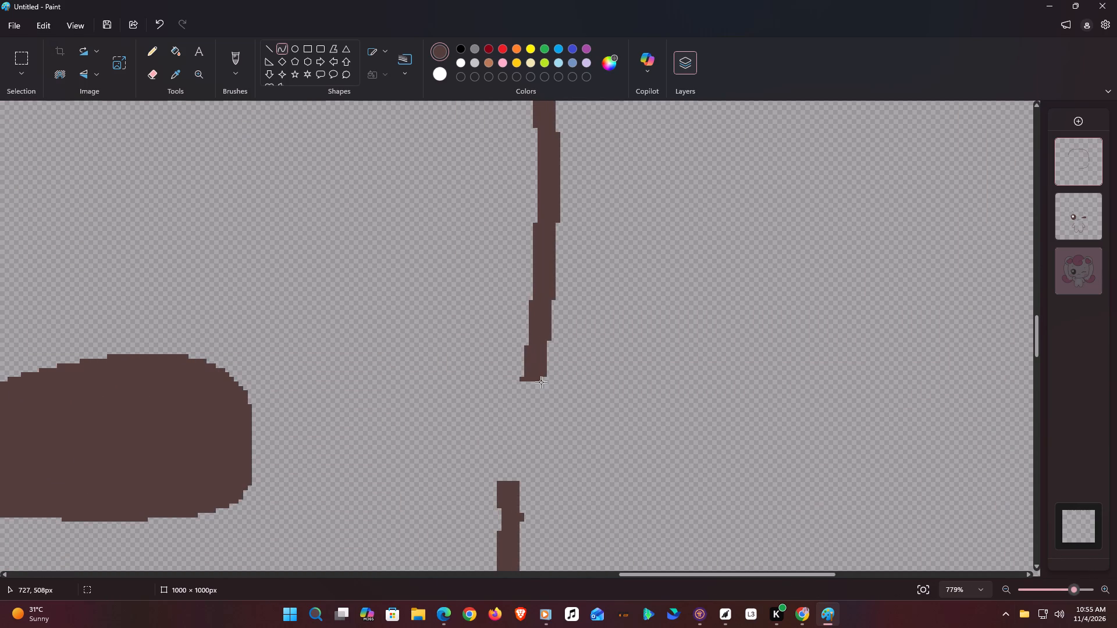
left_click_drag(538, 374, 508, 485)
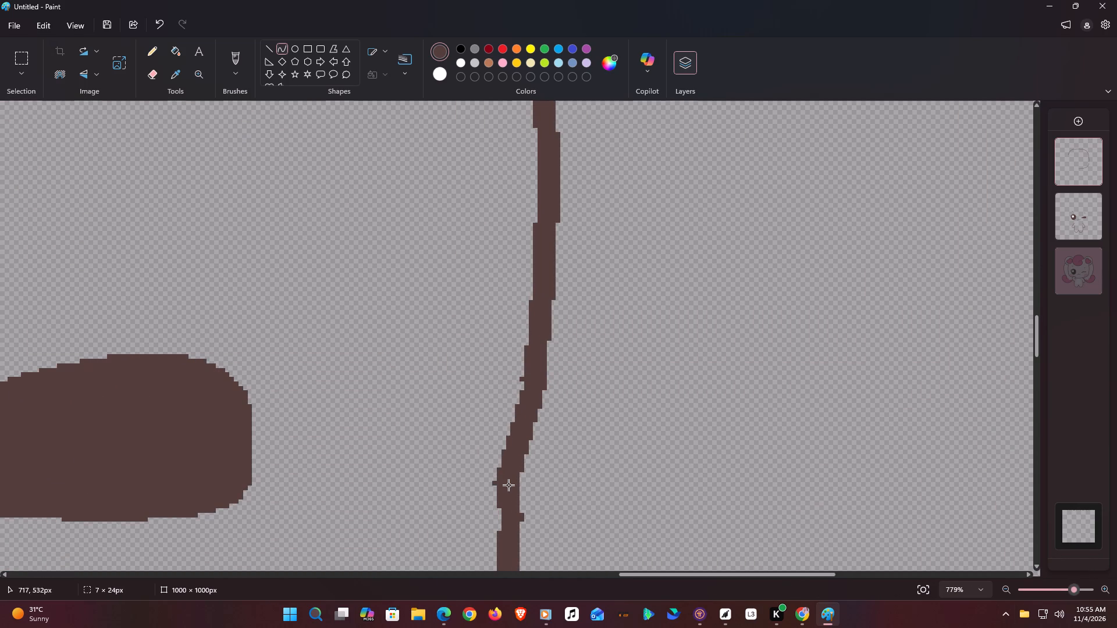
left_click_drag(508, 485, 506, 483)
left_click_drag(506, 483, 509, 480)
left_click(530, 439)
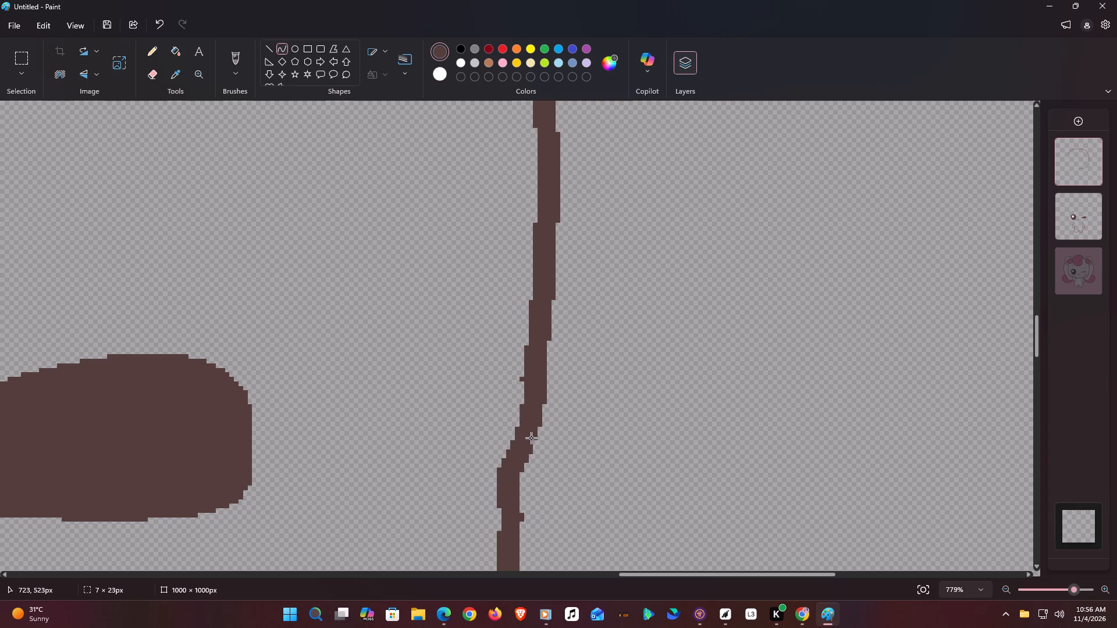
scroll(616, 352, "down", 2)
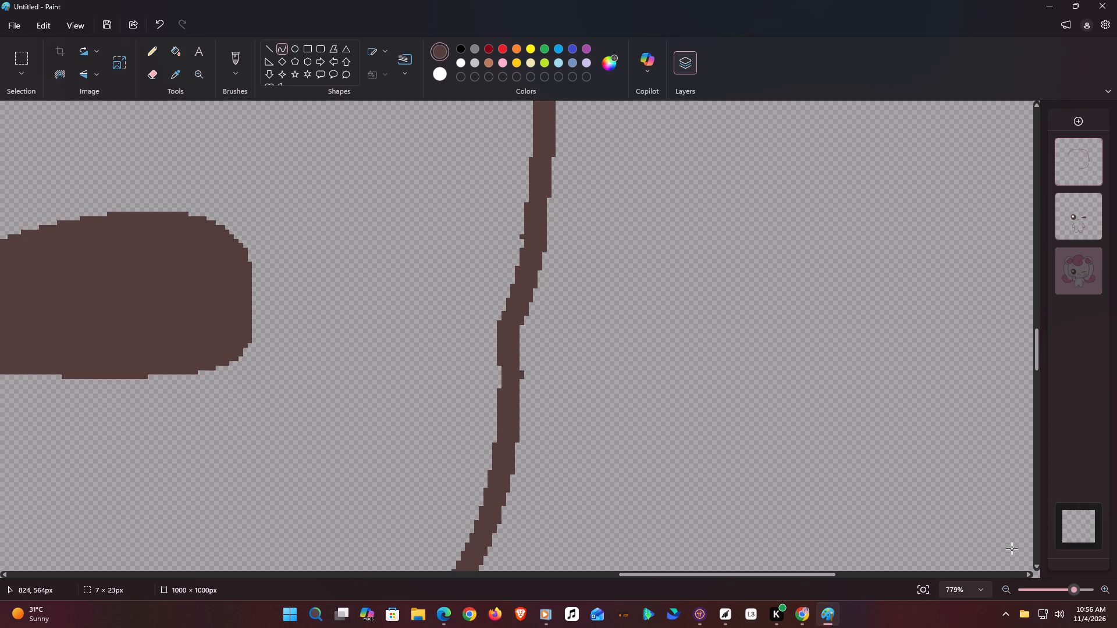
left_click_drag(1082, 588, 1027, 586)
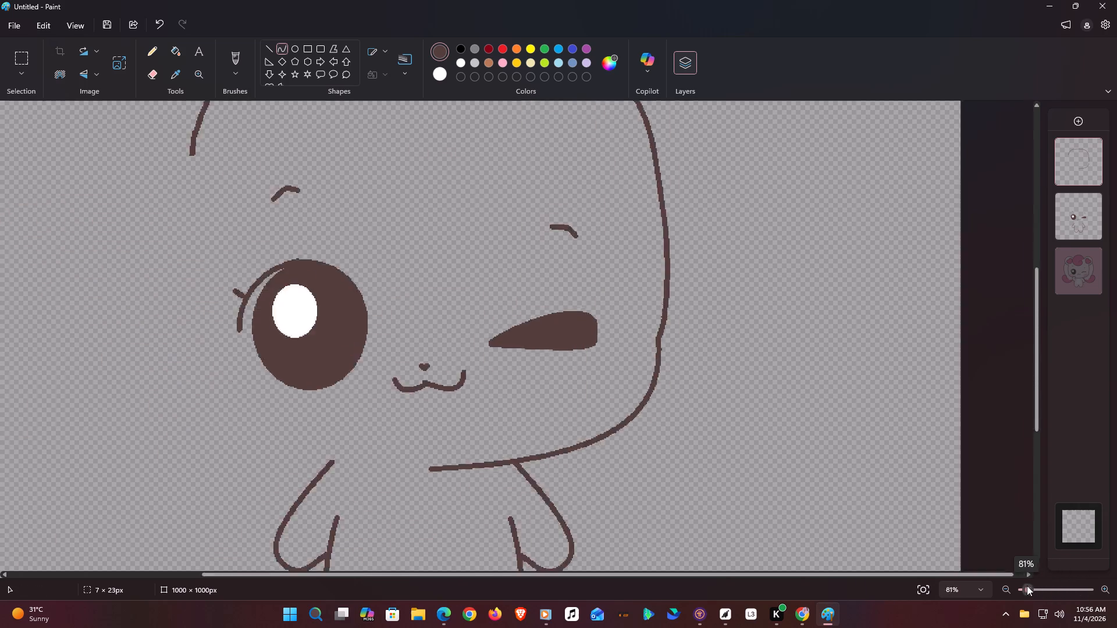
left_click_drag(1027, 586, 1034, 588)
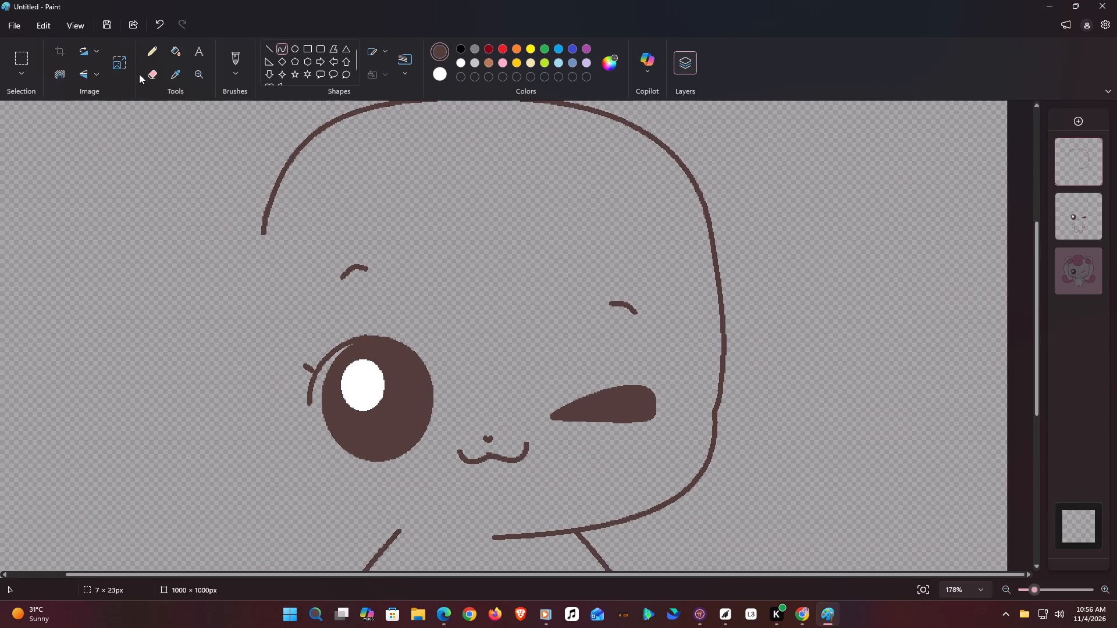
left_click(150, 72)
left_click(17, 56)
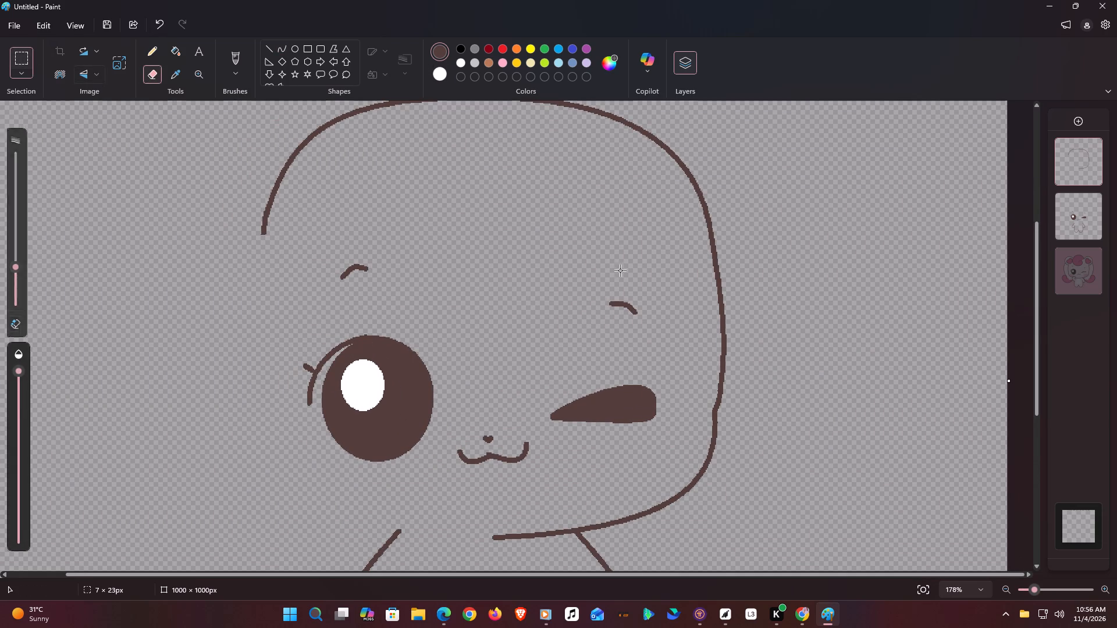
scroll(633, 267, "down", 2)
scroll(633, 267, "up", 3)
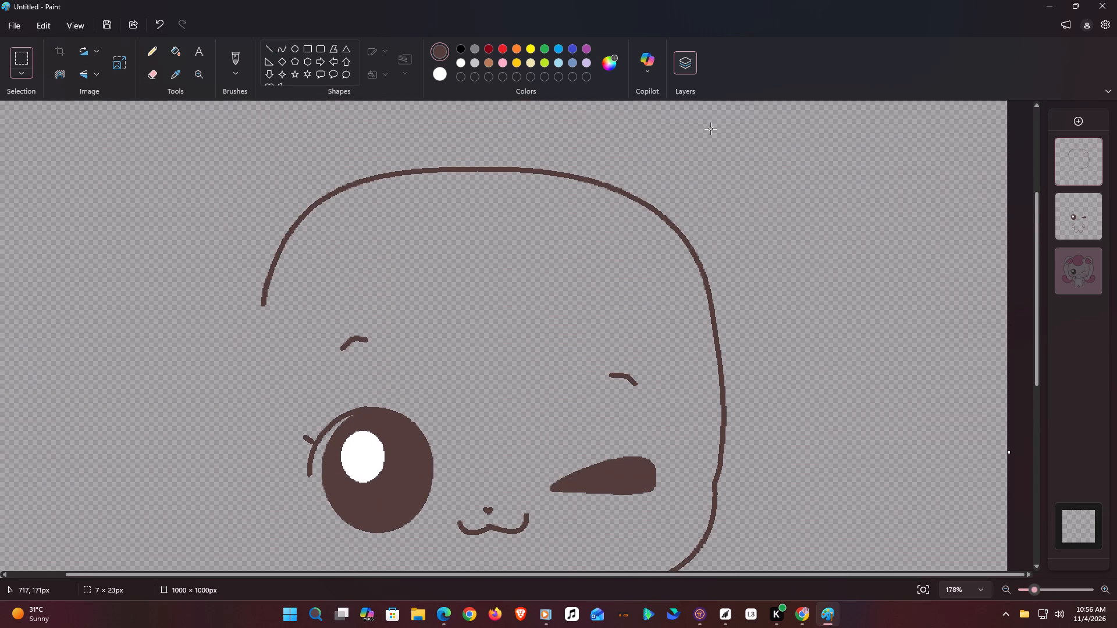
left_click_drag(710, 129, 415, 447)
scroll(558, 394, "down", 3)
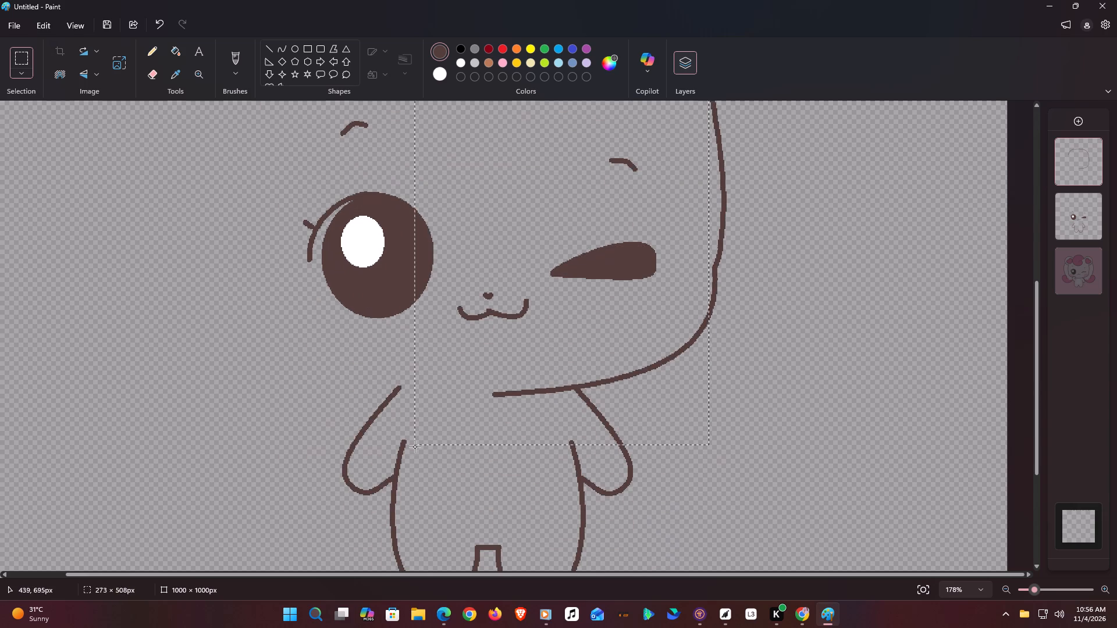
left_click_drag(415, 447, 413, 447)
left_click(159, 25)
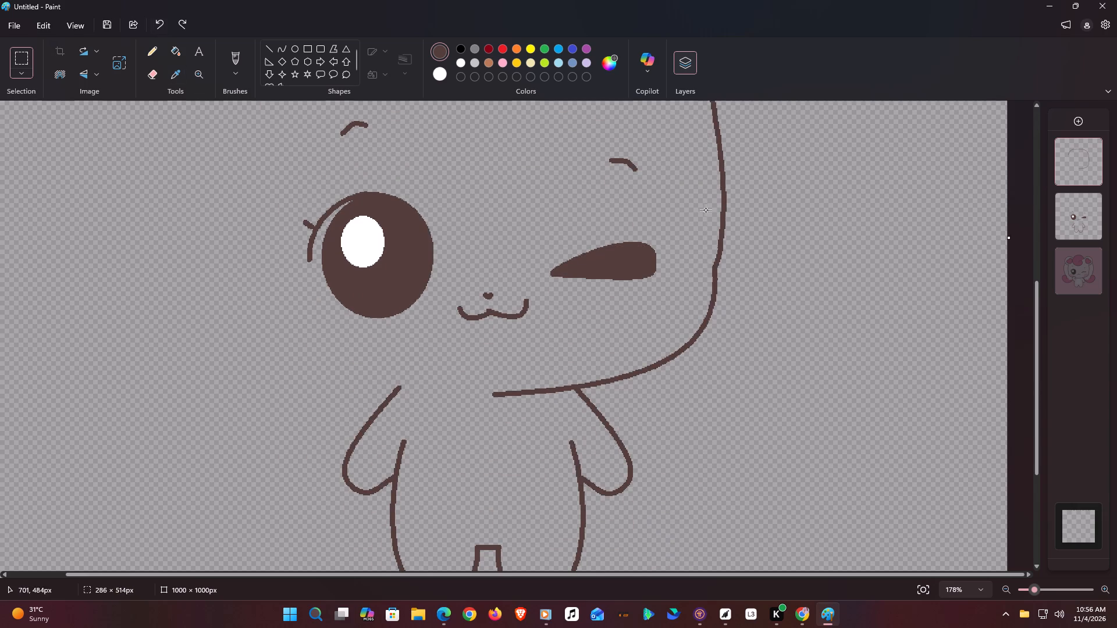
Select the winking-eye half of the head outline, about 329 by 578 px from above the head to below the chin, and paste a copy.
scroll(706, 207, "down", 1)
scroll(705, 246, "up", 5)
left_click_drag(830, 129, 724, 361)
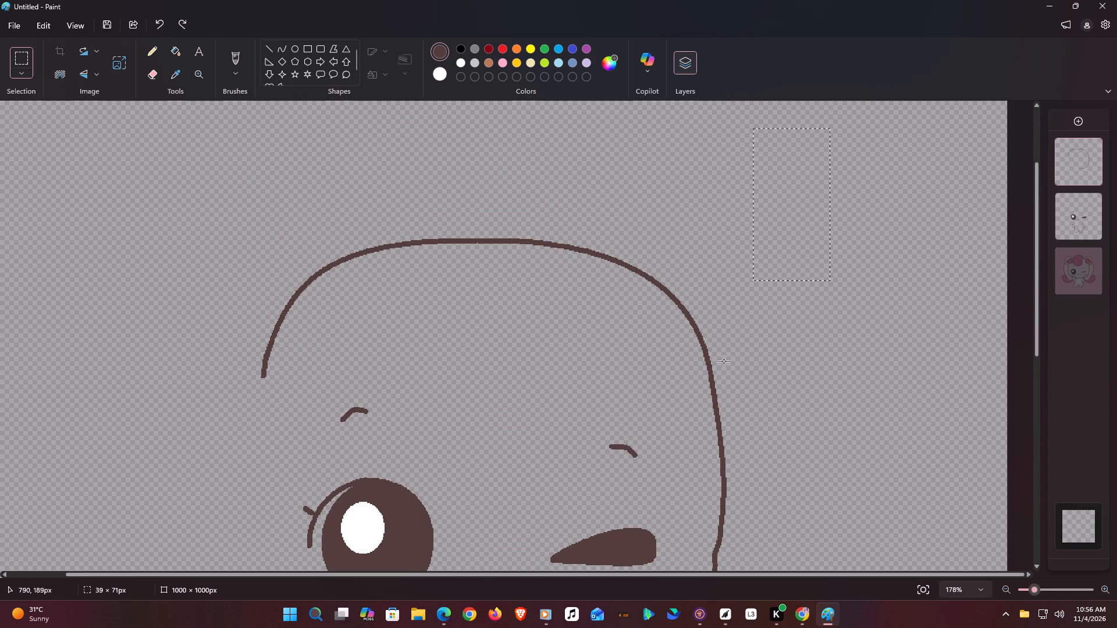
left_click_drag(724, 361, 481, 528)
scroll(587, 541, "down", 3)
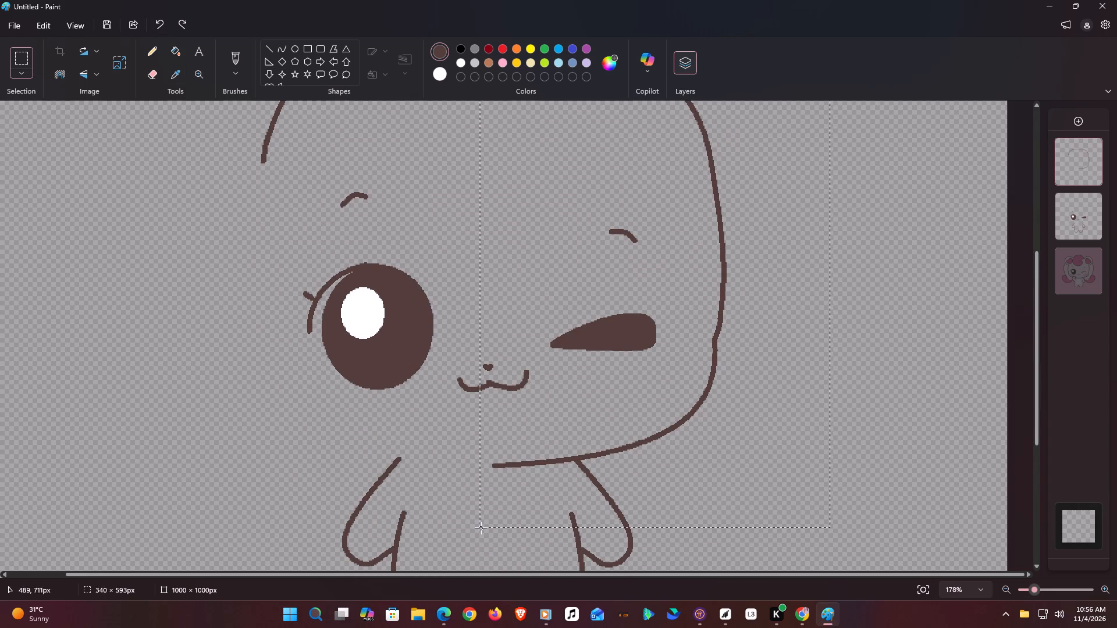
left_click_drag(481, 528, 492, 514)
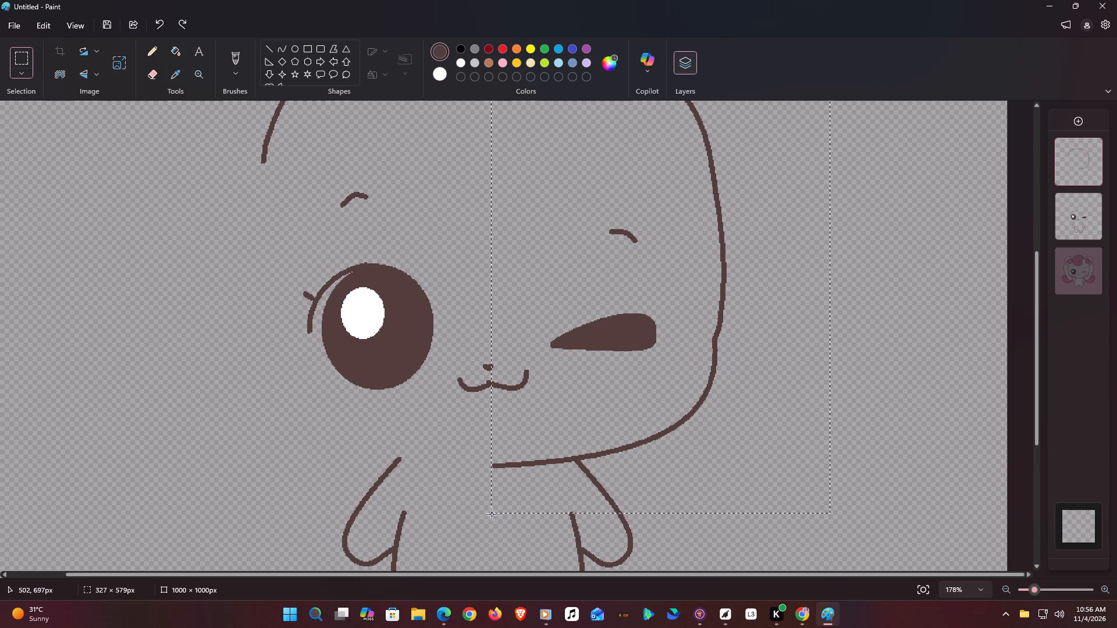
left_click_drag(492, 514, 490, 513)
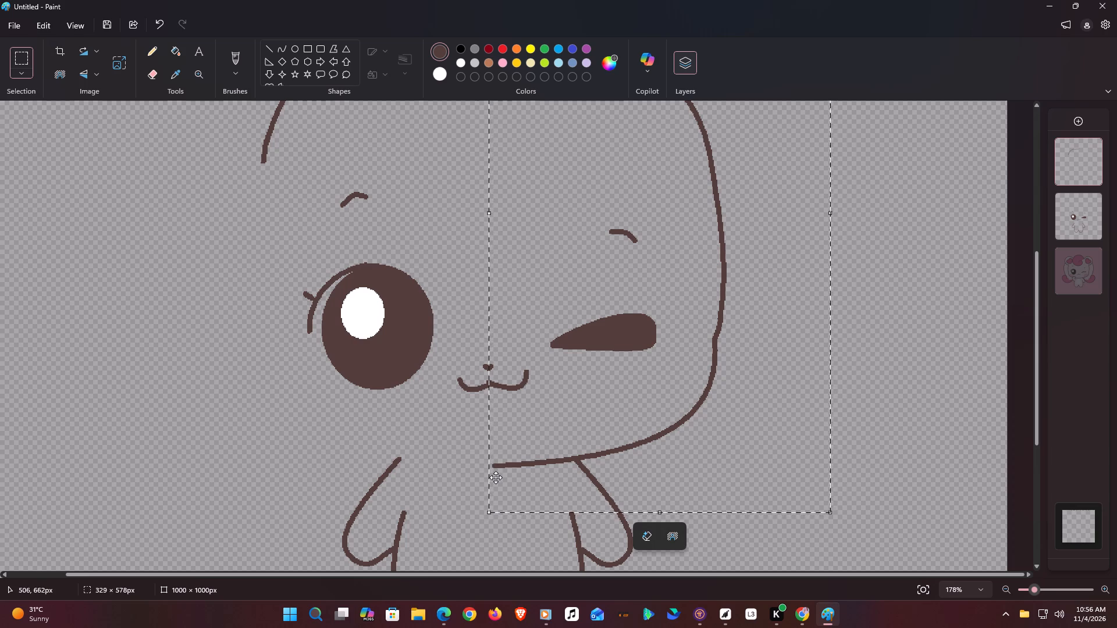
left_click(31, 21)
left_click(55, 69)
left_click(38, 17)
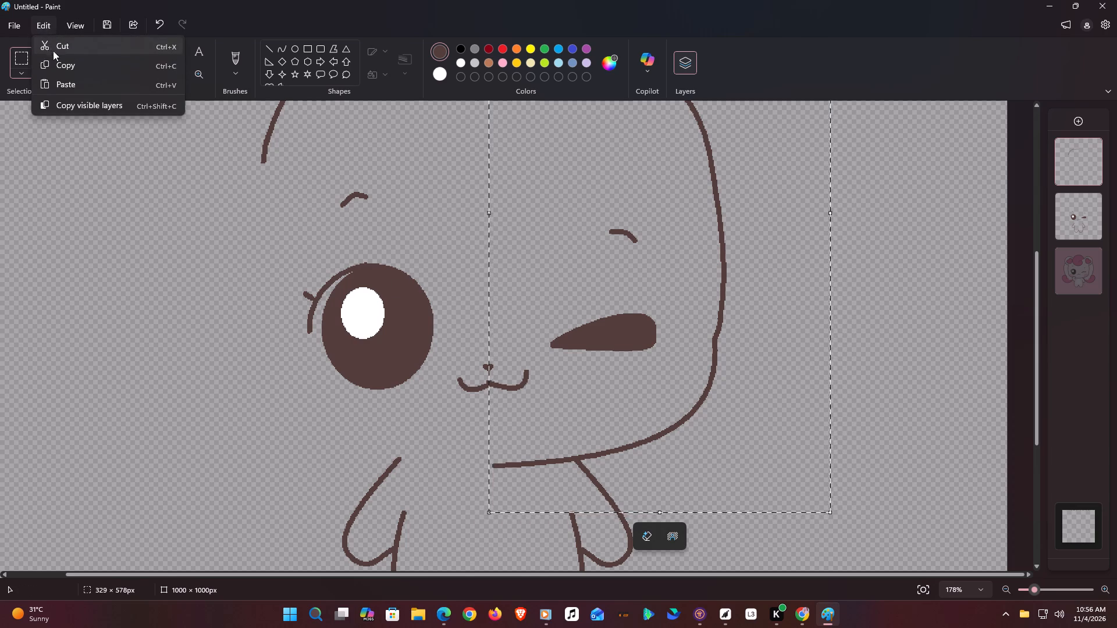
left_click(70, 84)
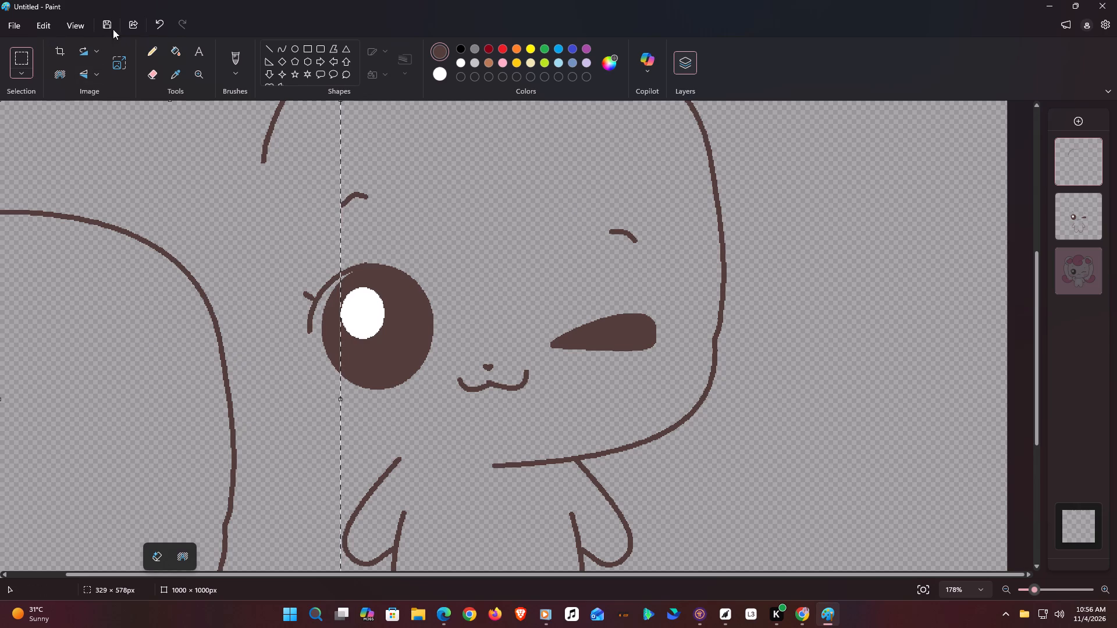
Flip the pasted half horizontally and place it as the open-eye side of the face, aligned with the head curve and chin line.
left_click(92, 74)
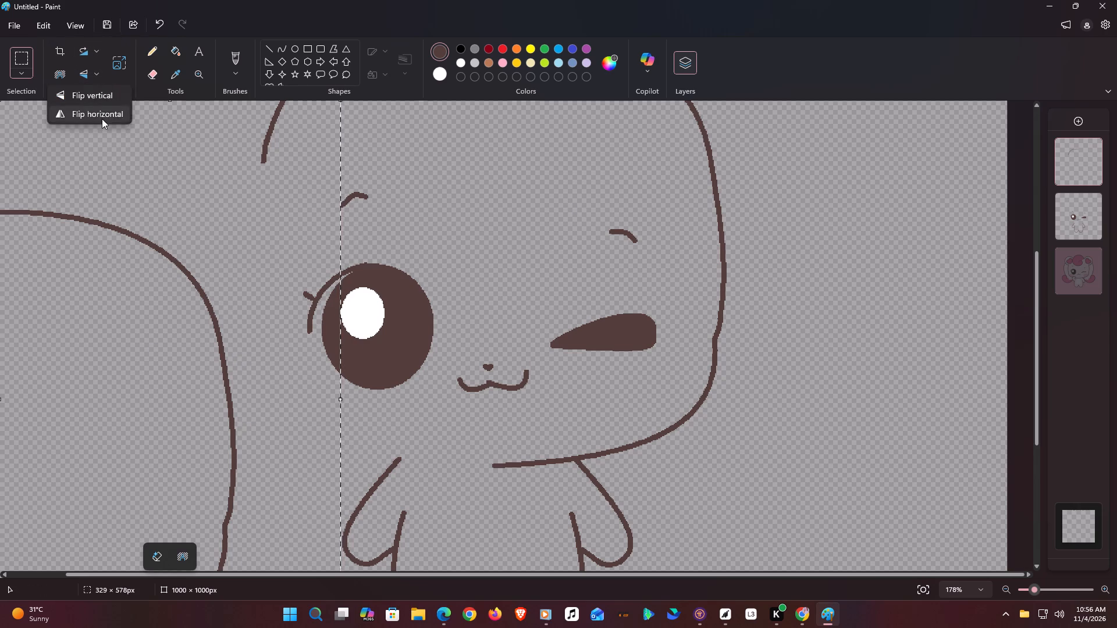
left_click(105, 115)
left_click_drag(133, 112, 290, 0)
left_click_drag(394, 348, 368, 279)
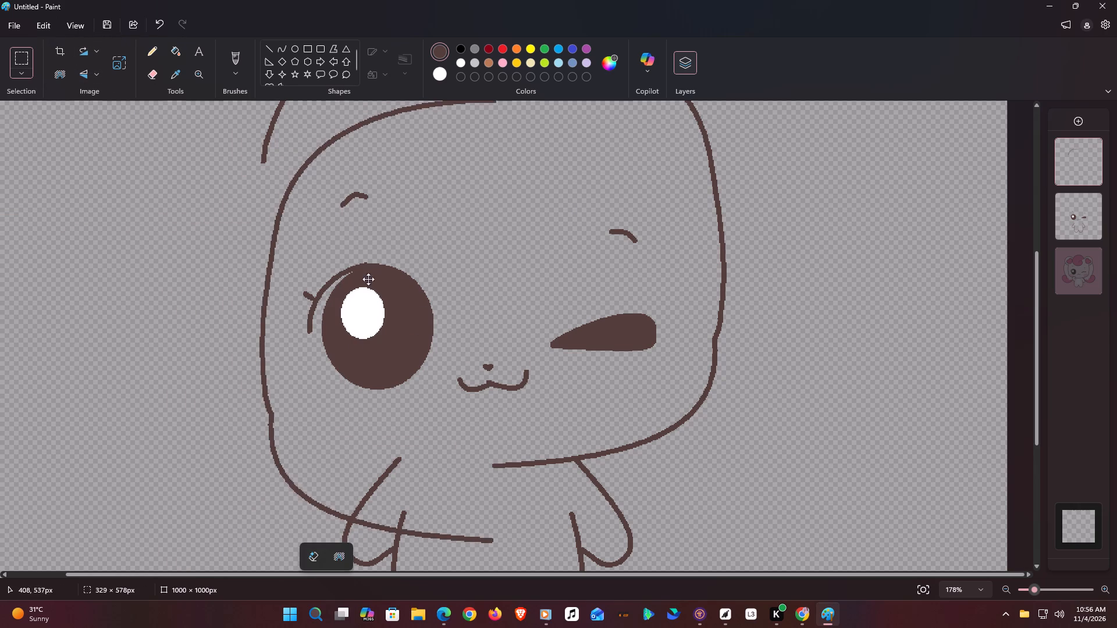
left_click_drag(368, 279, 386, 270)
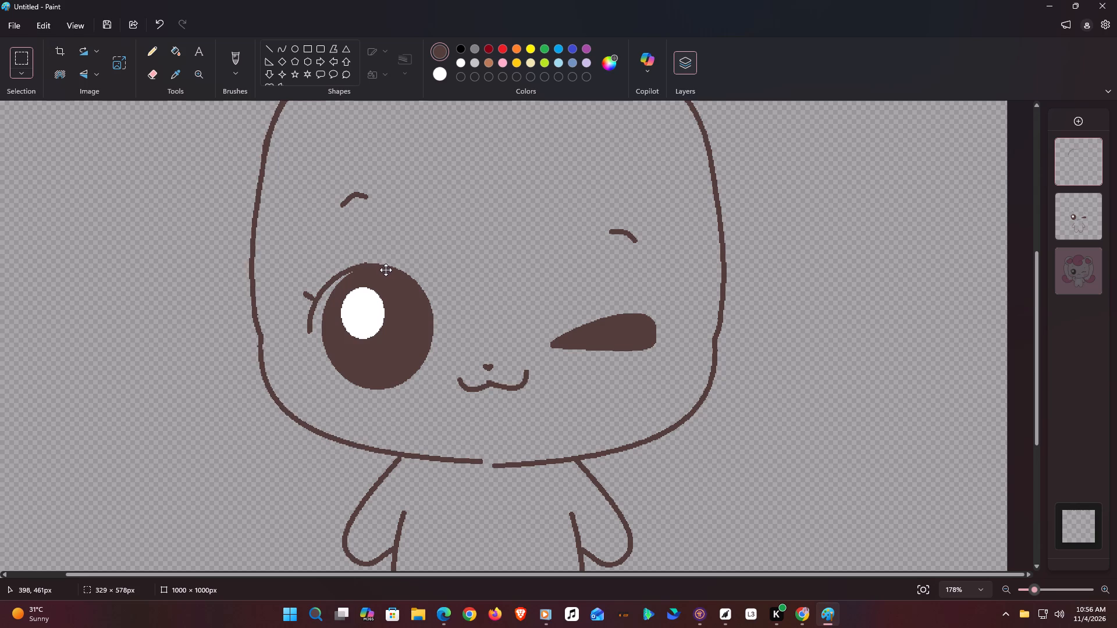
left_click_drag(386, 270, 386, 276)
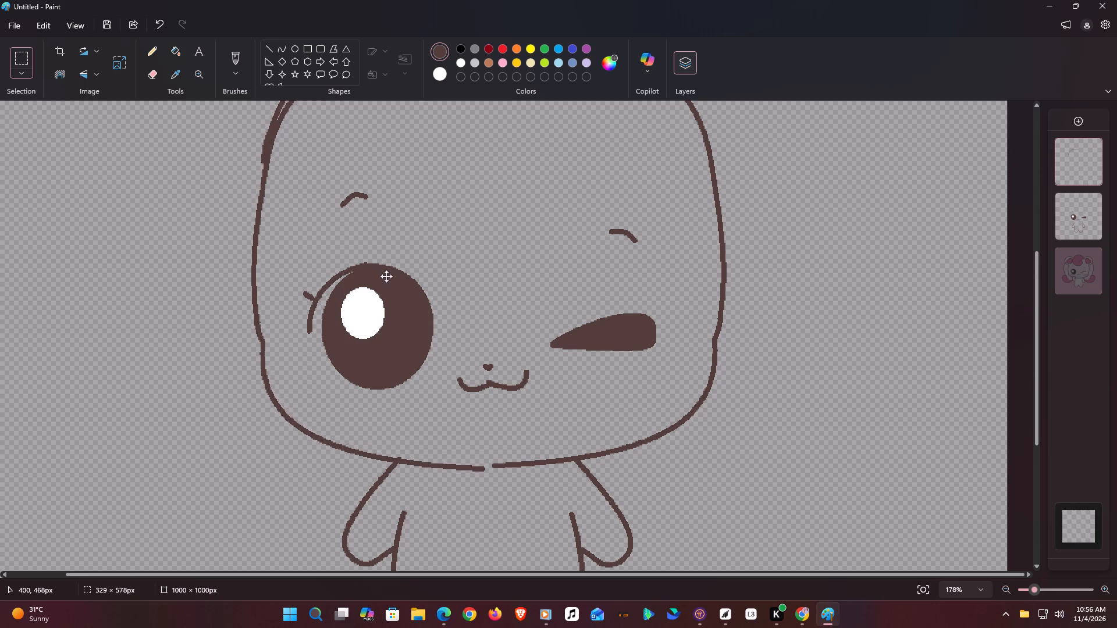
left_click_drag(386, 276, 396, 274)
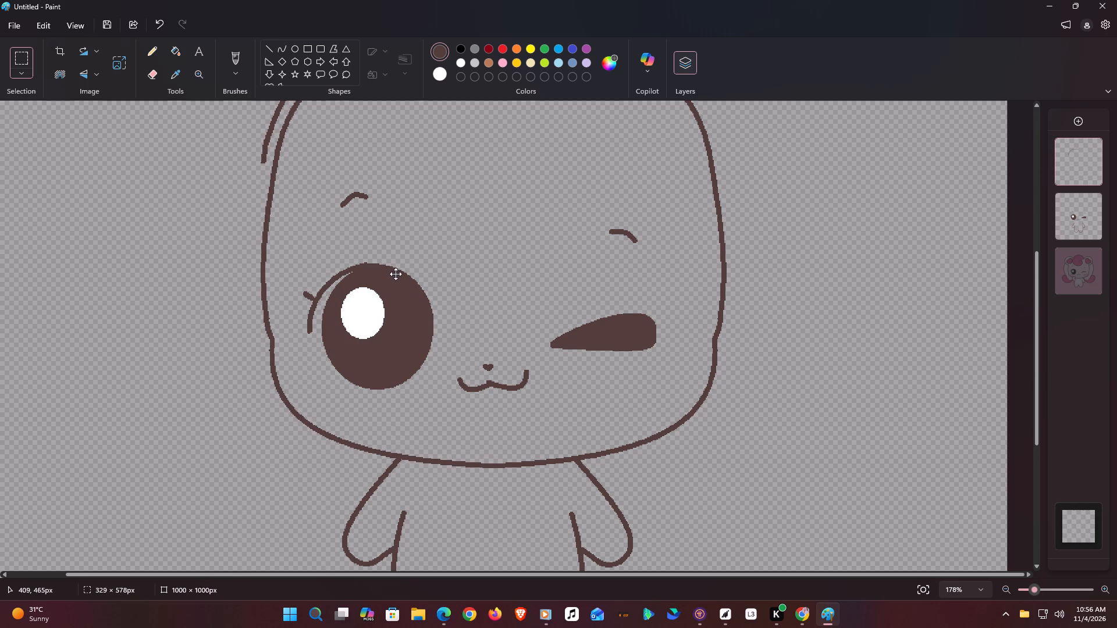
left_click_drag(396, 274, 385, 272)
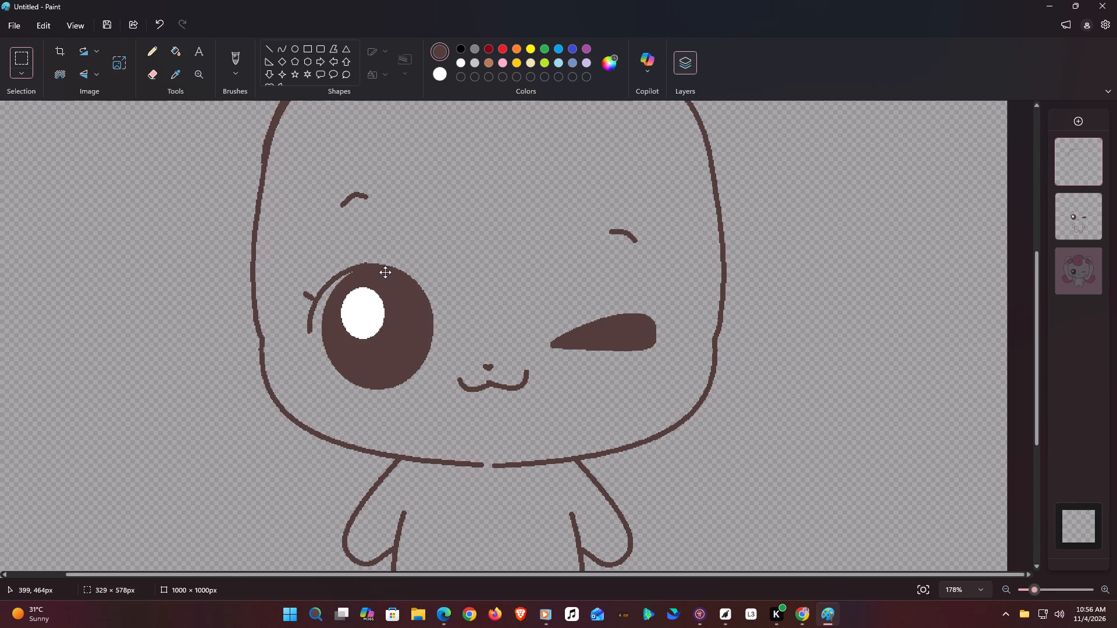
left_click_drag(385, 272, 382, 272)
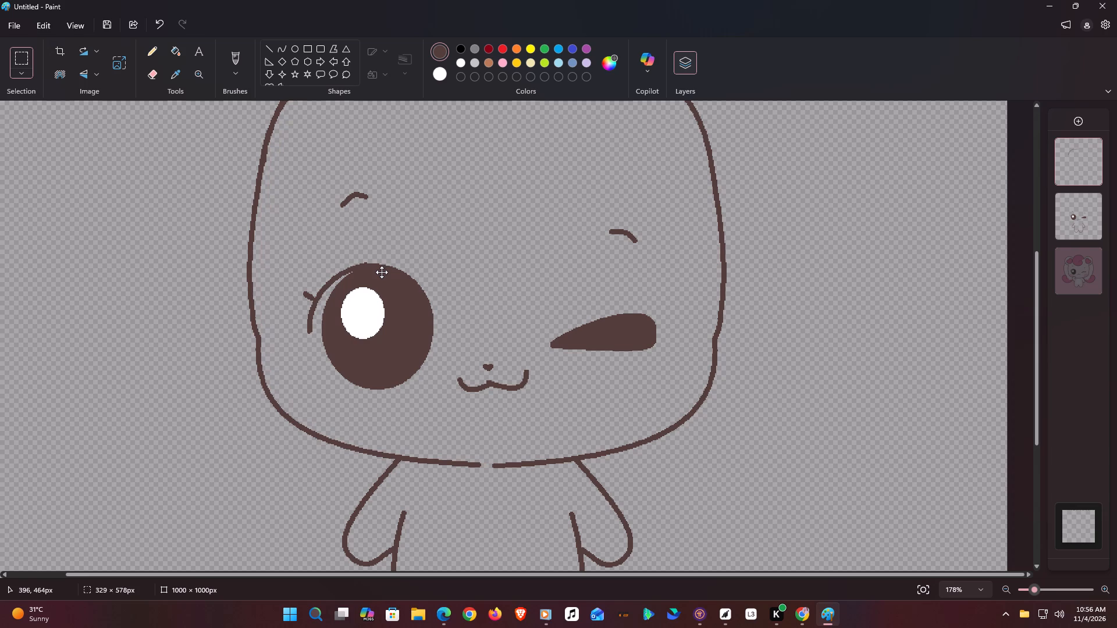
left_click_drag(382, 272, 384, 274)
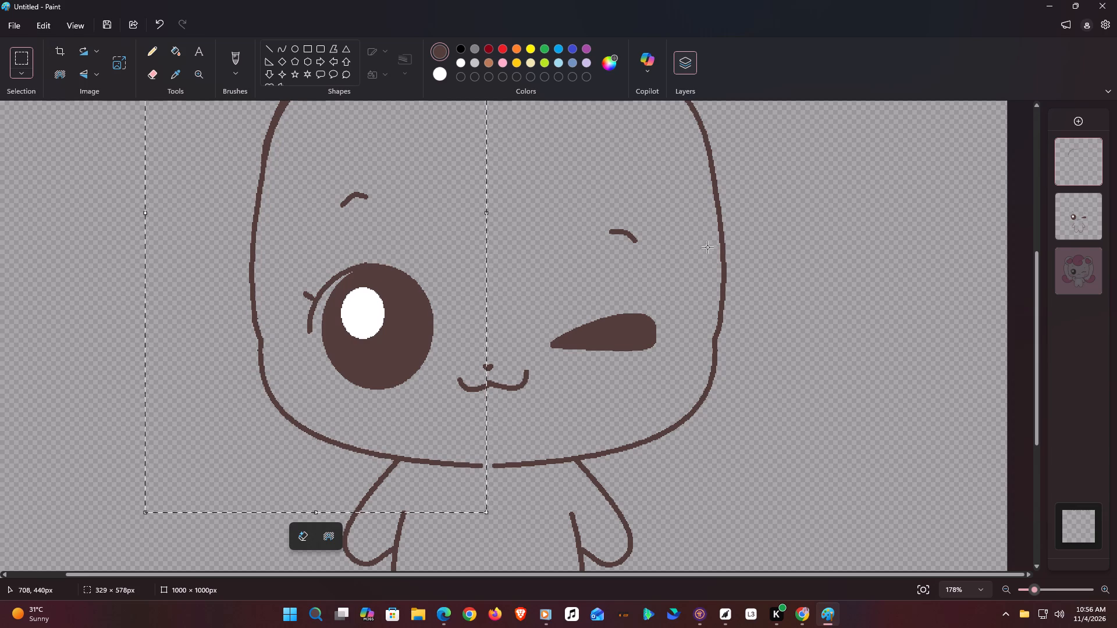
left_click(769, 227)
scroll(766, 229, "up", 2)
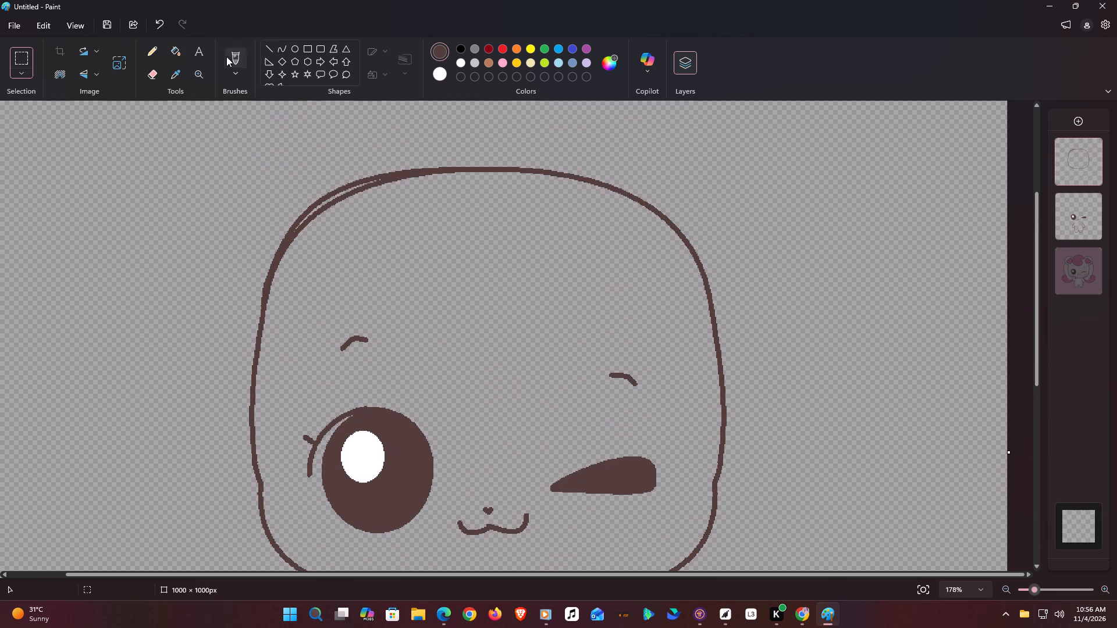
Erase the doubled curve over the open-eye side of the head, from the top centre down to the upper temple.
left_click(158, 76)
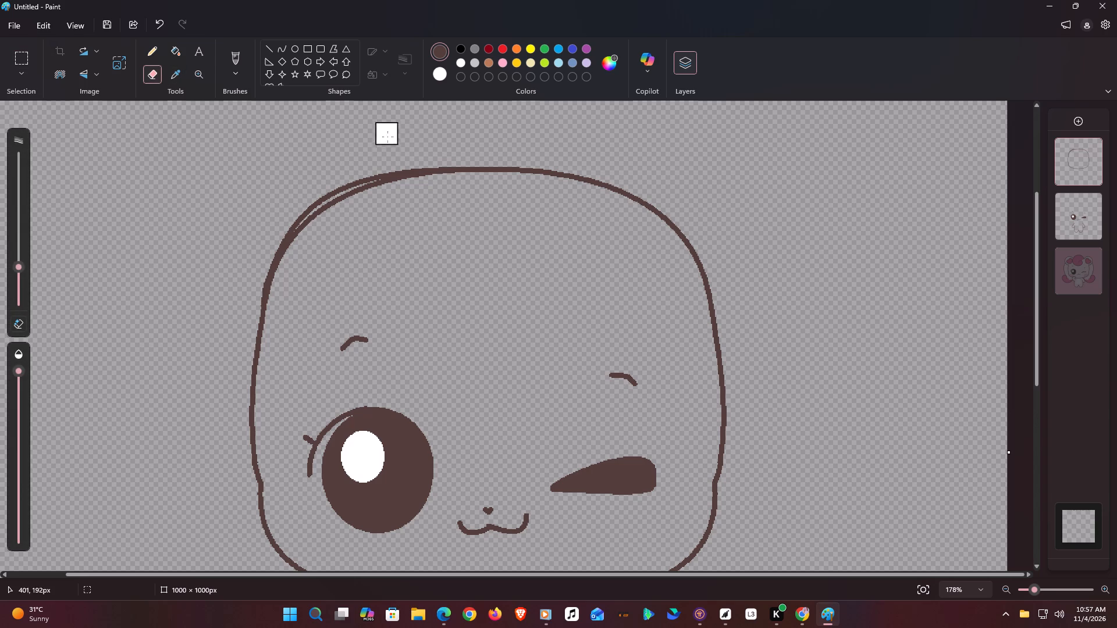
left_click_drag(483, 144, 434, 149)
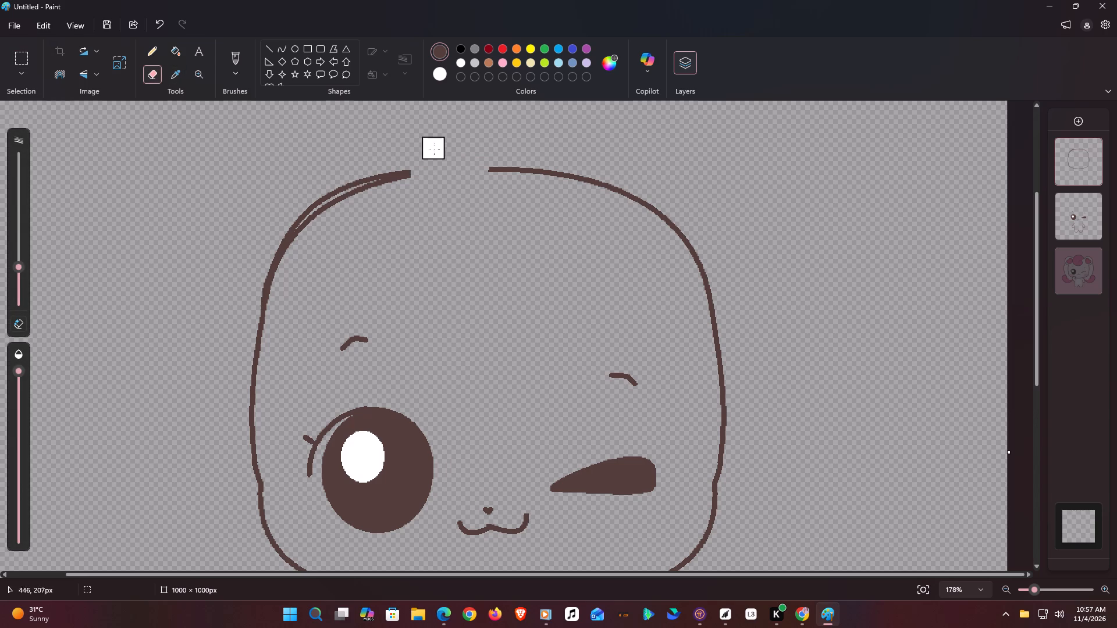
left_click_drag(434, 149, 278, 217)
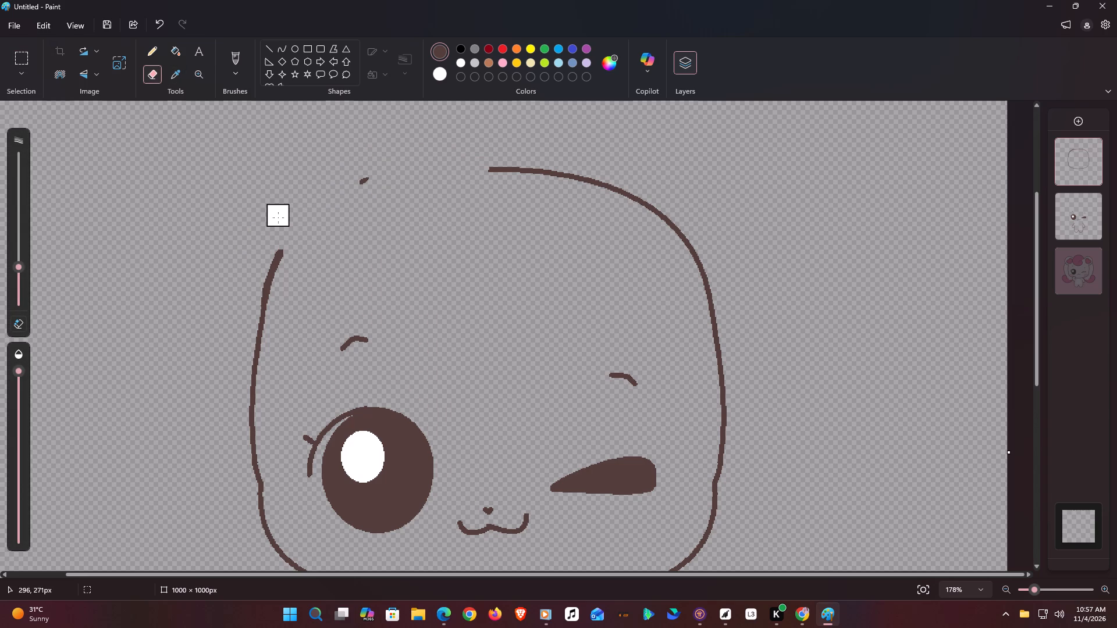
left_click_drag(278, 217, 309, 220)
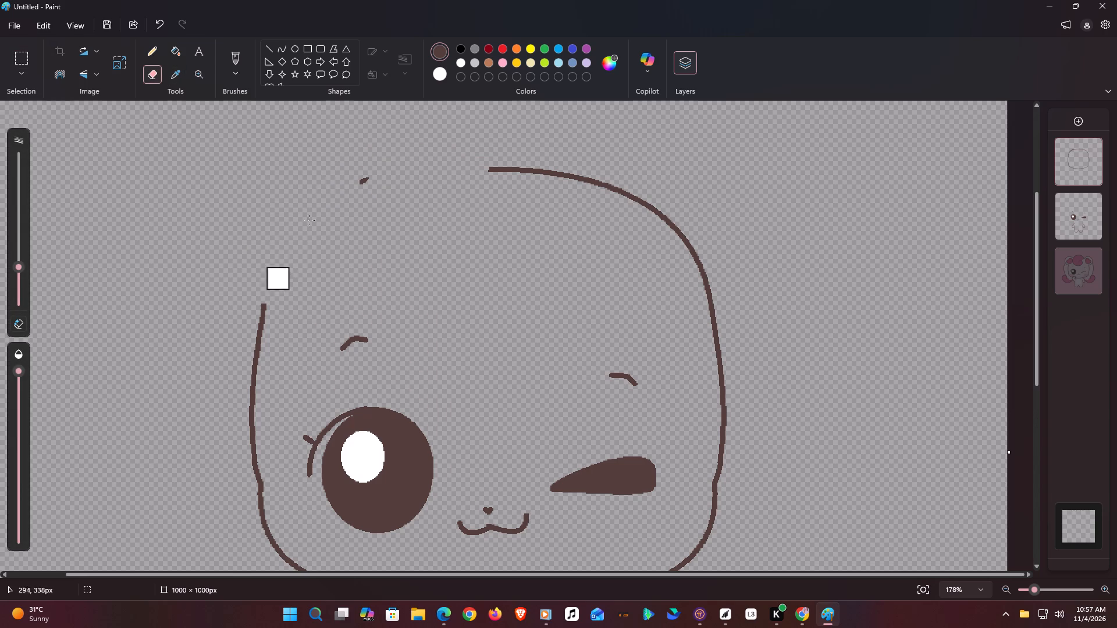
left_click_drag(309, 220, 361, 184)
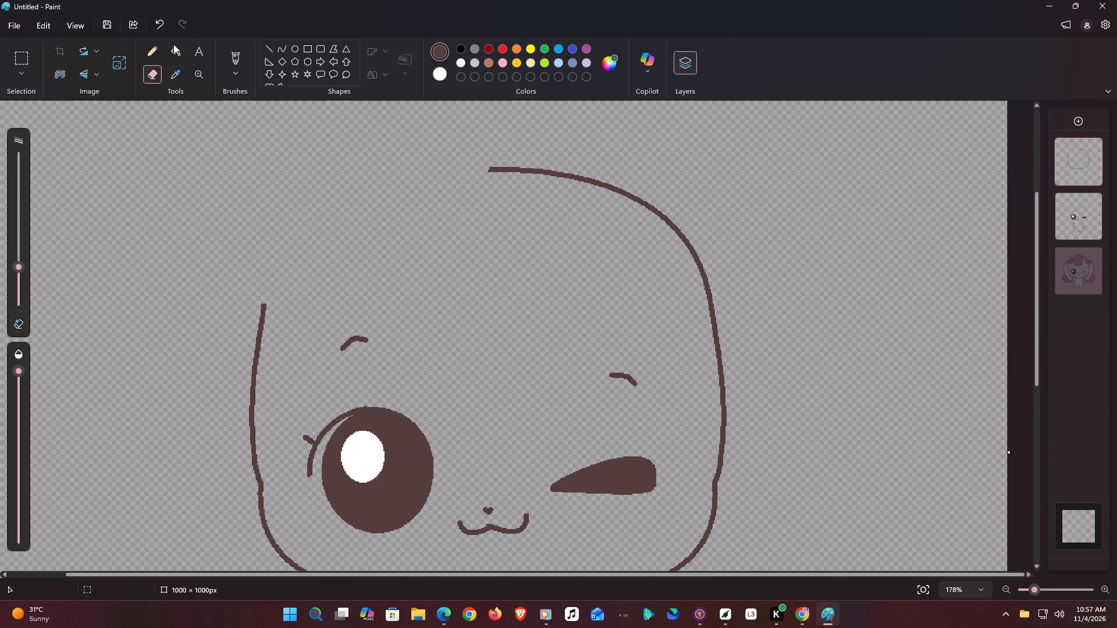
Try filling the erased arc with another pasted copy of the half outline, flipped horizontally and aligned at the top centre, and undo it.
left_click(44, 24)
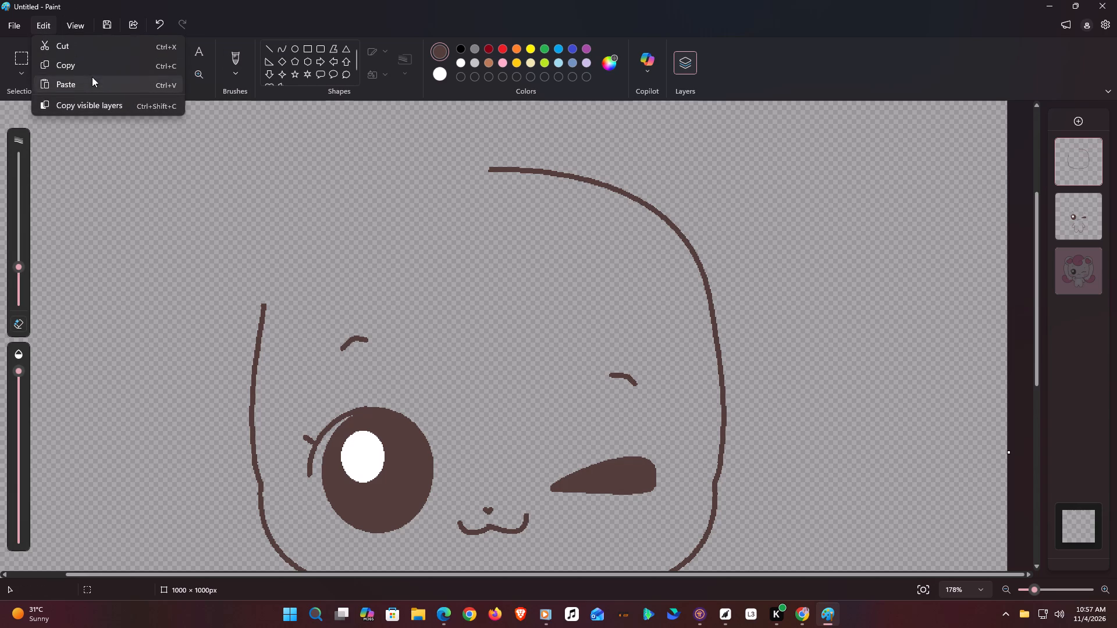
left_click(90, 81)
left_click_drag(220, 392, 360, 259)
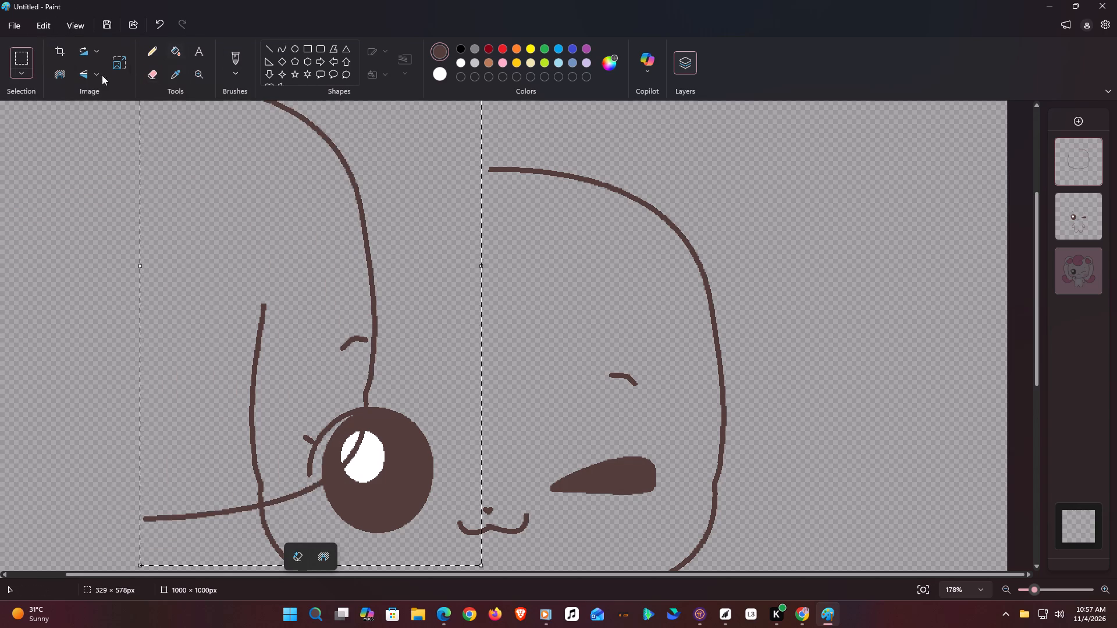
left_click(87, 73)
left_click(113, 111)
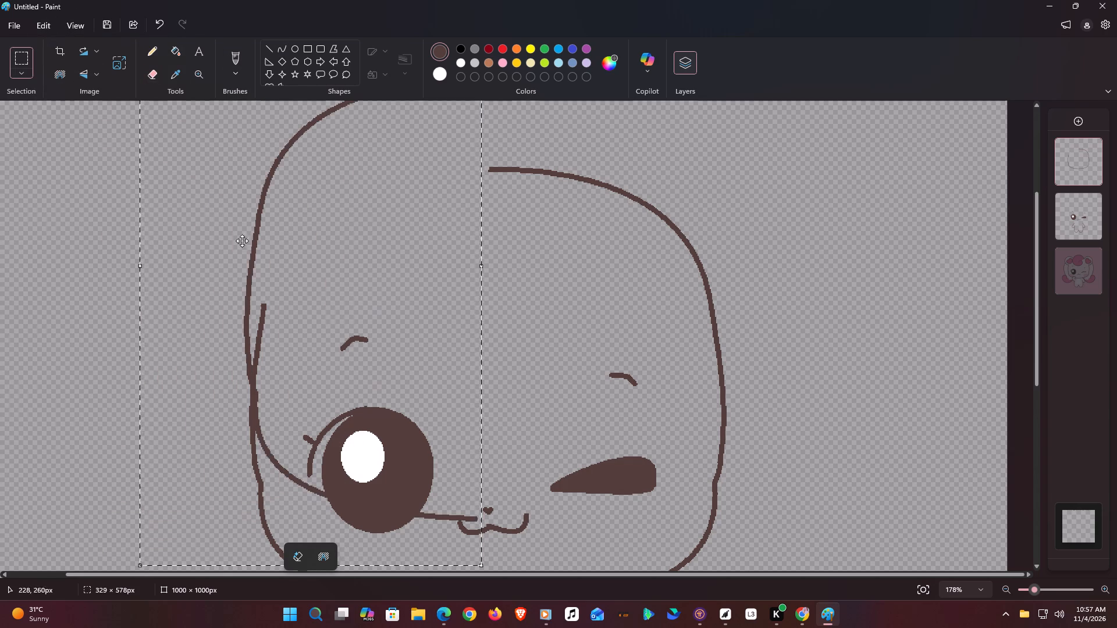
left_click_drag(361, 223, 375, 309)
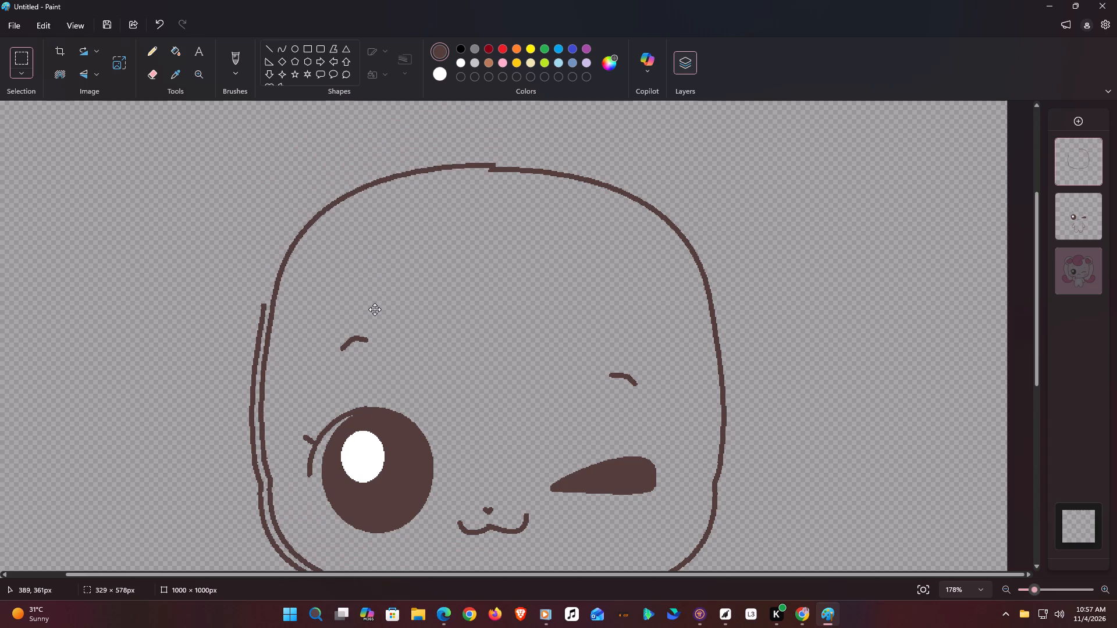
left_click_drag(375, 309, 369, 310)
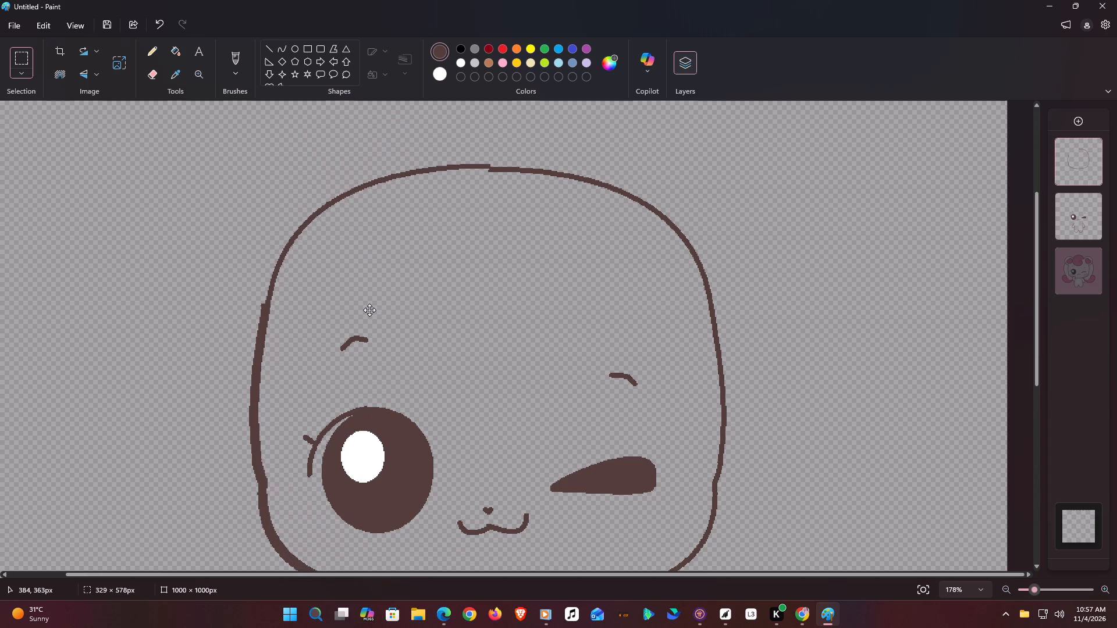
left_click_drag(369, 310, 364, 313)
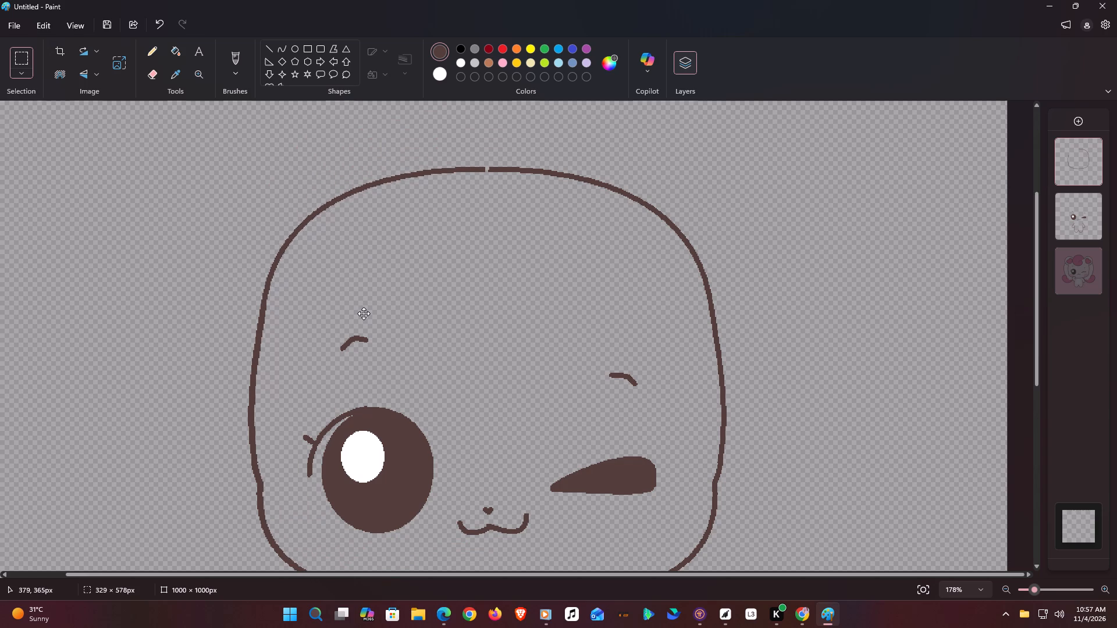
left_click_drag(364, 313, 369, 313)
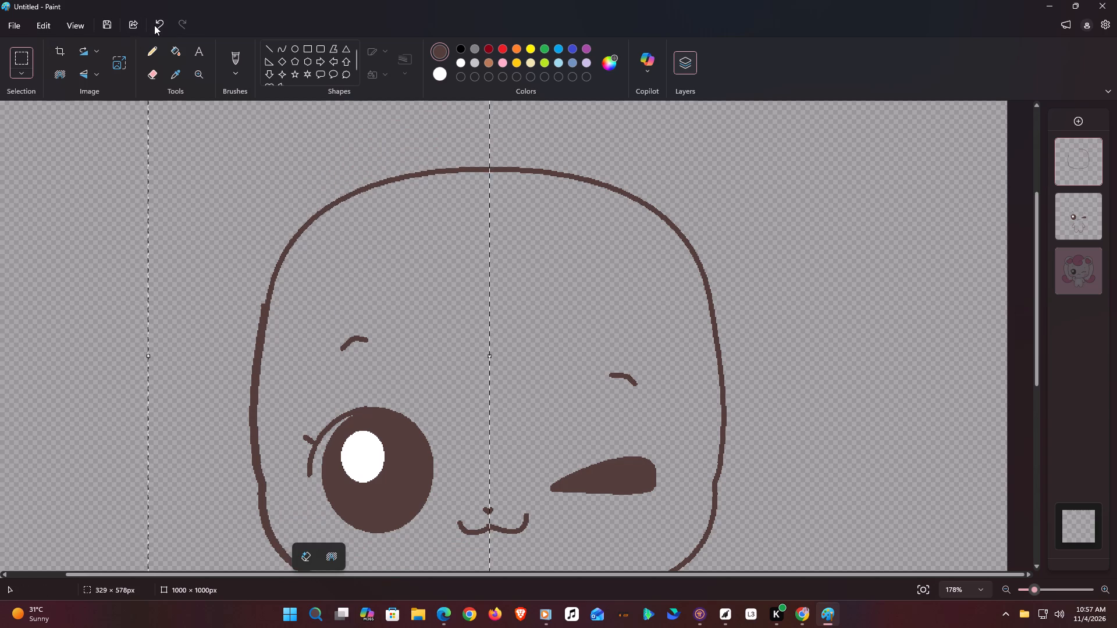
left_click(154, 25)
Add a new layer above the head outline layer.
left_click(1079, 120)
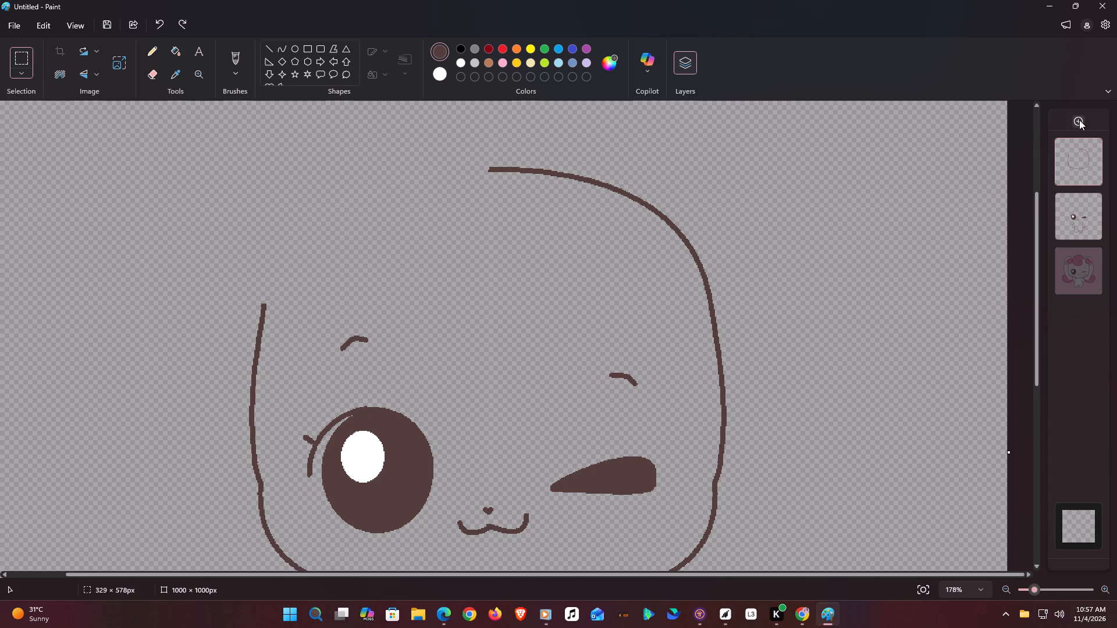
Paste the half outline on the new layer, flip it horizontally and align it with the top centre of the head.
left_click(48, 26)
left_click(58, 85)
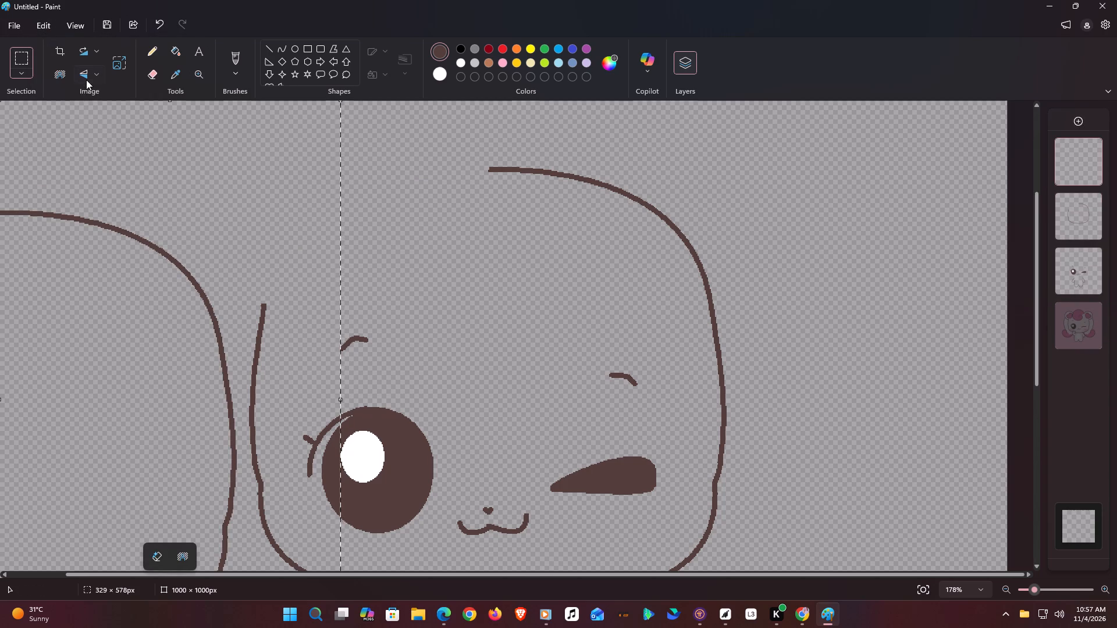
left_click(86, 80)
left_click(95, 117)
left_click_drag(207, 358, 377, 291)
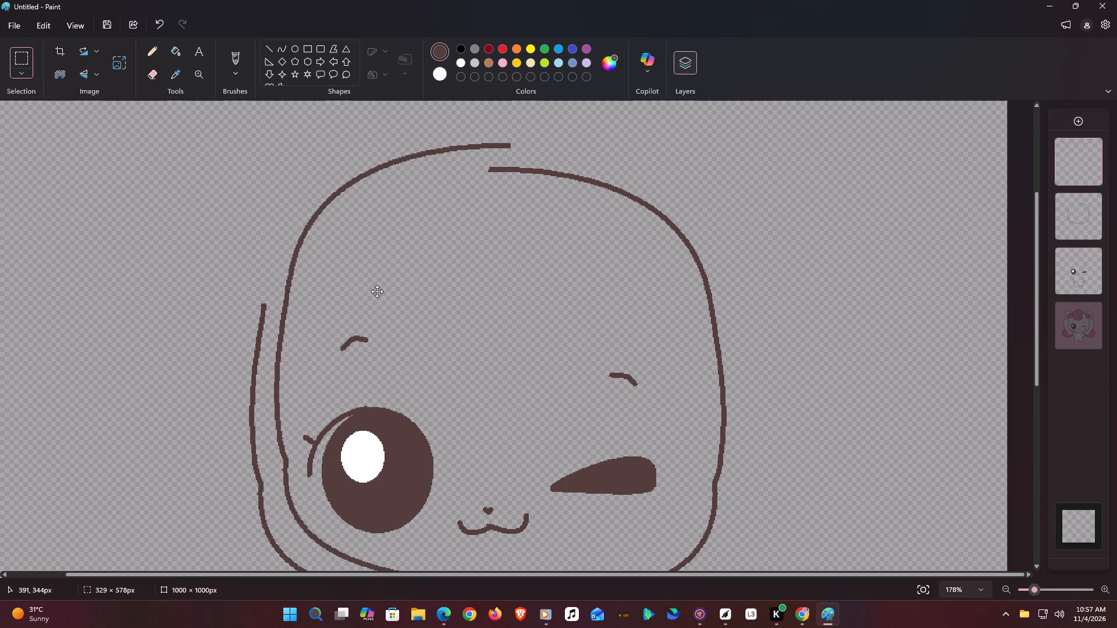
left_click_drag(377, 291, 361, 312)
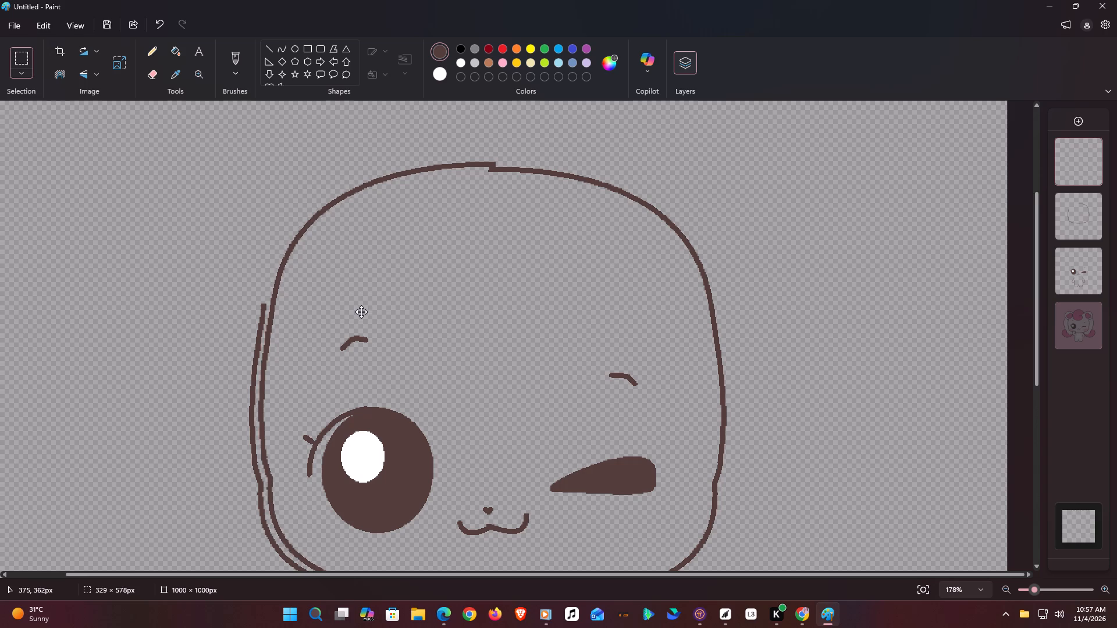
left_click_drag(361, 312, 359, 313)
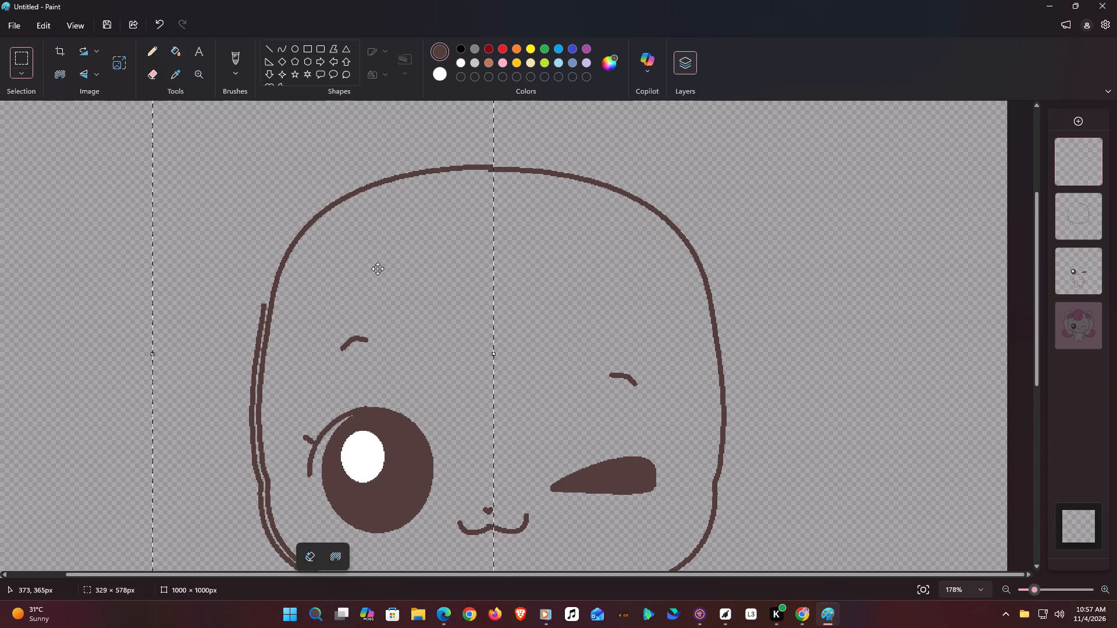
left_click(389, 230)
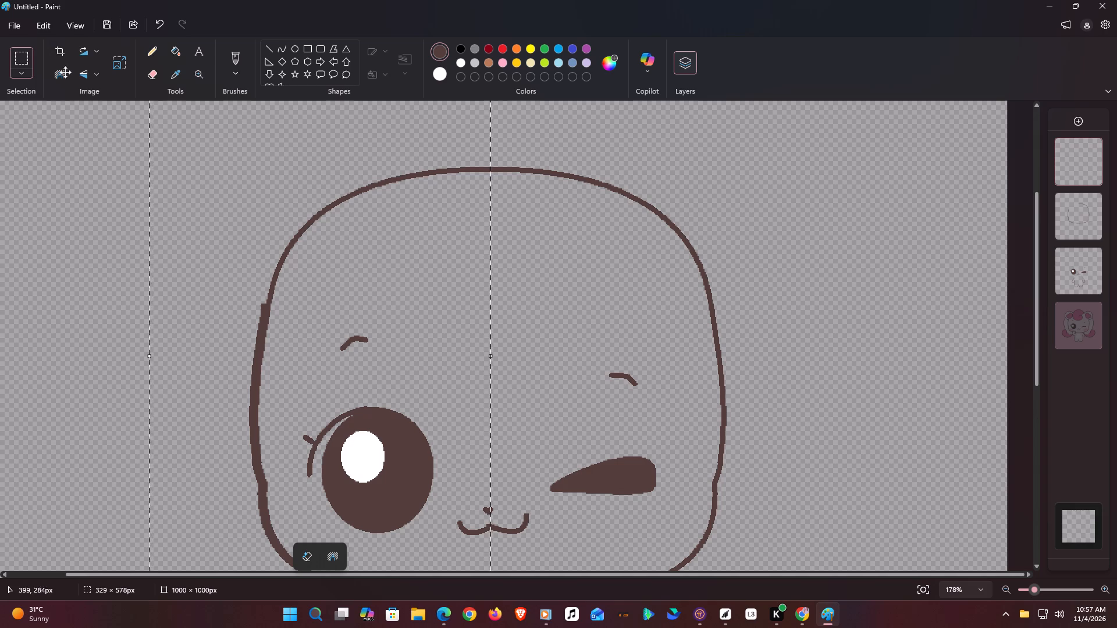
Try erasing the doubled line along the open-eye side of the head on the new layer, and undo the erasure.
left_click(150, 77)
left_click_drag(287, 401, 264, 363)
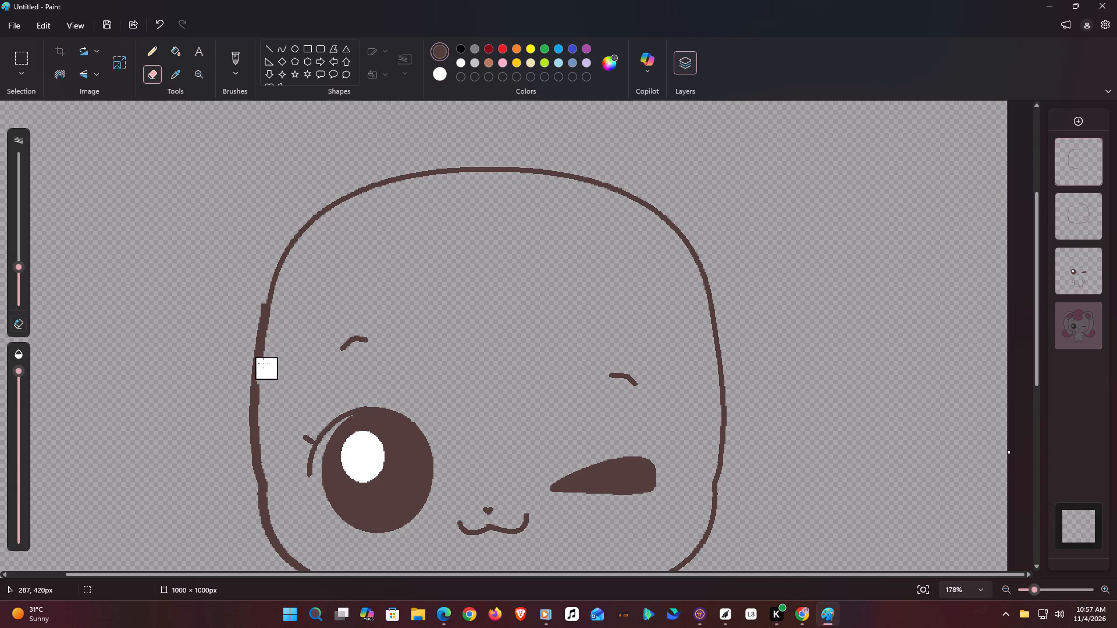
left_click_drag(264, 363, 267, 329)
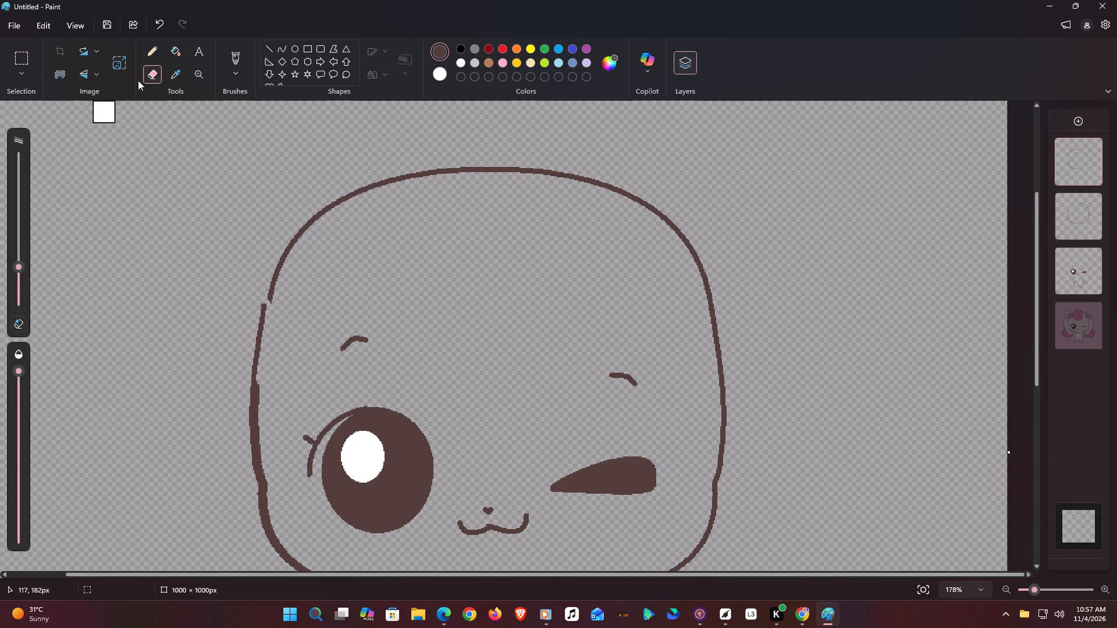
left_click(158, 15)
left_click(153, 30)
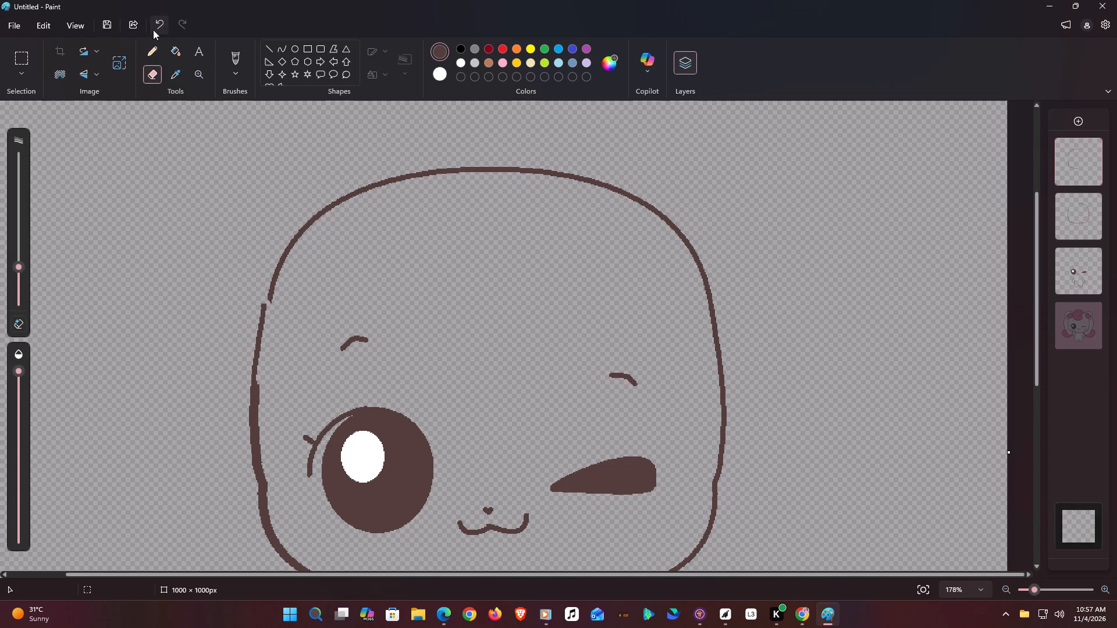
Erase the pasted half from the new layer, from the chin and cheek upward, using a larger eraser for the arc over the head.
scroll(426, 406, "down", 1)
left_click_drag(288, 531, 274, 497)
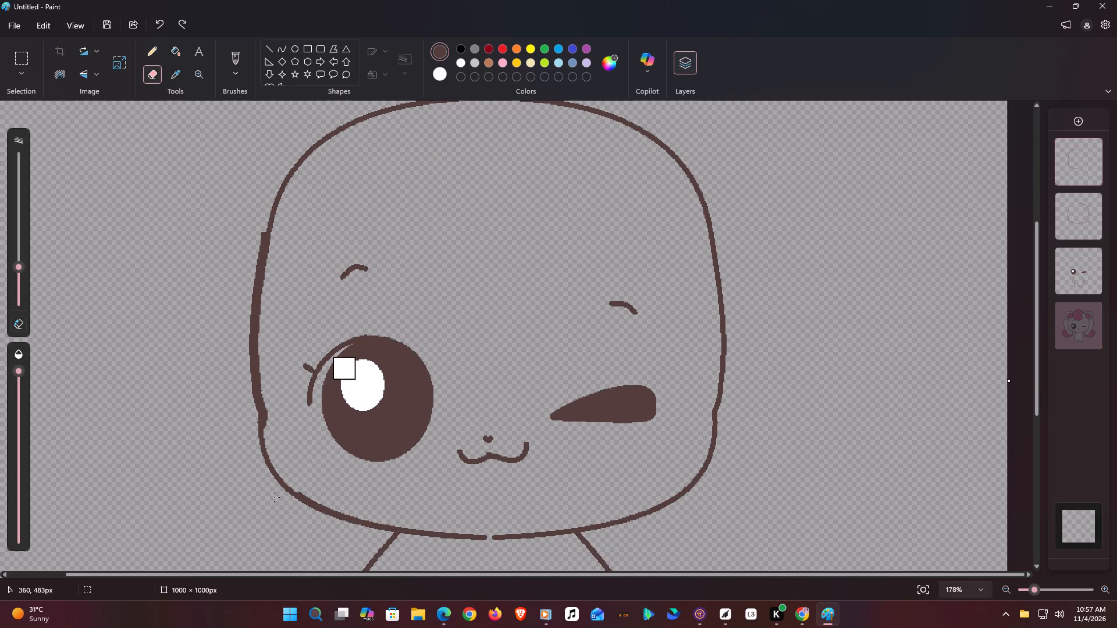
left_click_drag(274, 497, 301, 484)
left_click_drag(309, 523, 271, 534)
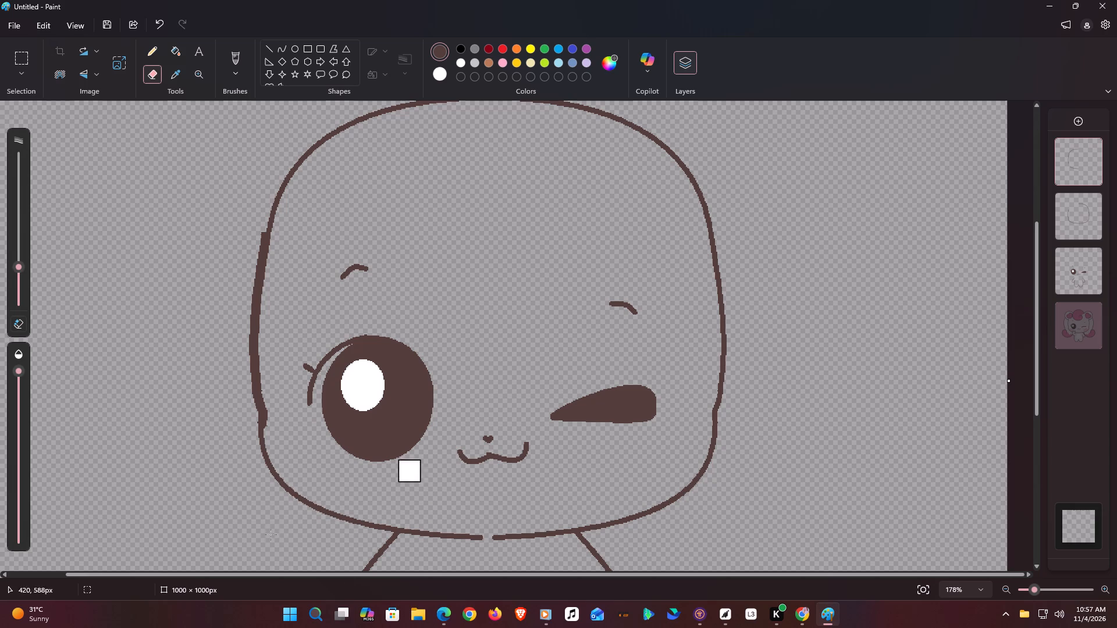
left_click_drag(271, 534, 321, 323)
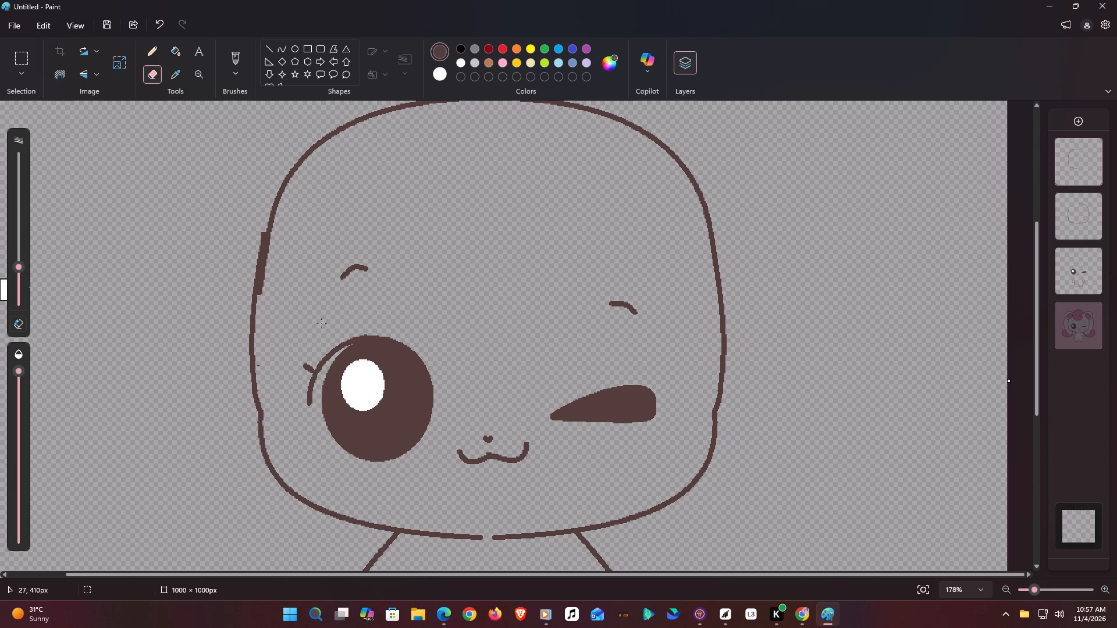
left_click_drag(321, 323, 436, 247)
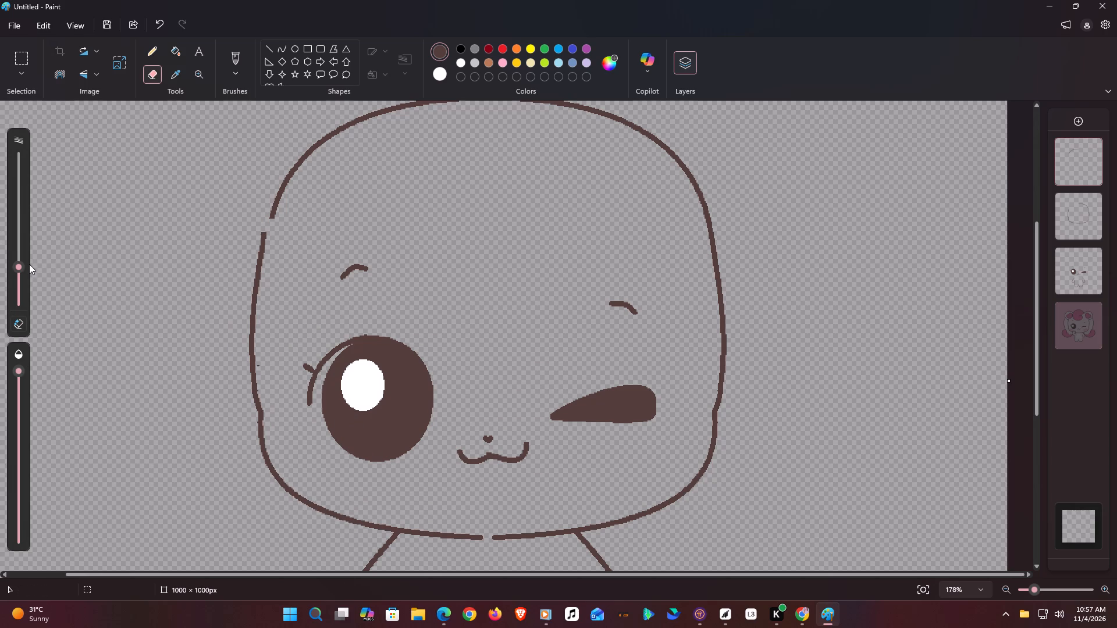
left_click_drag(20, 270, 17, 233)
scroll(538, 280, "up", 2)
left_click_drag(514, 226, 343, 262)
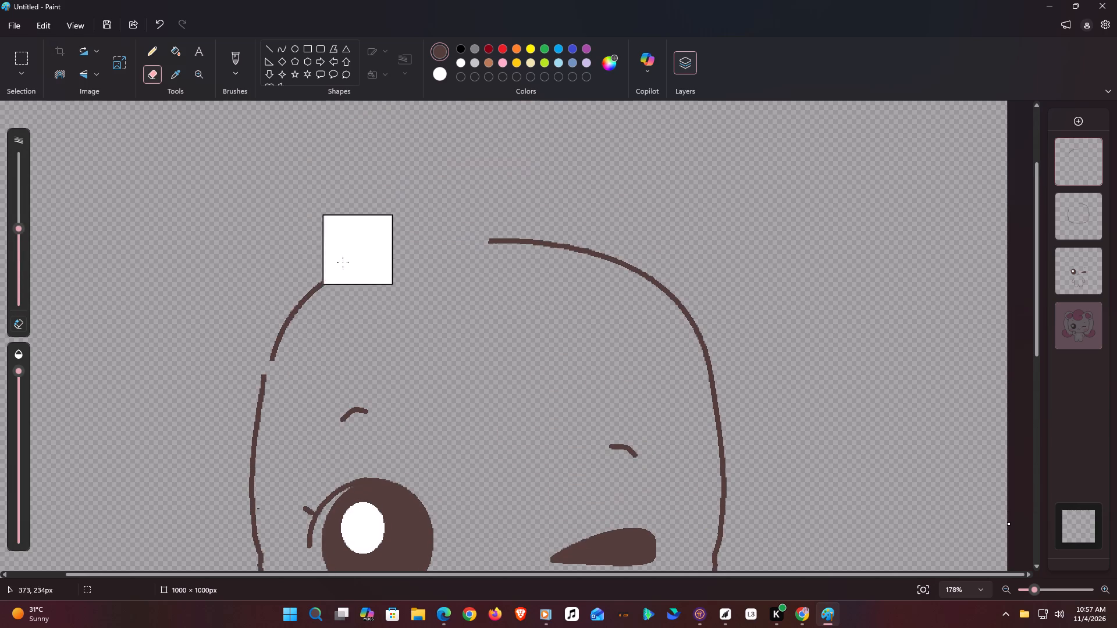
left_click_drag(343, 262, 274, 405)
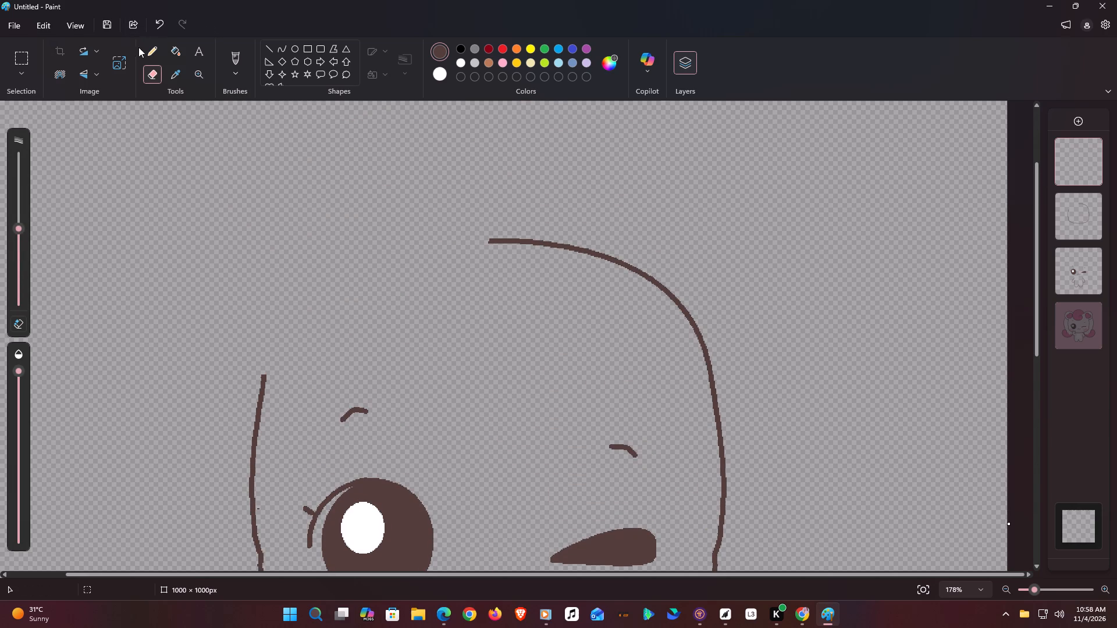
Draw a Curve about 218 by 132 px from the head's top centre to the open-eye side line, bending it to round the corner.
left_click(277, 50)
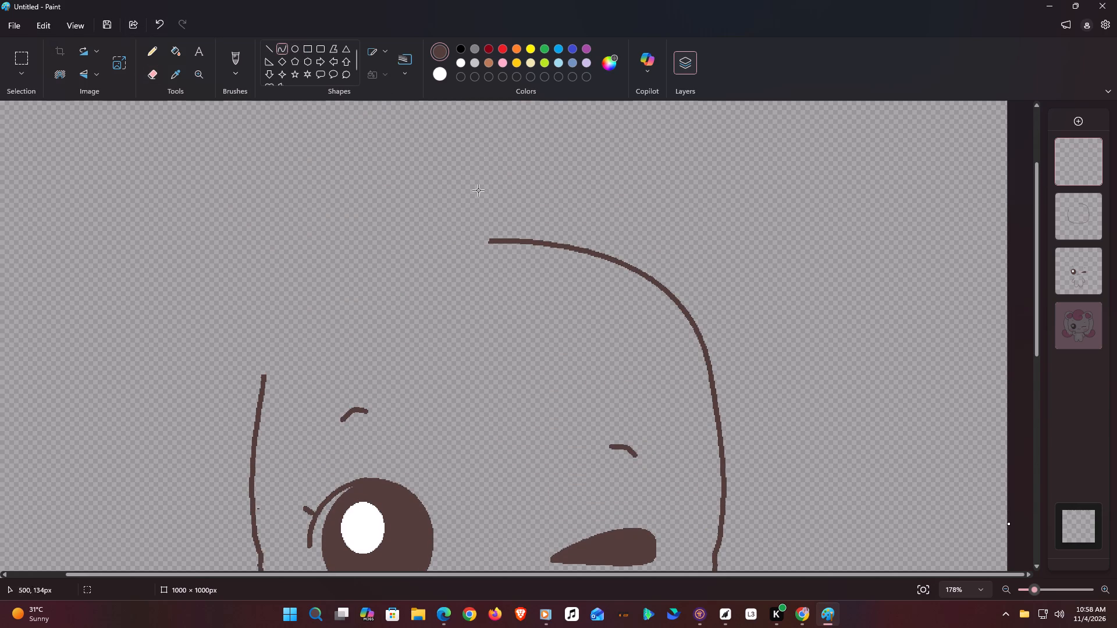
left_click_drag(490, 240, 400, 279)
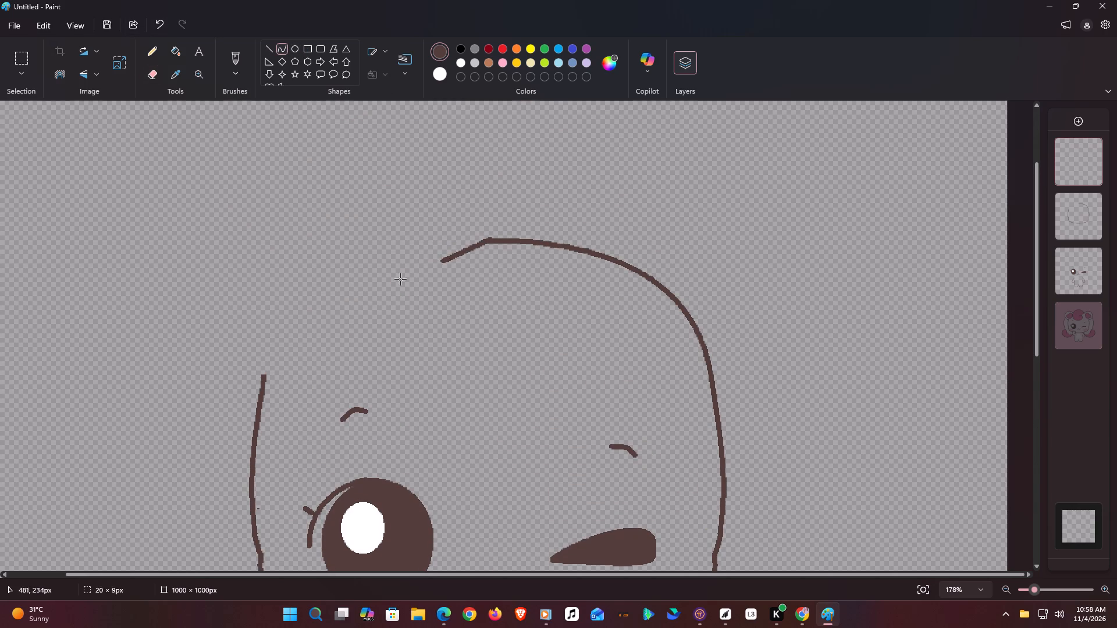
left_click_drag(400, 279, 264, 377)
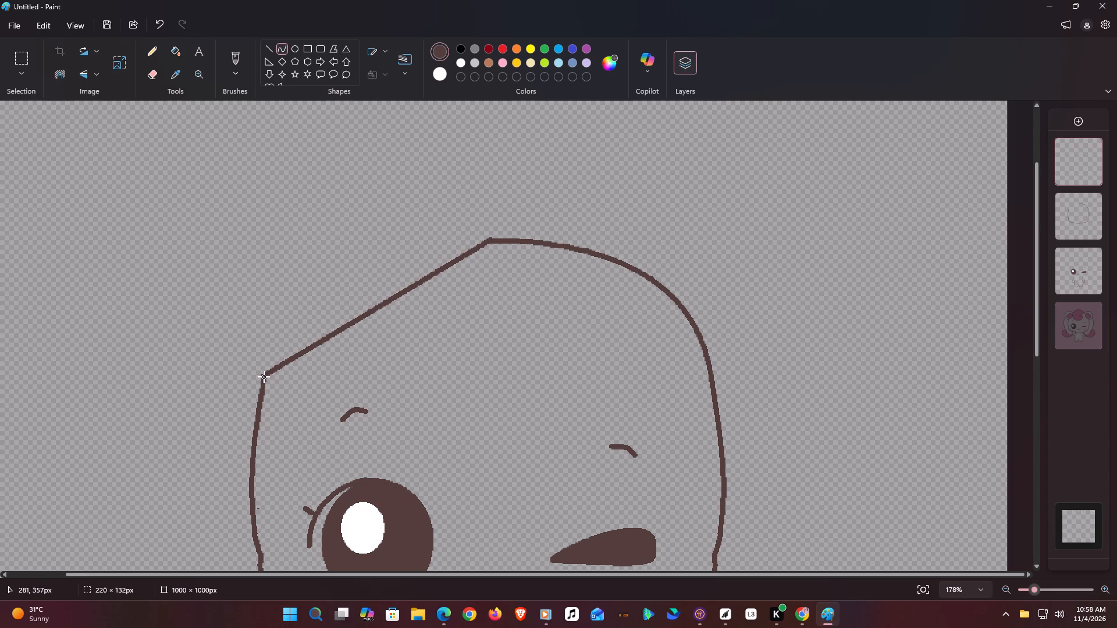
left_click_drag(264, 377, 265, 377)
left_click_drag(429, 282, 382, 244)
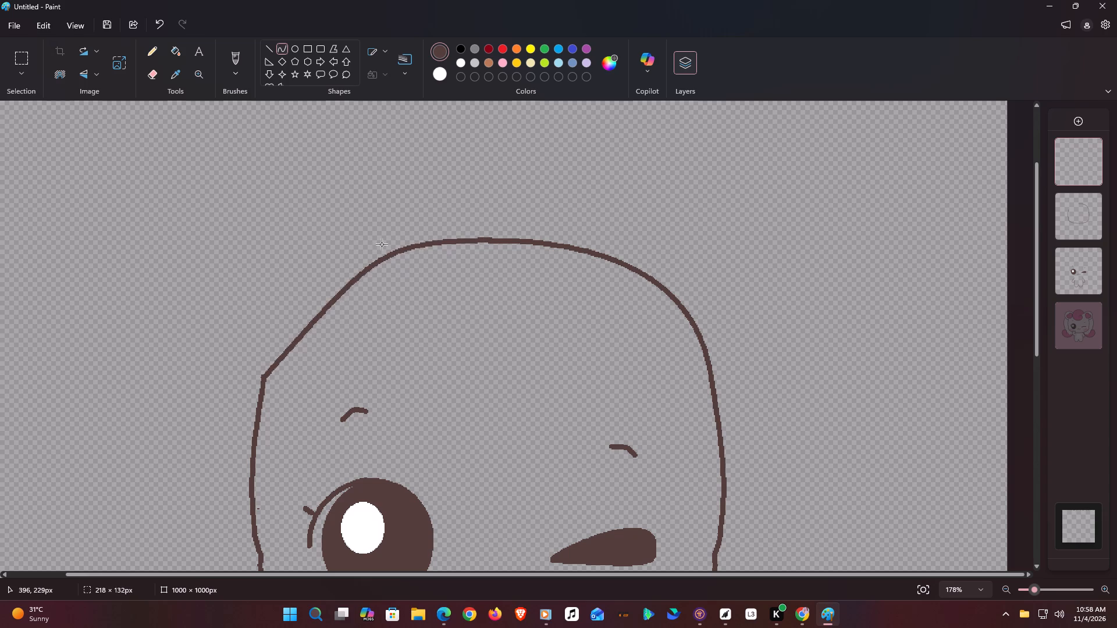
left_click_drag(382, 244, 381, 244)
left_click_drag(300, 335, 290, 233)
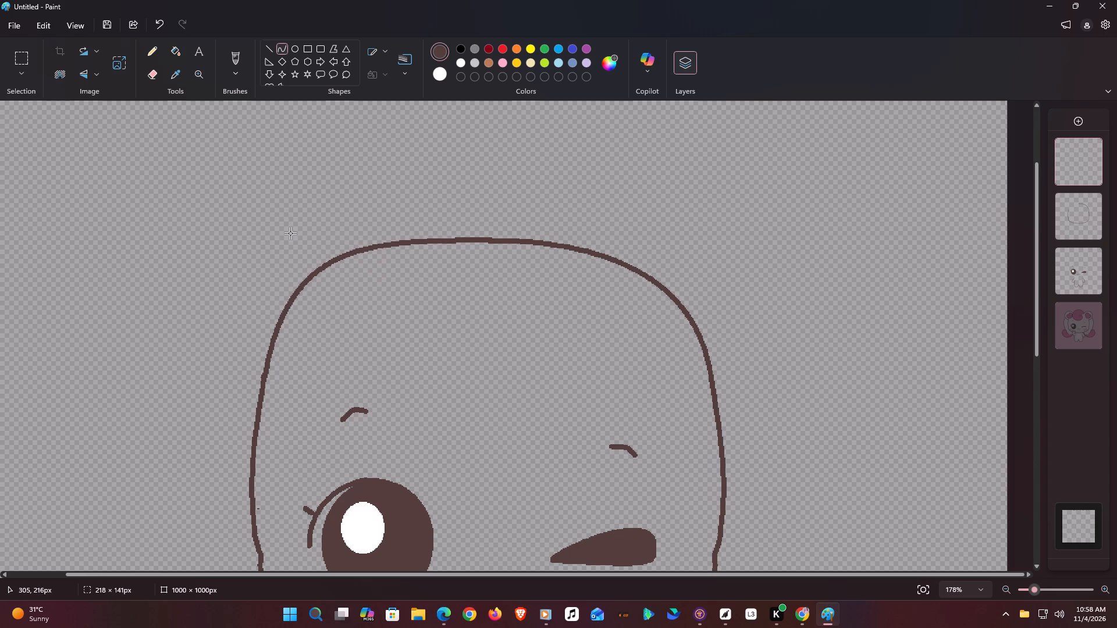
left_click_drag(290, 233, 300, 242)
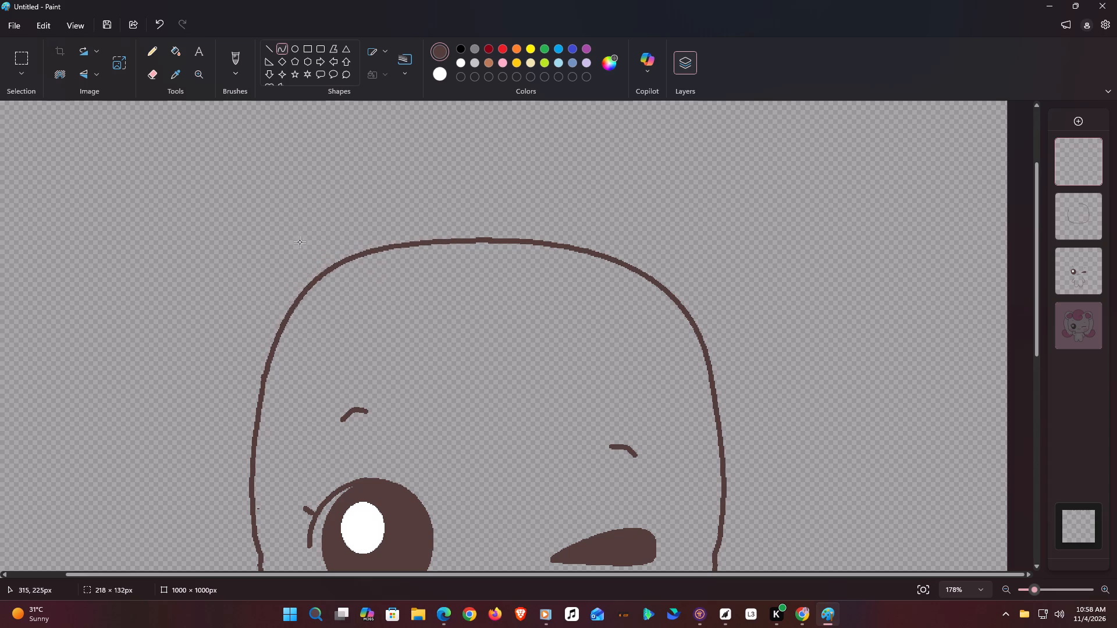
left_click_drag(300, 242, 307, 245)
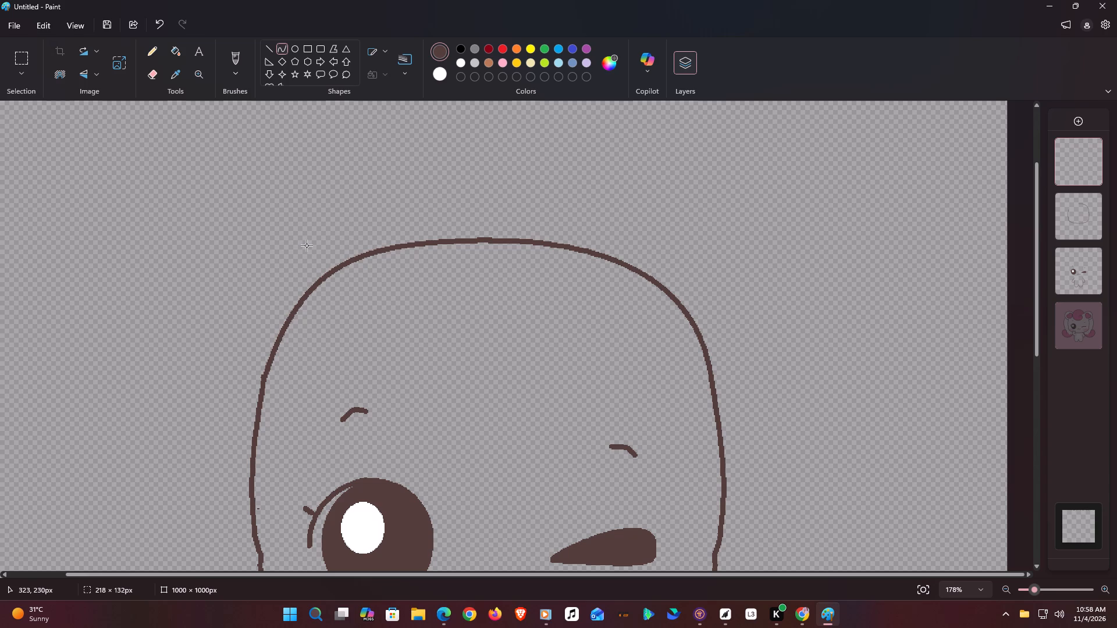
left_click_drag(307, 245, 291, 258)
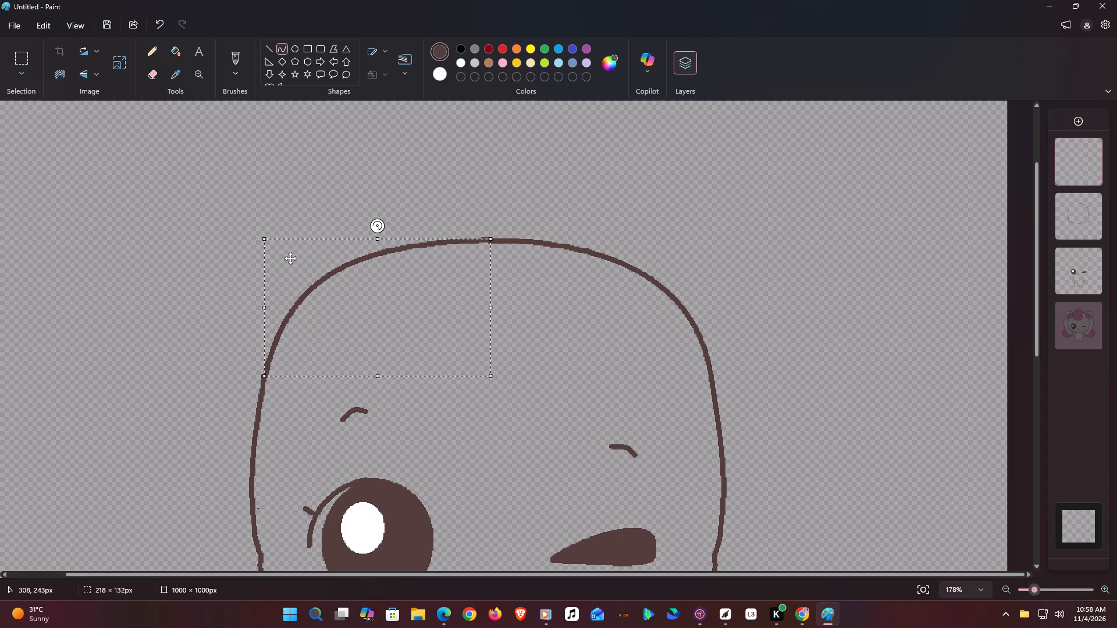
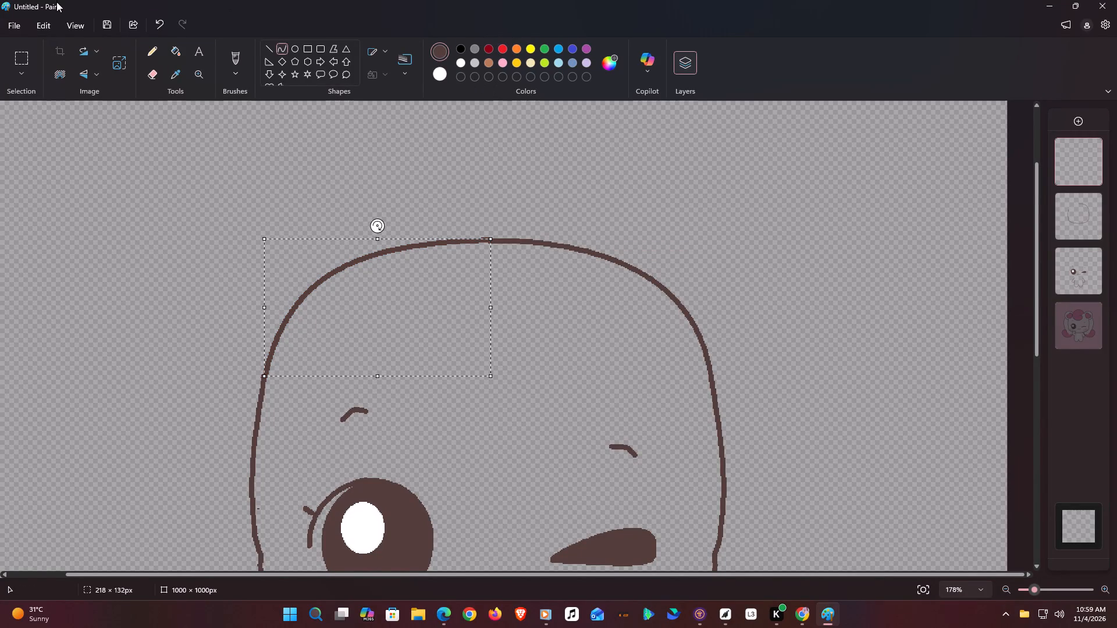
Close the gap at the bottom centre of the head outline with a nearly horizontal straight Line about 18 px long.
left_click(585, 157)
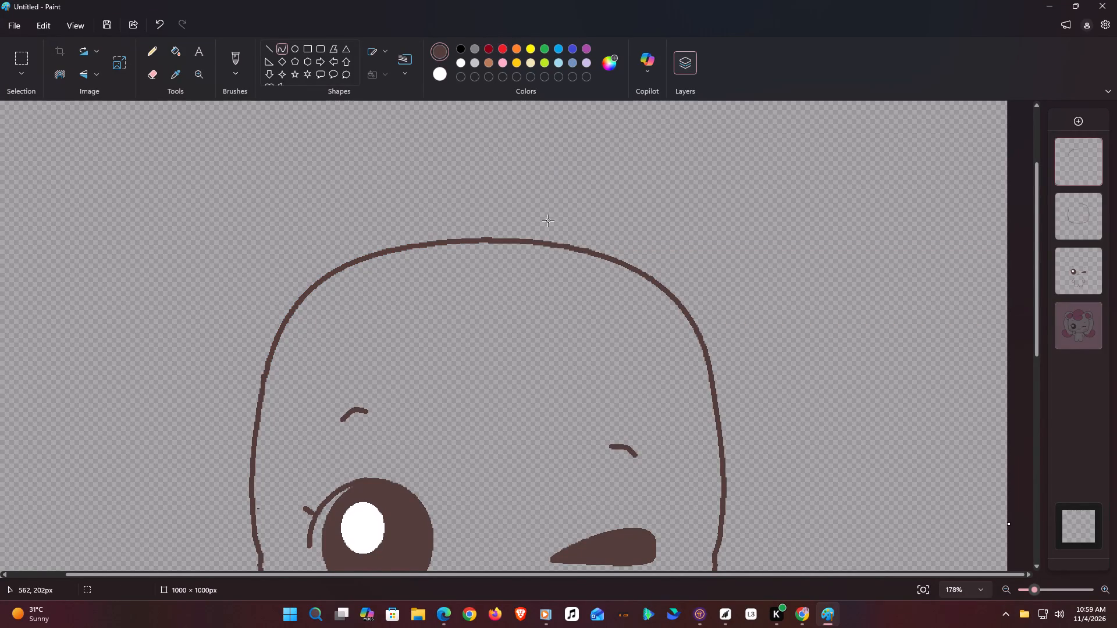
scroll(553, 216, "down", 4)
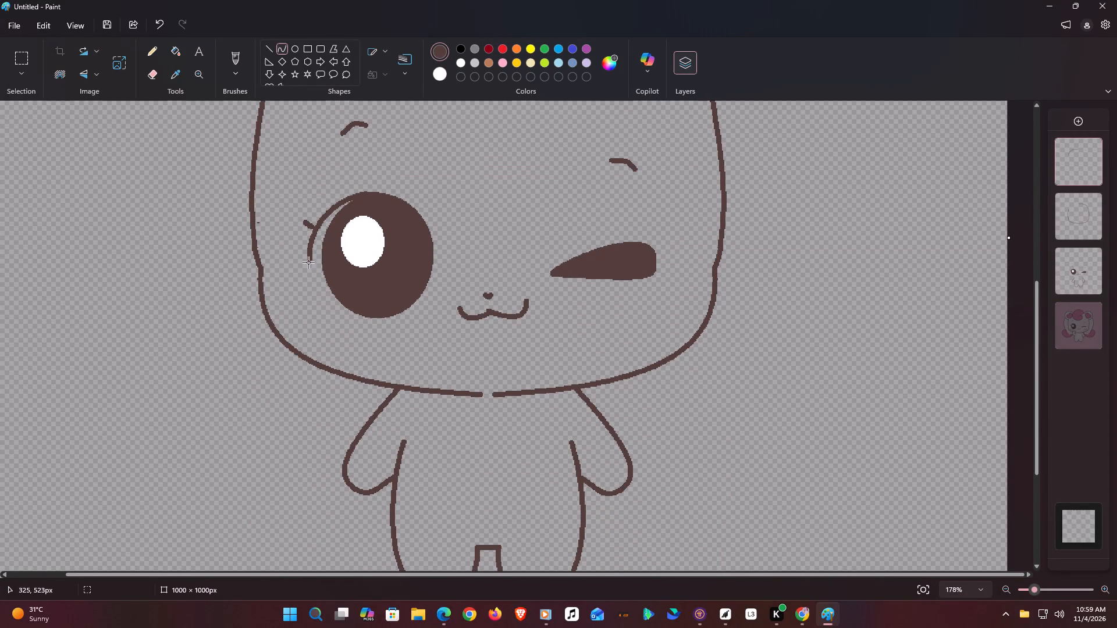
left_click(264, 49)
left_click_drag(483, 393, 502, 394)
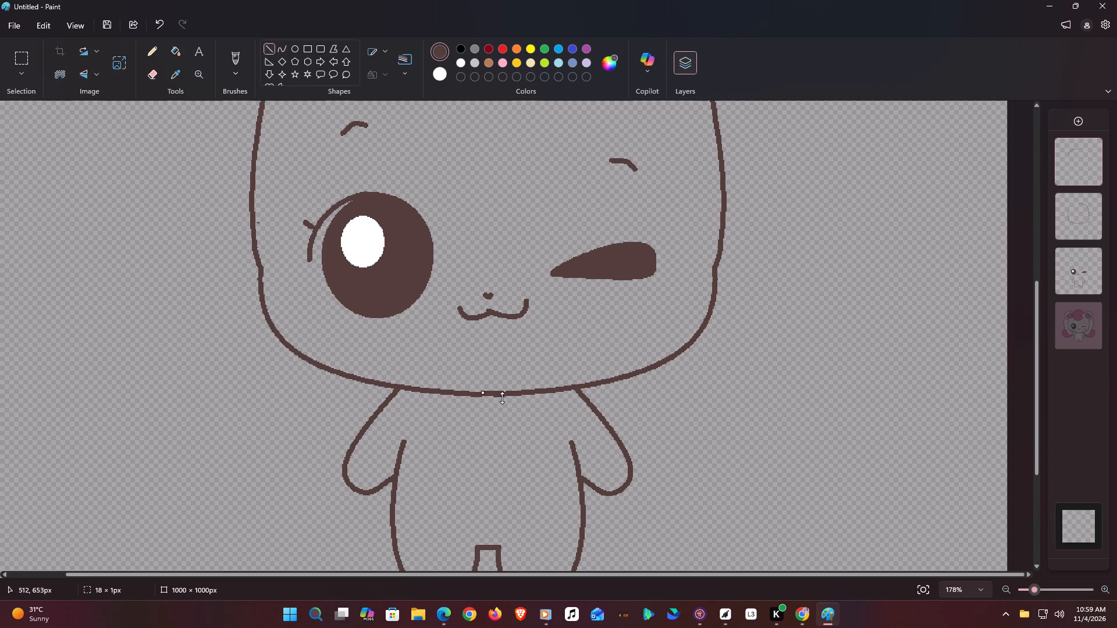
left_click_drag(485, 393, 477, 395)
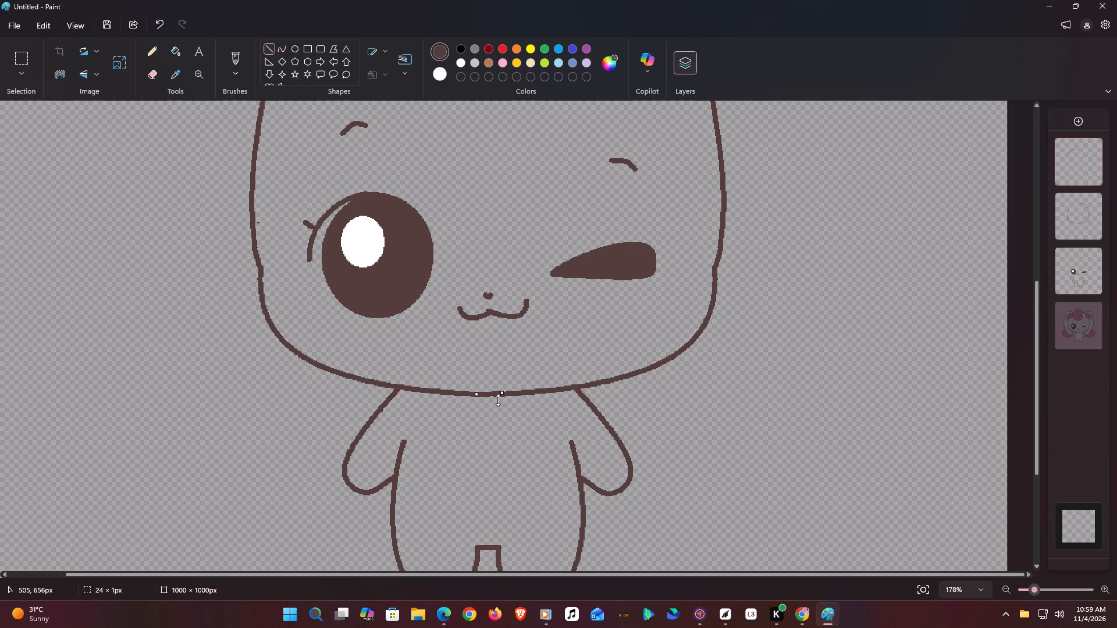
left_click(500, 395)
Choose the Fill tool and merge both head-outline layers down into the layer holding the face and body lines.
scroll(686, 333, "up", 2)
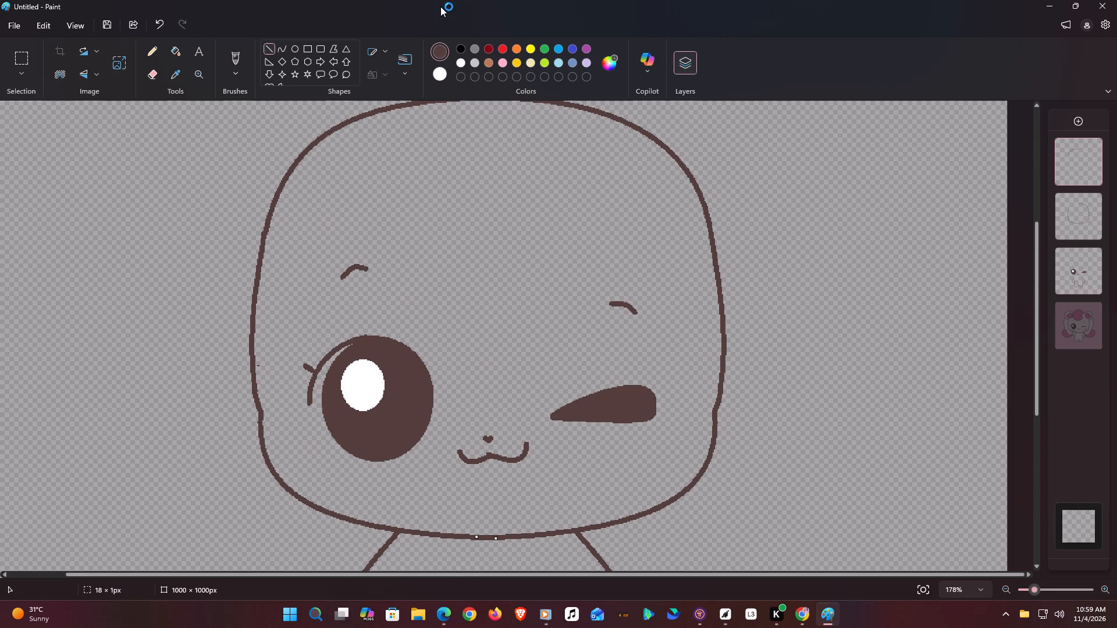
left_click(169, 48)
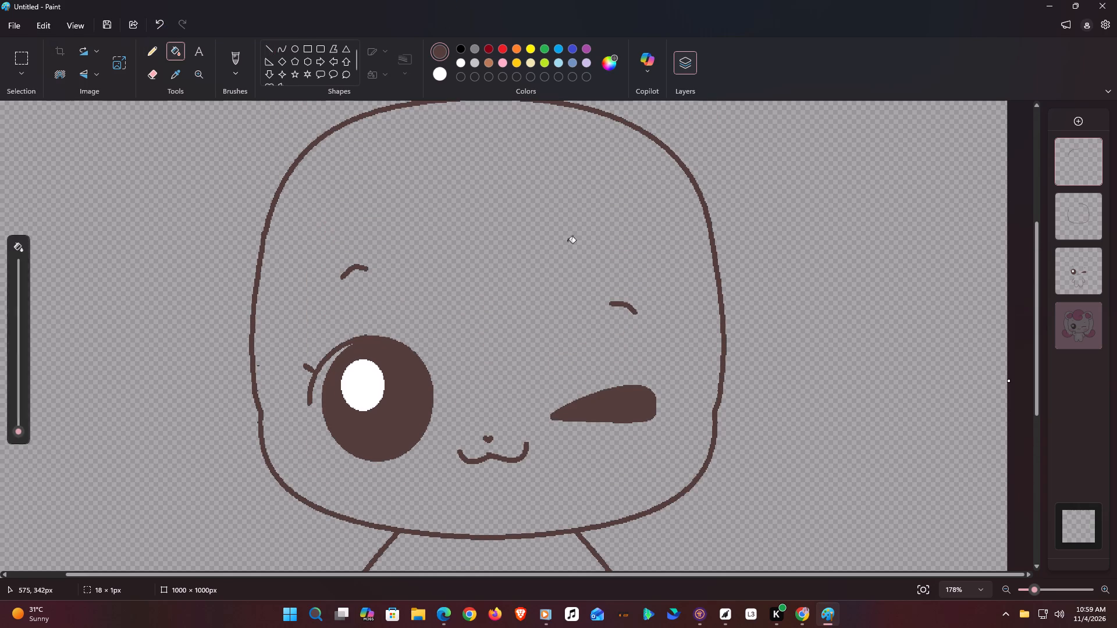
scroll(571, 284, "up", 1)
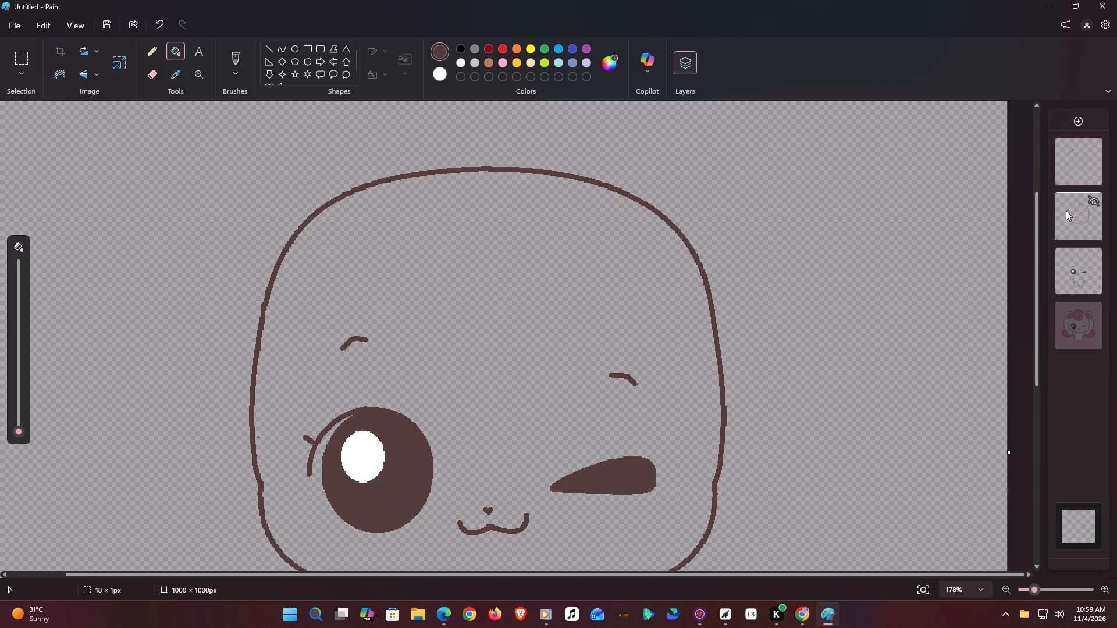
right_click(1065, 210)
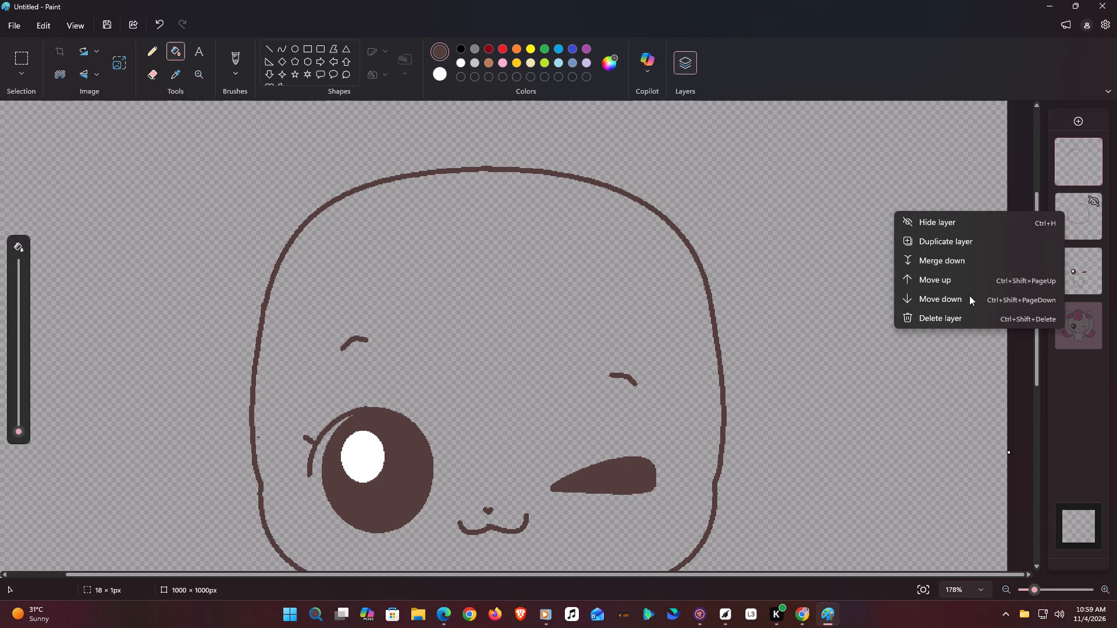
right_click(973, 262)
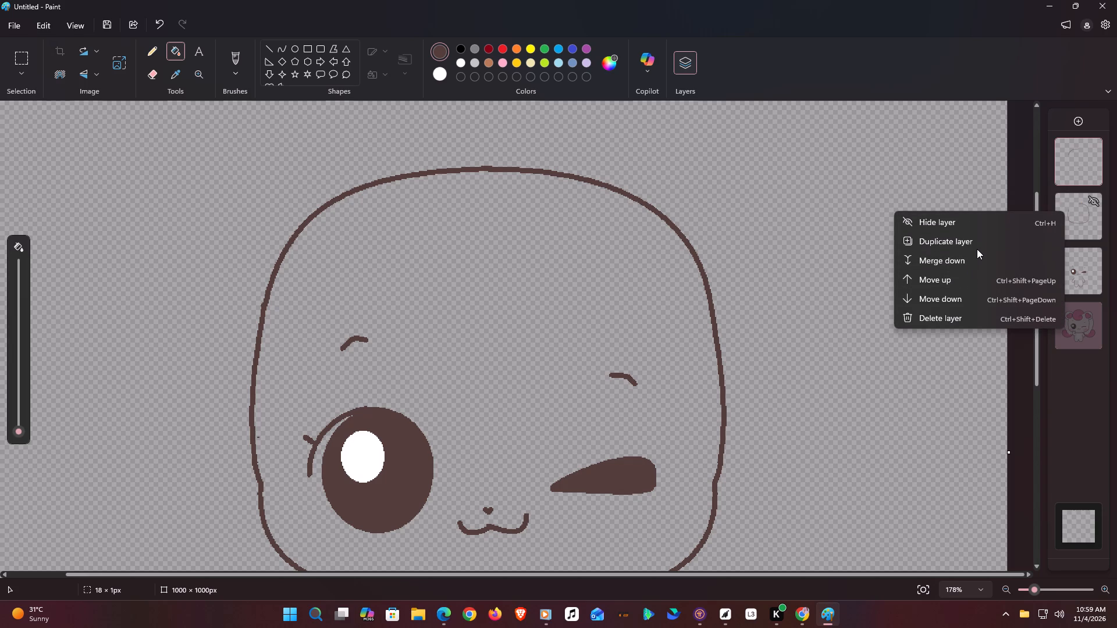
right_click(969, 258)
right_click(981, 262)
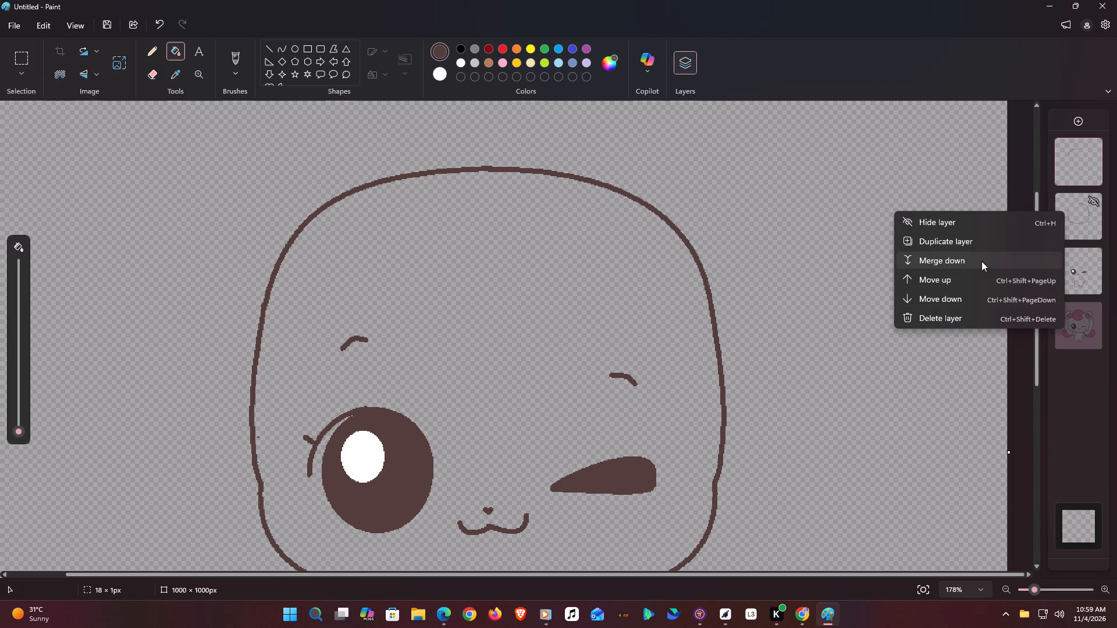
left_click(981, 261)
left_click(1062, 162)
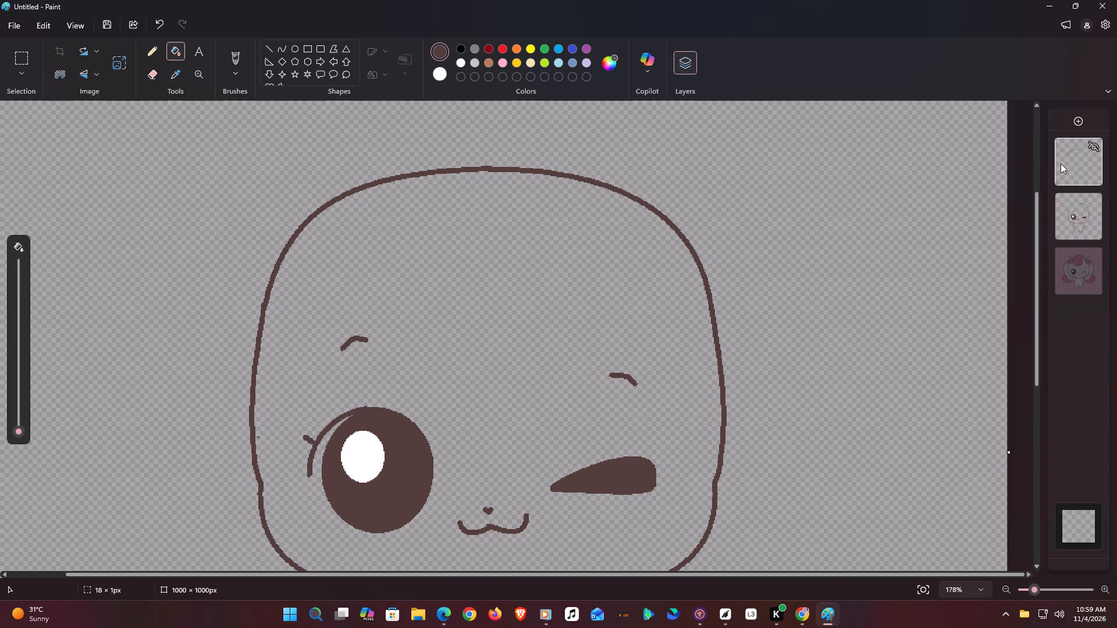
right_click(1061, 163)
left_click(963, 216)
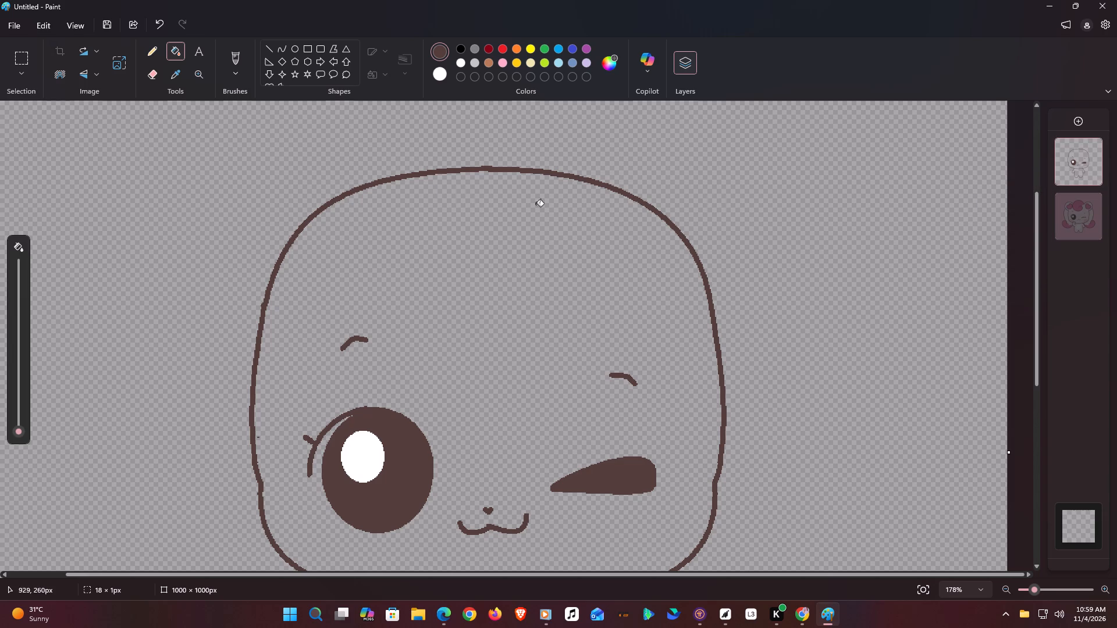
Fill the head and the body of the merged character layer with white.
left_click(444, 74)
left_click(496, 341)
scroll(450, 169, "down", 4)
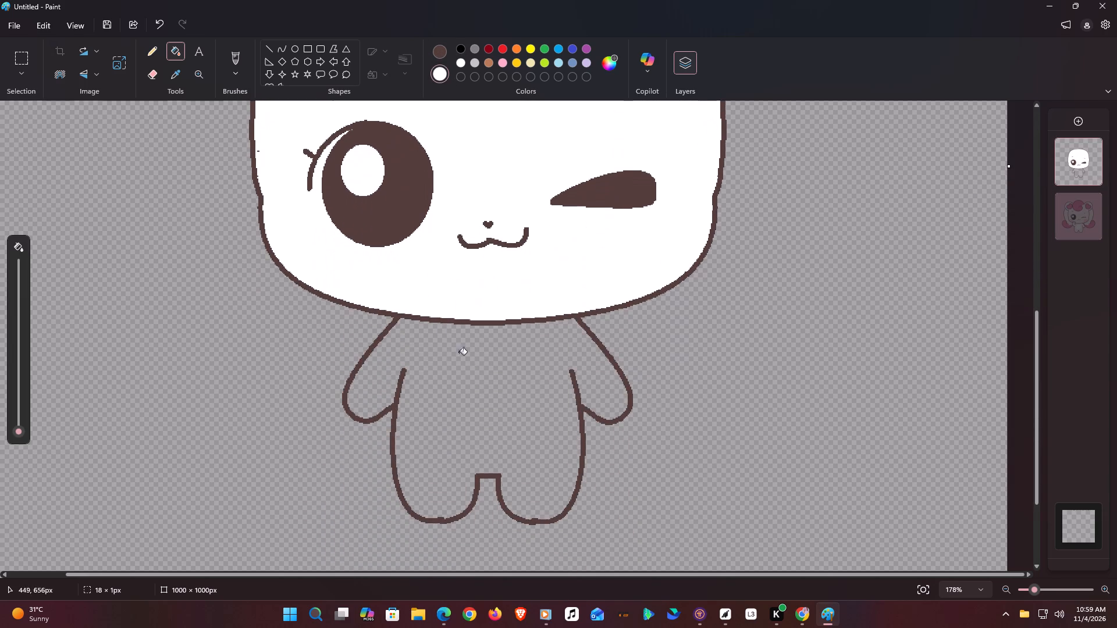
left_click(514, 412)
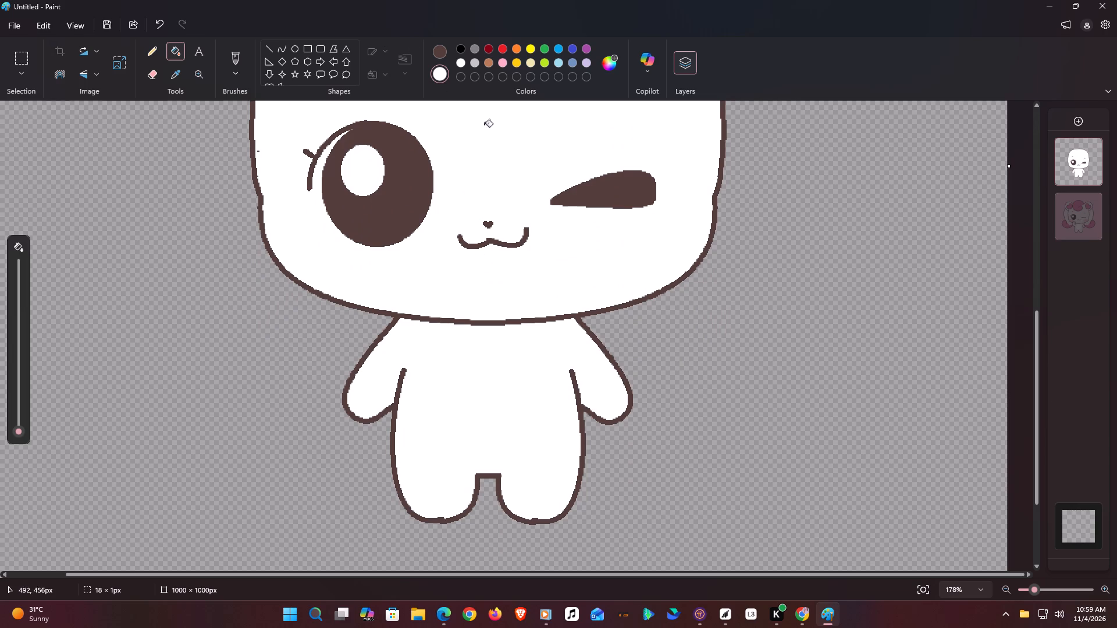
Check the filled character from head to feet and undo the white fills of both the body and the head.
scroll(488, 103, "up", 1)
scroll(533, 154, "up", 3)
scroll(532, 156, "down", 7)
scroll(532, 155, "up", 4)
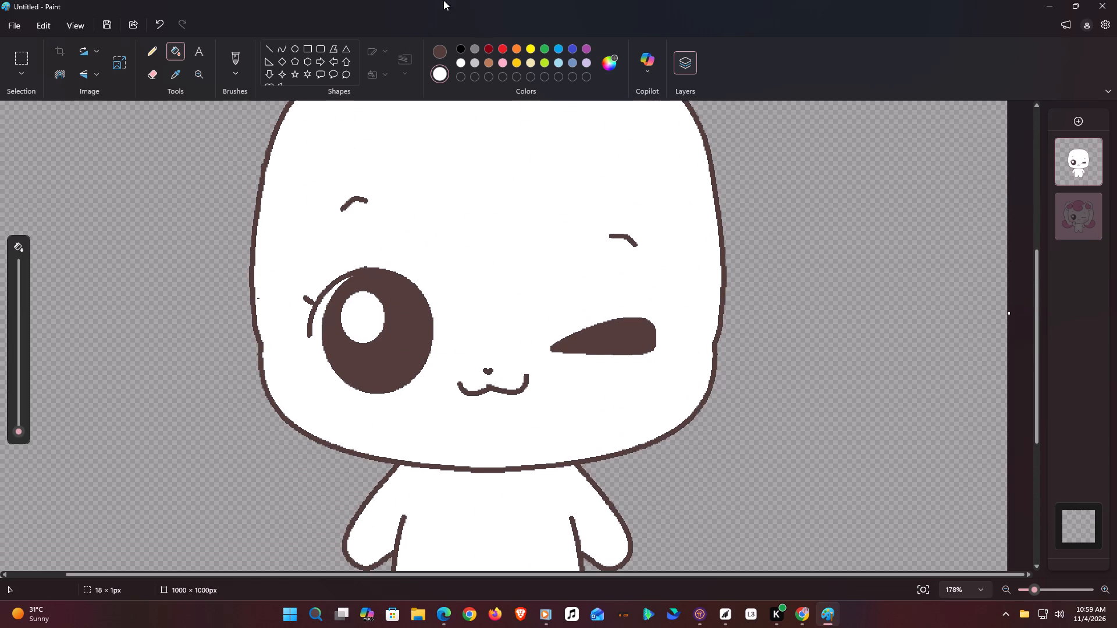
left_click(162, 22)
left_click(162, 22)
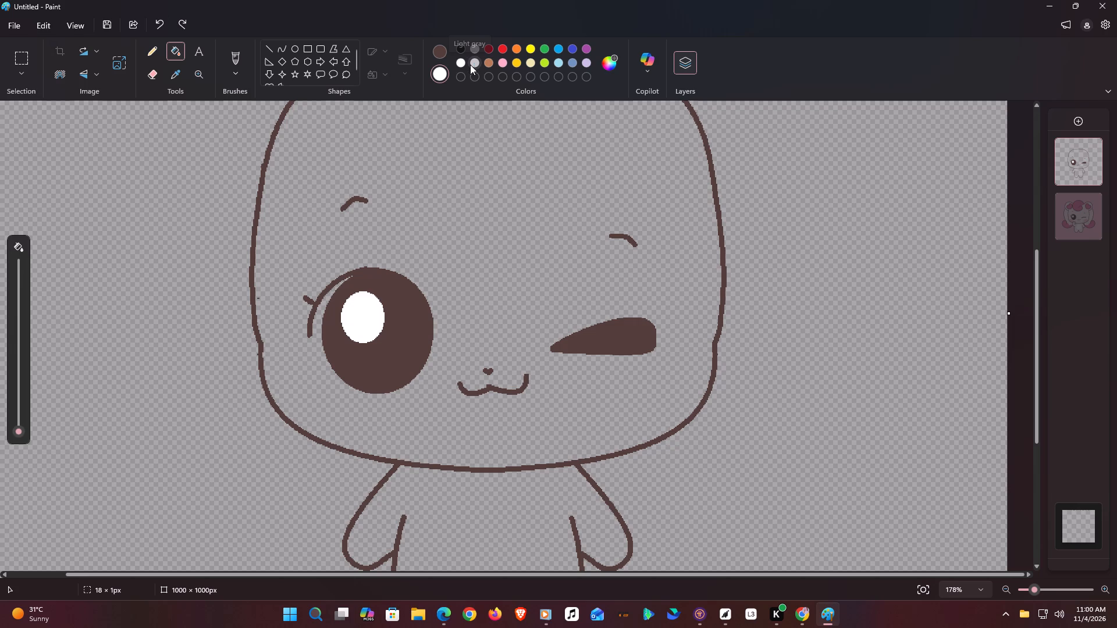
Fill the head with white.
left_click(470, 192)
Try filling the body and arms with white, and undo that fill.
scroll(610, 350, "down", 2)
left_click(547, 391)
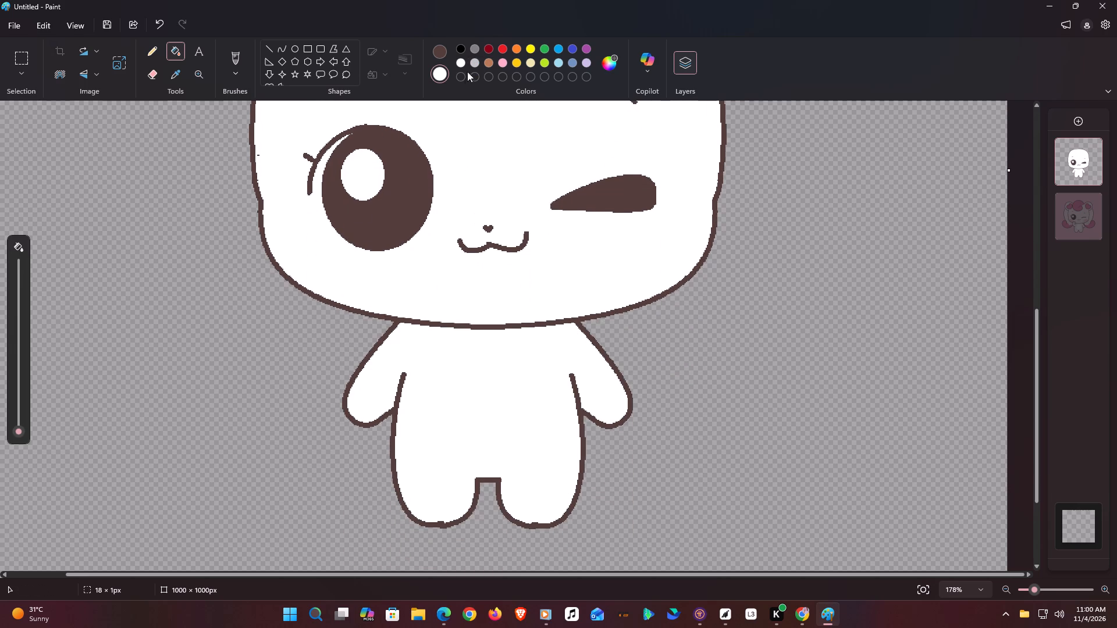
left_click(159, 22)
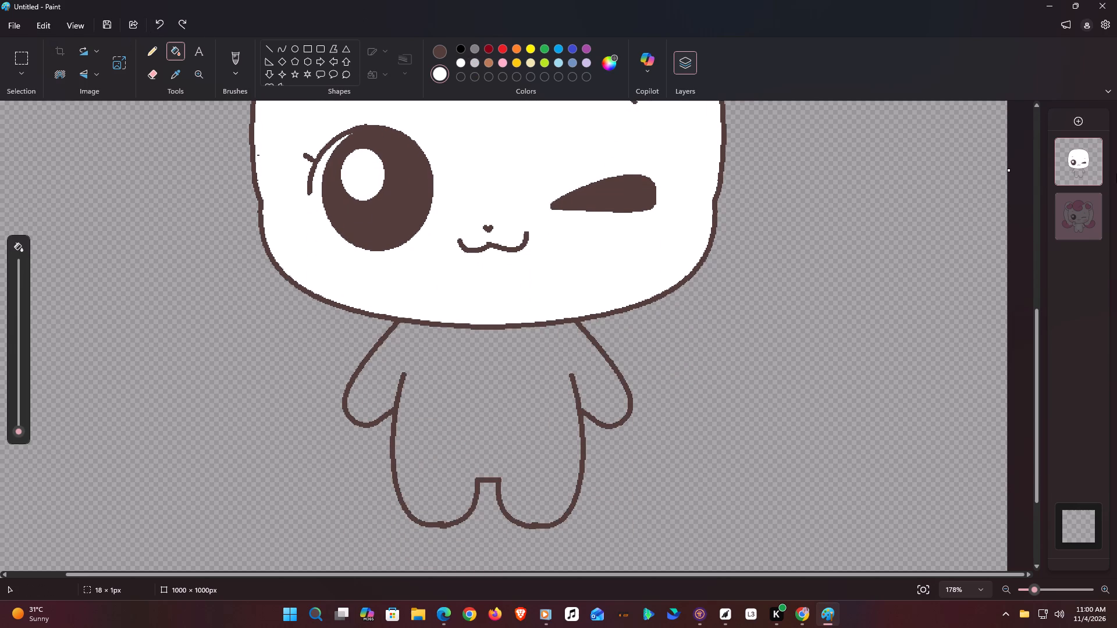
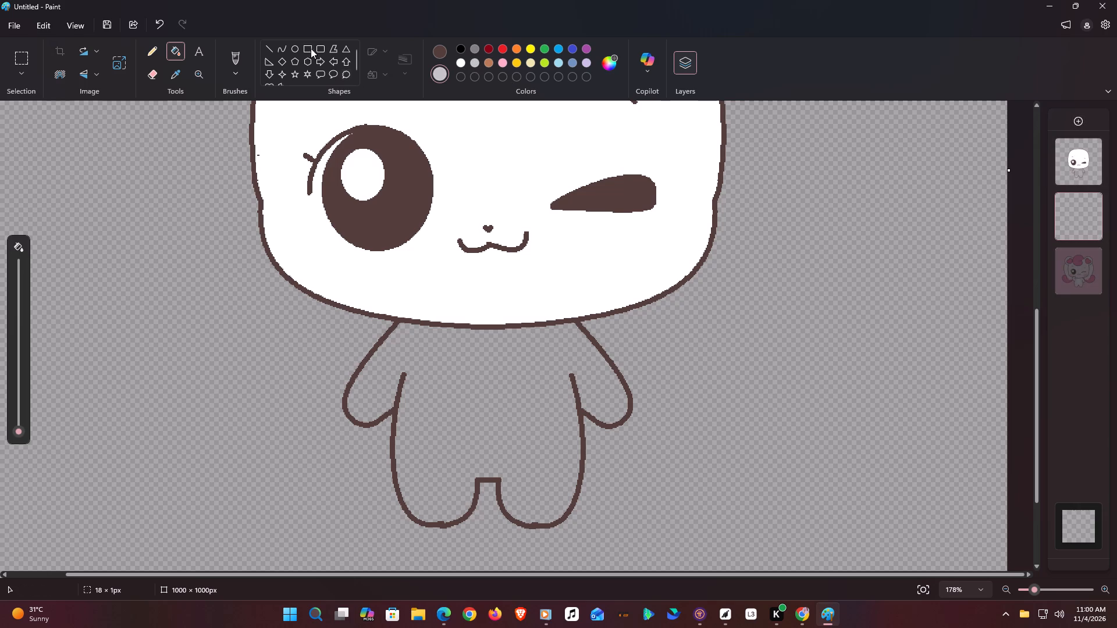
Draw a light grey ellipse about 122 × 155 px on the belly, tucked under the head, and fill it with light grey.
left_click(298, 45)
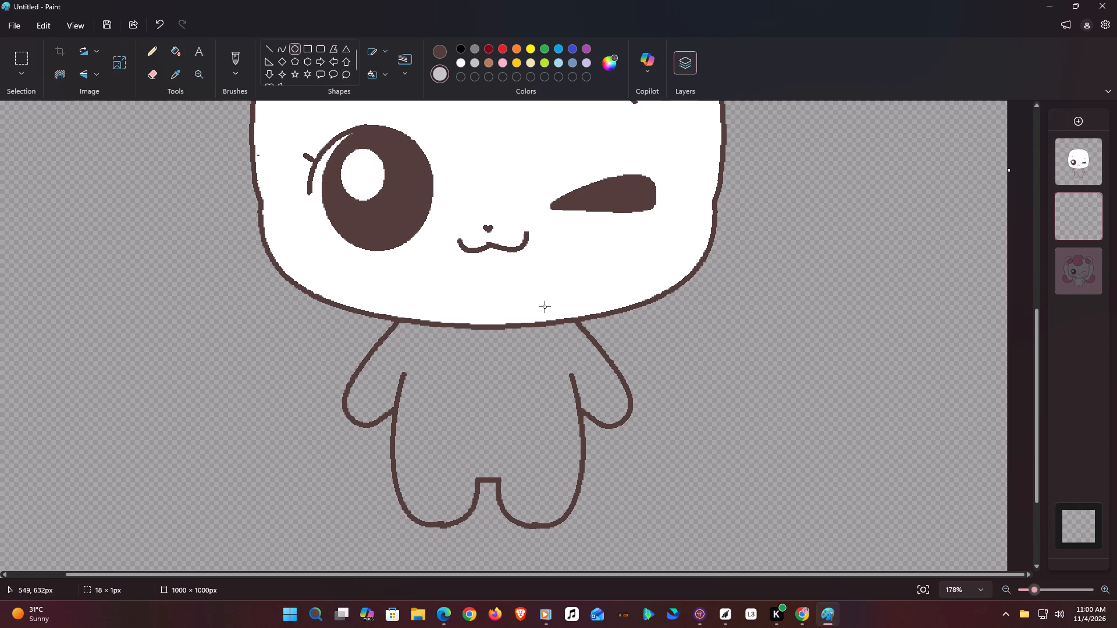
left_click_drag(545, 306, 425, 474)
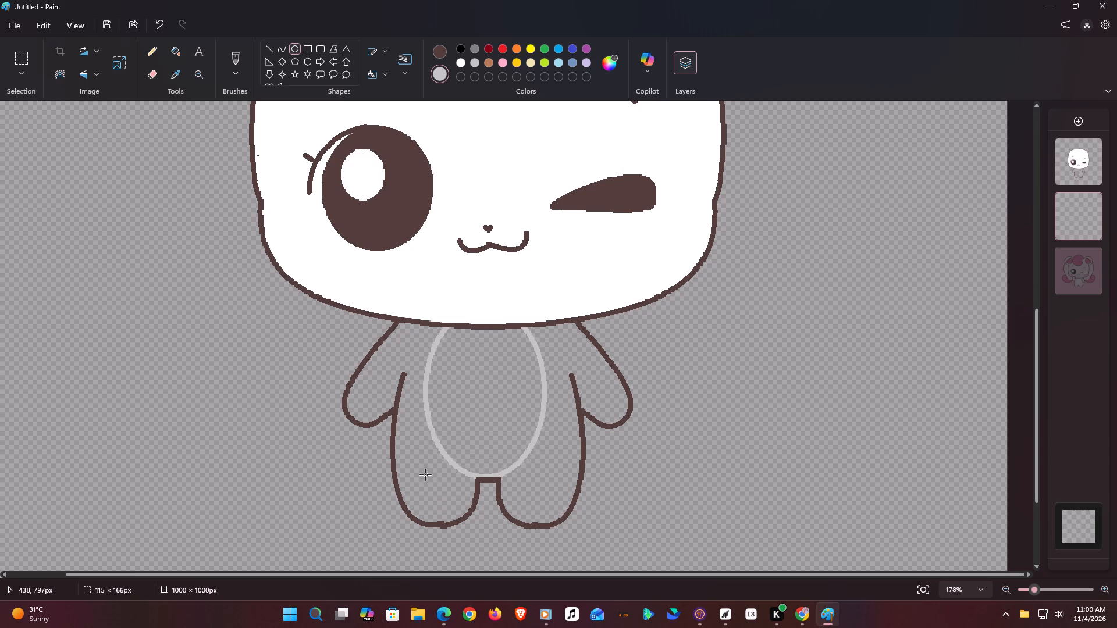
left_click_drag(425, 474, 426, 467)
left_click_drag(543, 391, 546, 391)
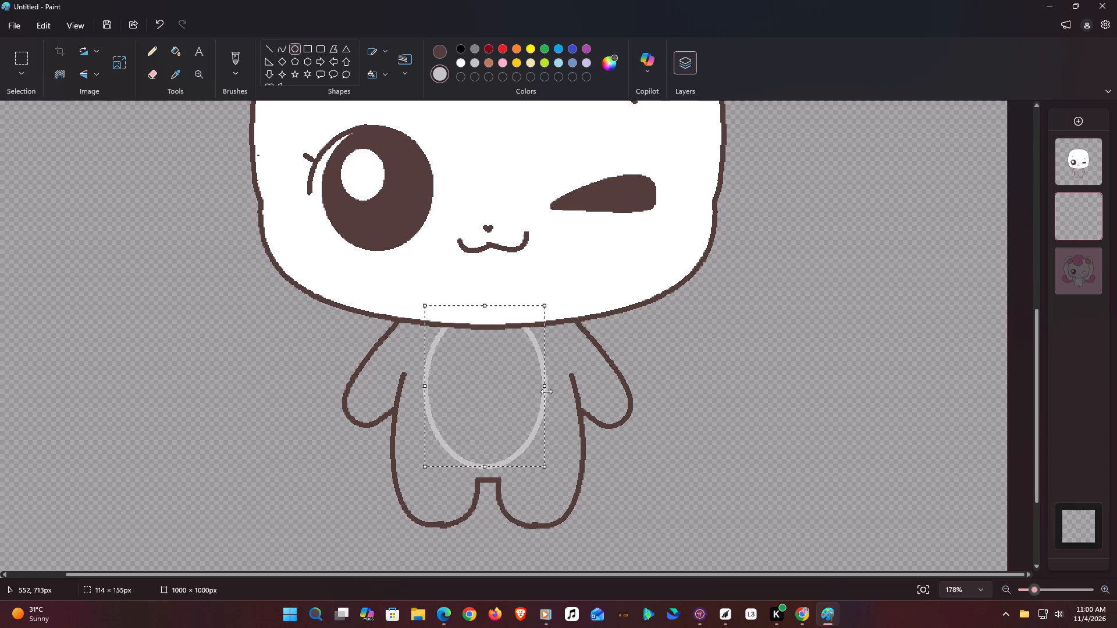
left_click_drag(546, 391, 552, 392)
left_click(425, 386)
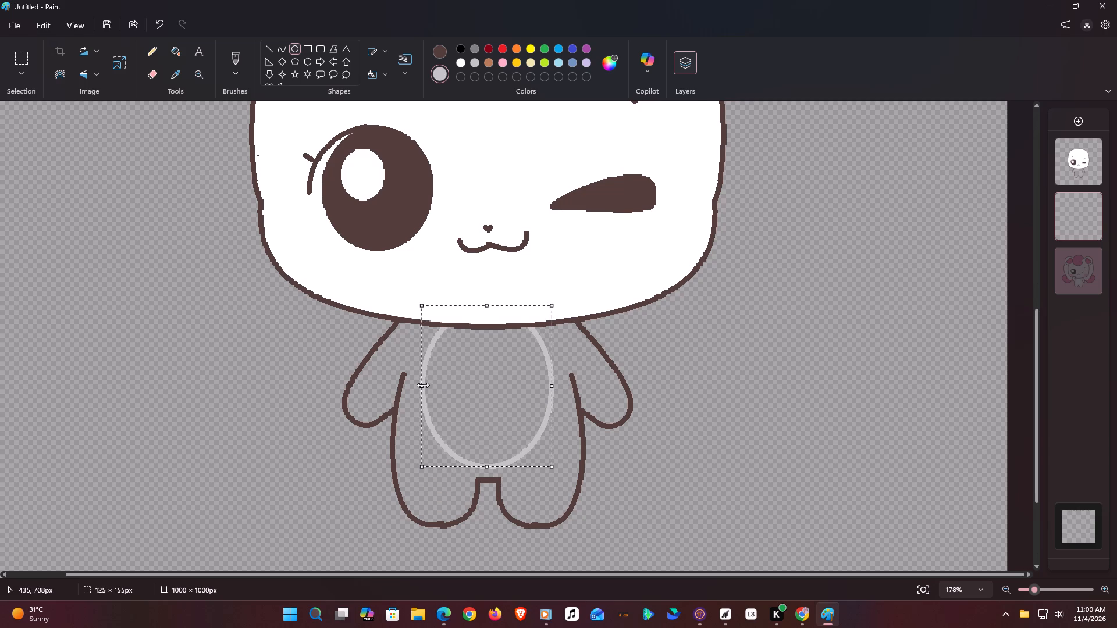
left_click(549, 389)
left_click(167, 52)
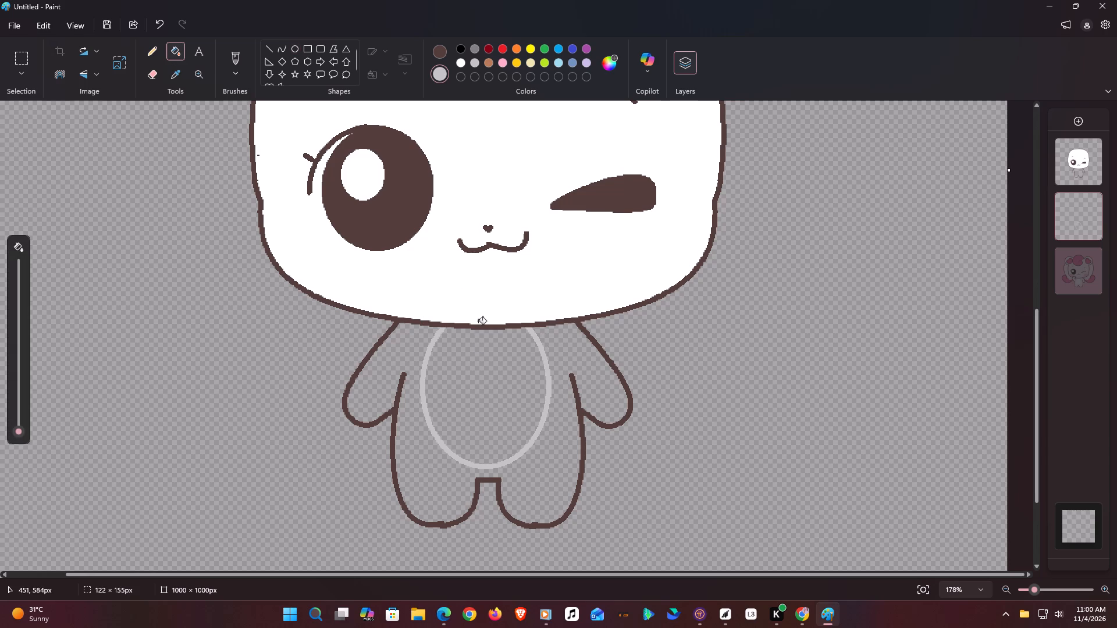
left_click(478, 350)
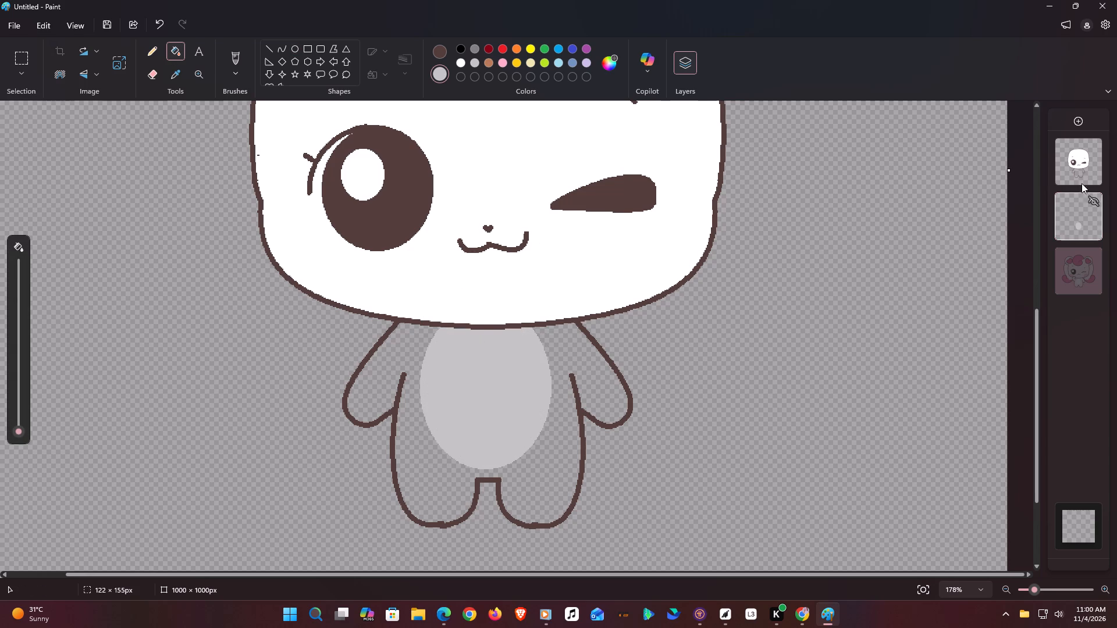
Merge the character layer down into the layer holding the grey belly patch.
right_click(1081, 170)
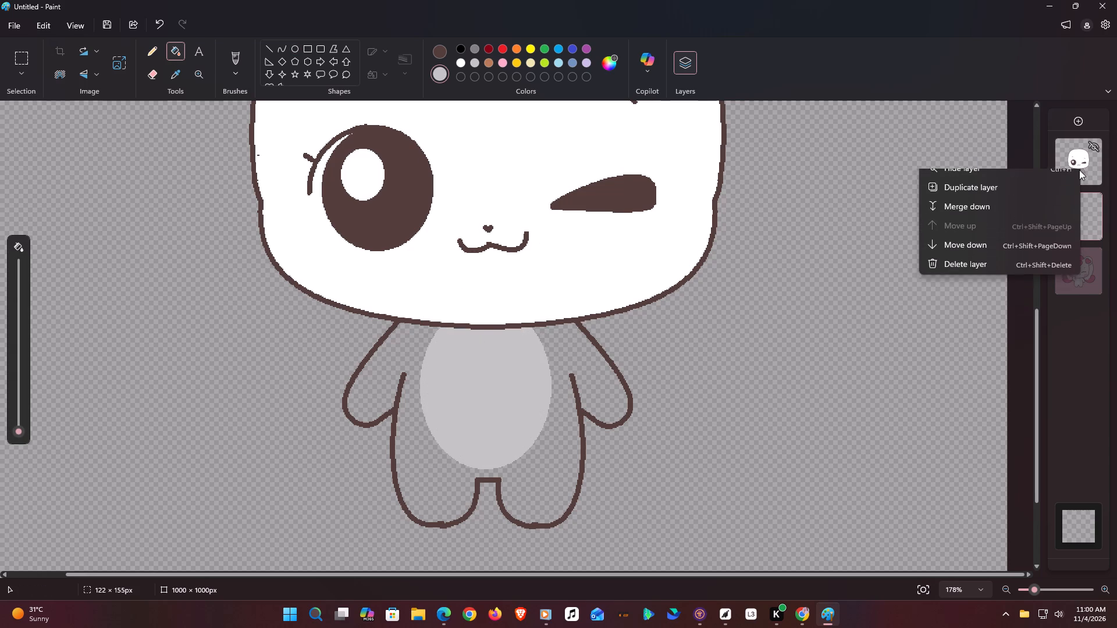
left_click(1019, 221)
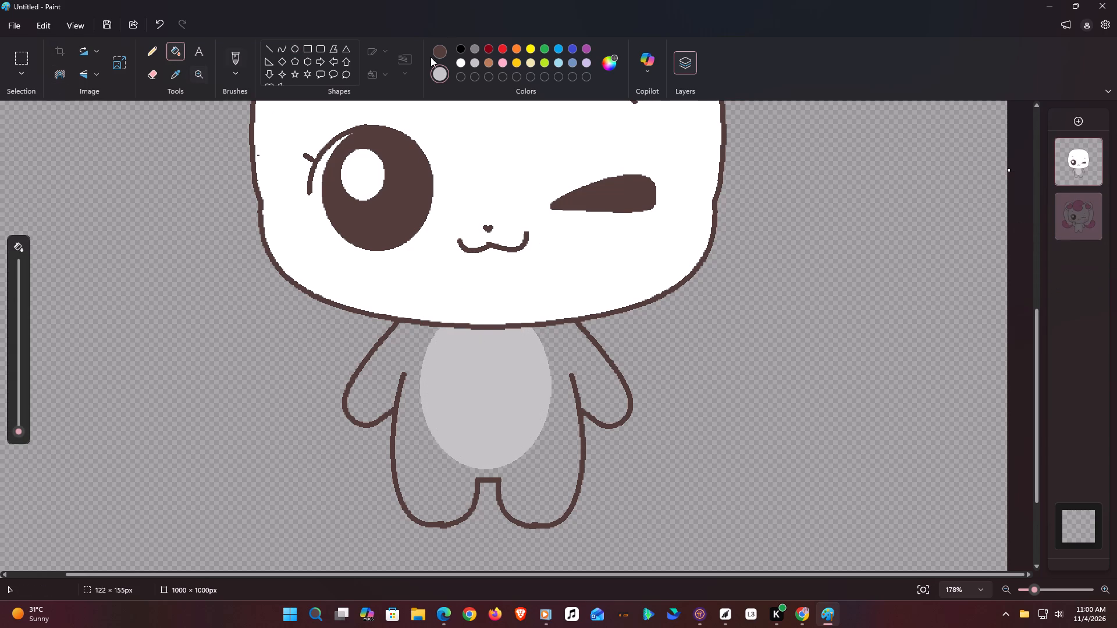
Fill the body and arms around the grey belly patch with white.
left_click(459, 60)
left_click(576, 361)
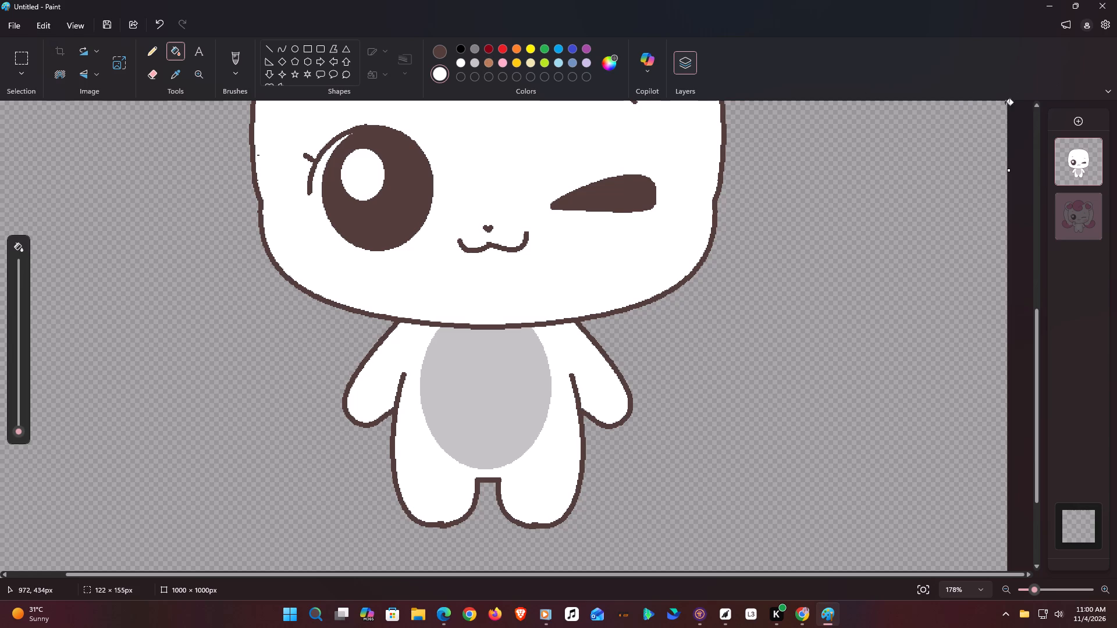
Copy the whole merged character layer.
left_click(44, 28)
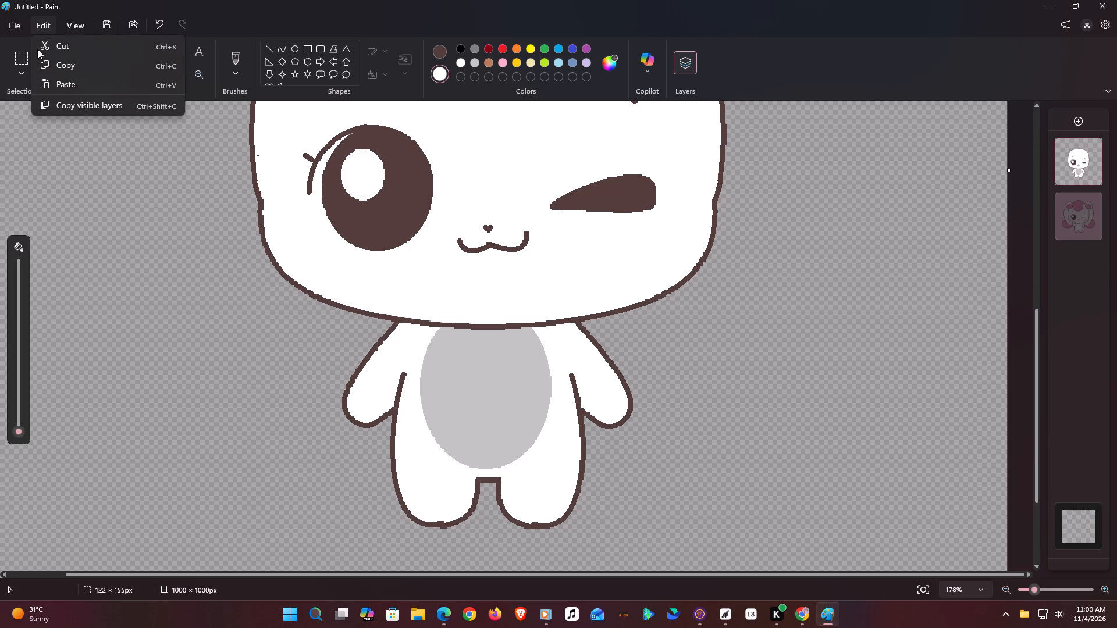
left_click(51, 61)
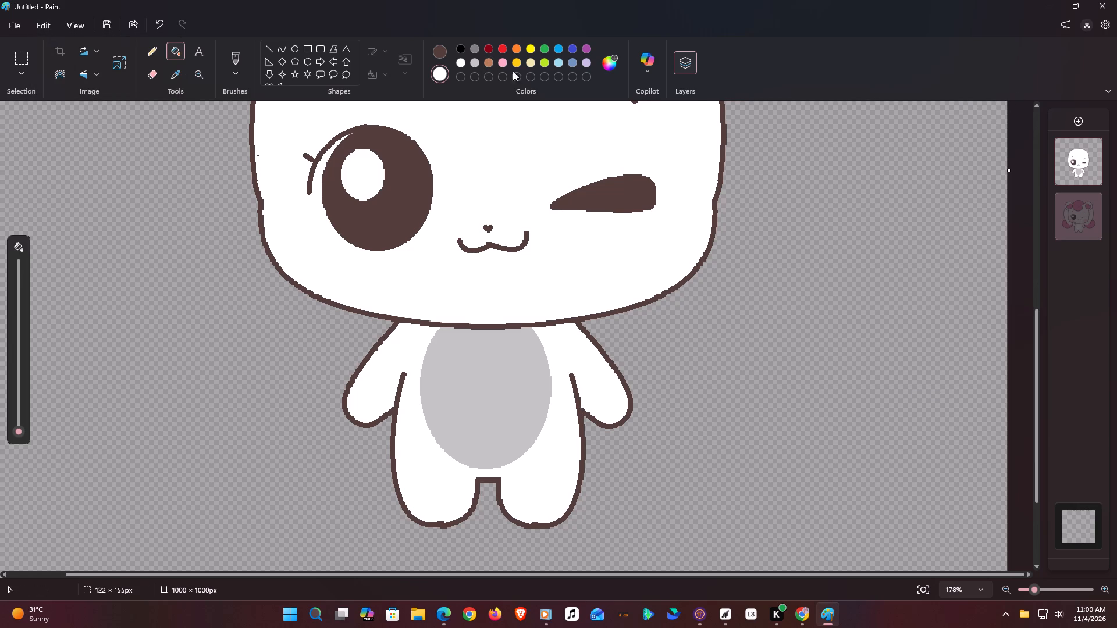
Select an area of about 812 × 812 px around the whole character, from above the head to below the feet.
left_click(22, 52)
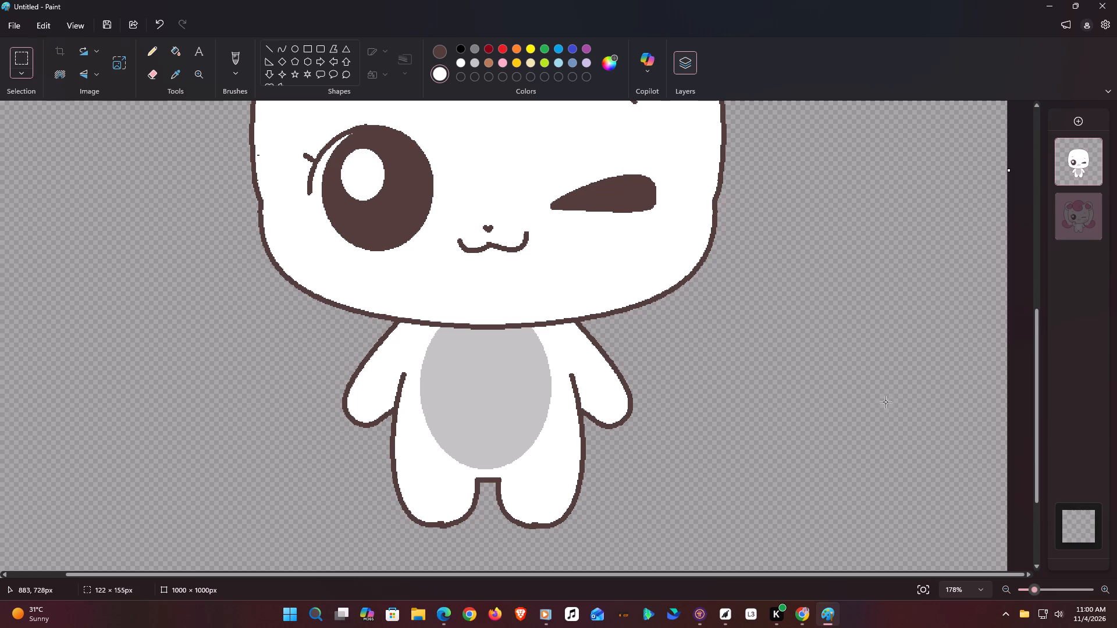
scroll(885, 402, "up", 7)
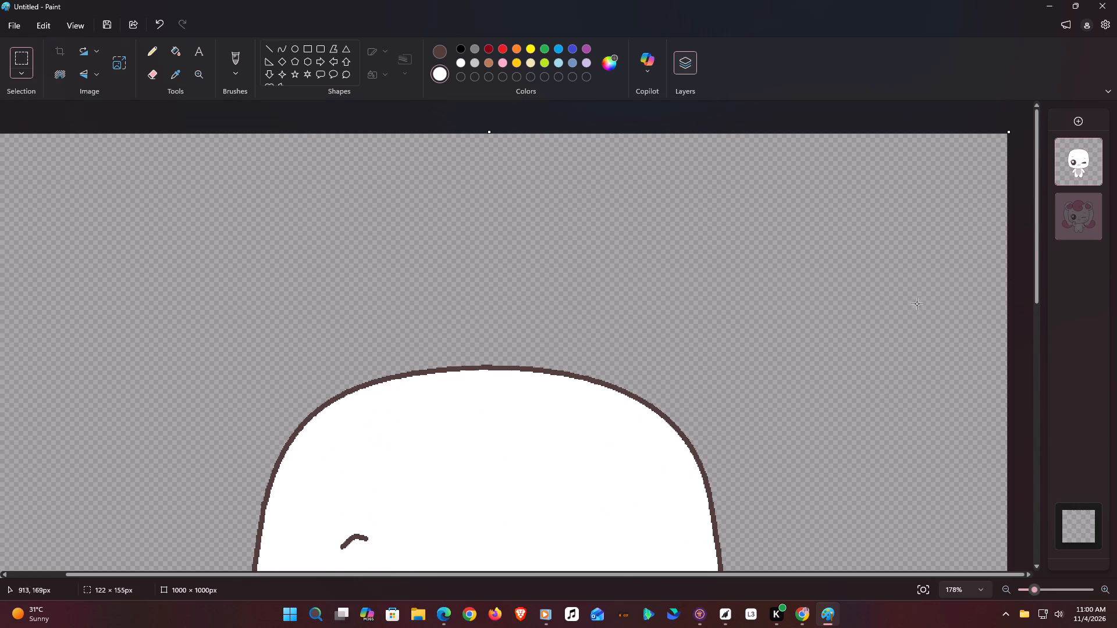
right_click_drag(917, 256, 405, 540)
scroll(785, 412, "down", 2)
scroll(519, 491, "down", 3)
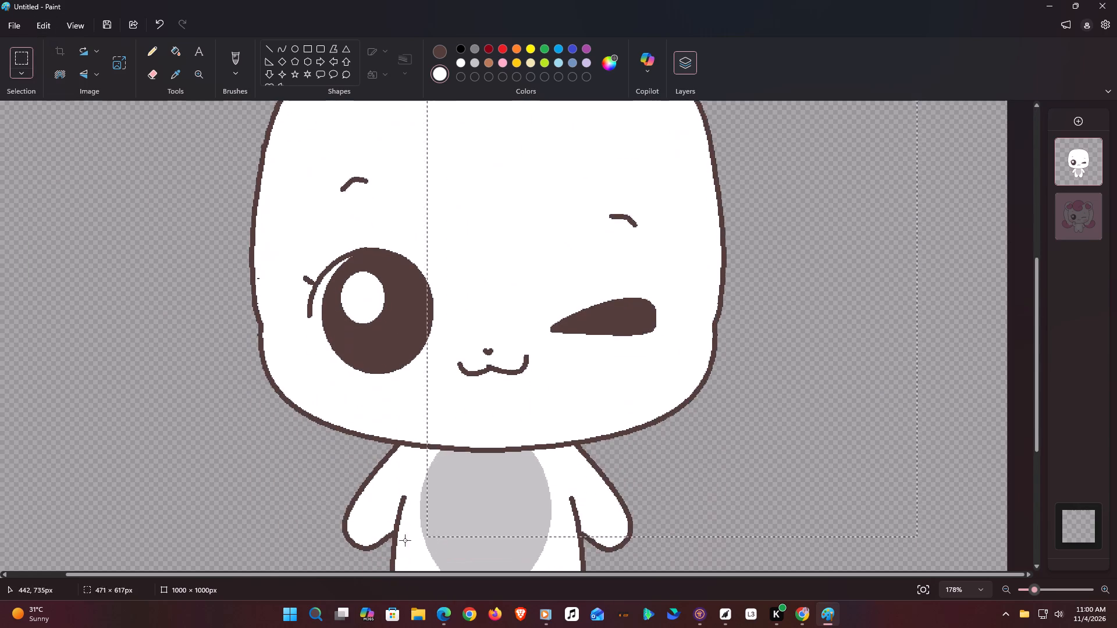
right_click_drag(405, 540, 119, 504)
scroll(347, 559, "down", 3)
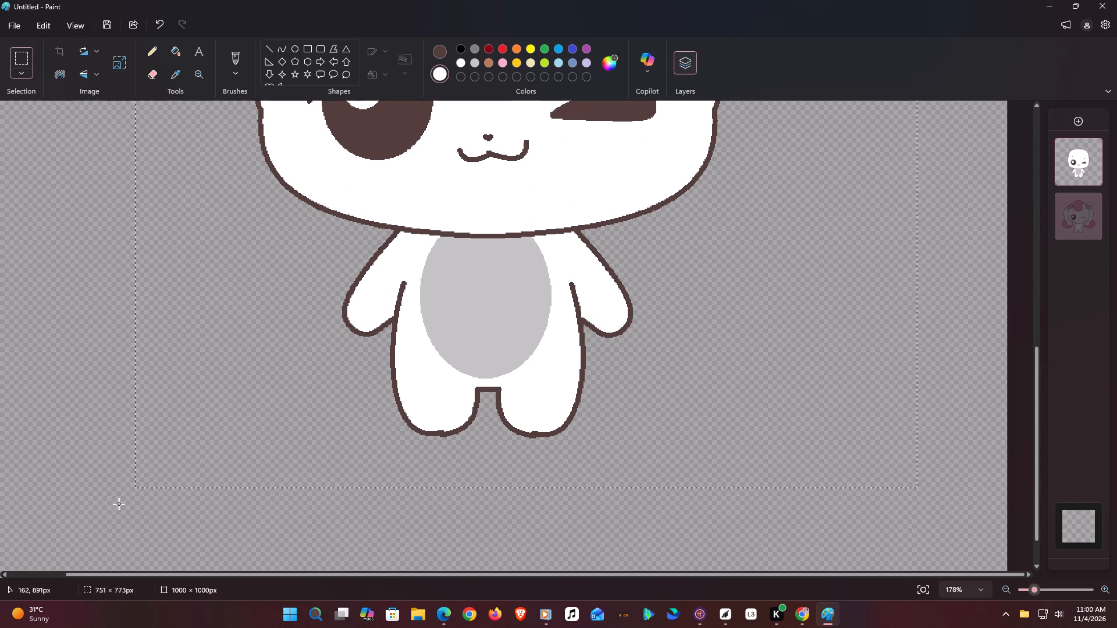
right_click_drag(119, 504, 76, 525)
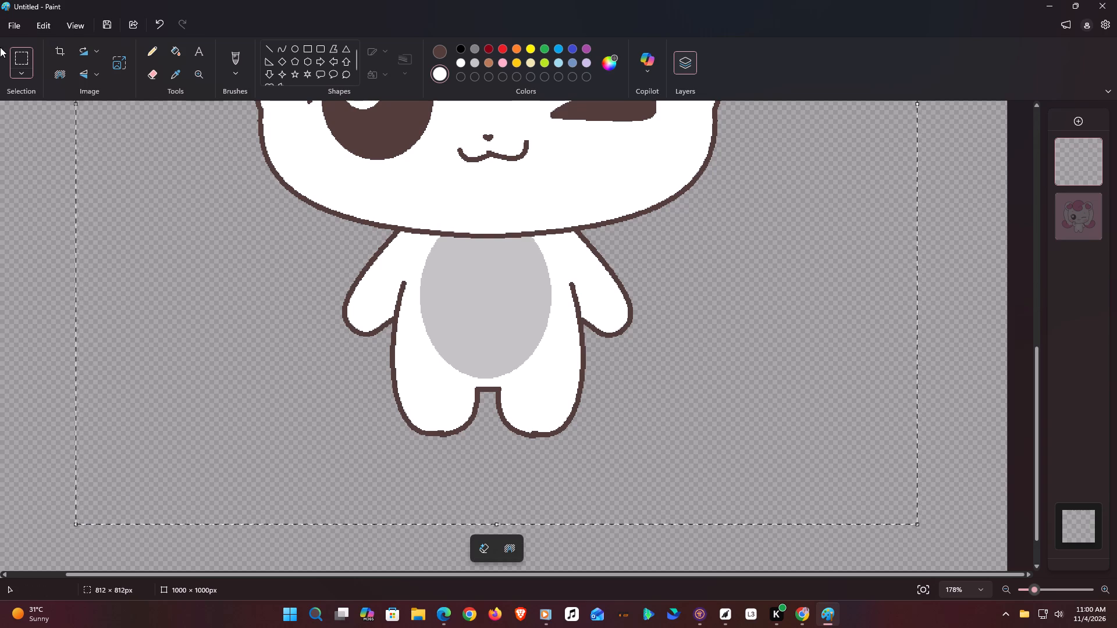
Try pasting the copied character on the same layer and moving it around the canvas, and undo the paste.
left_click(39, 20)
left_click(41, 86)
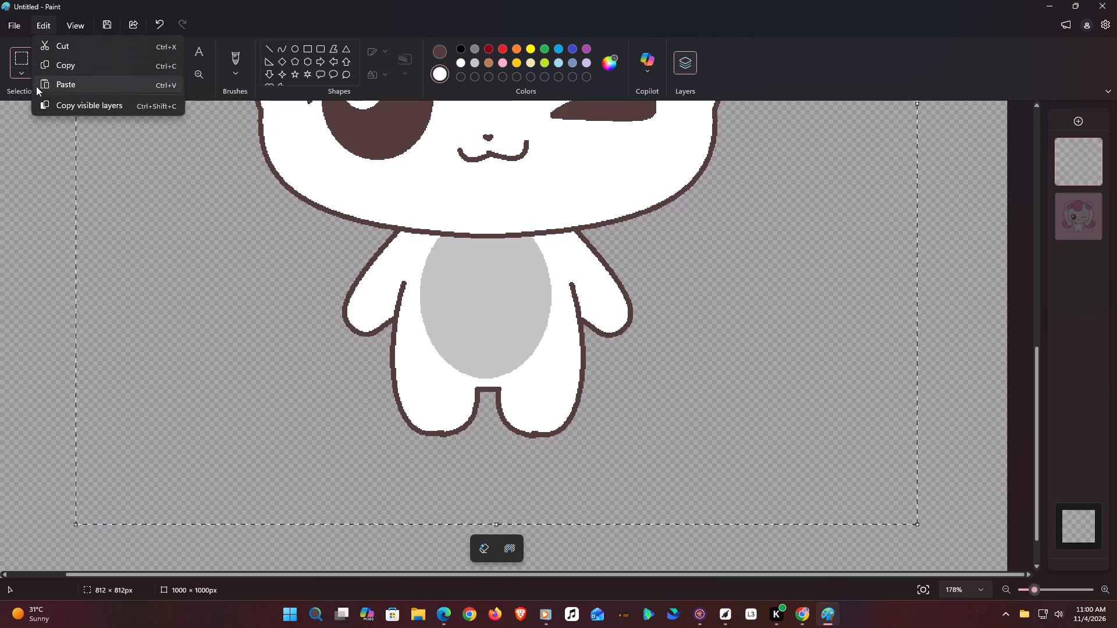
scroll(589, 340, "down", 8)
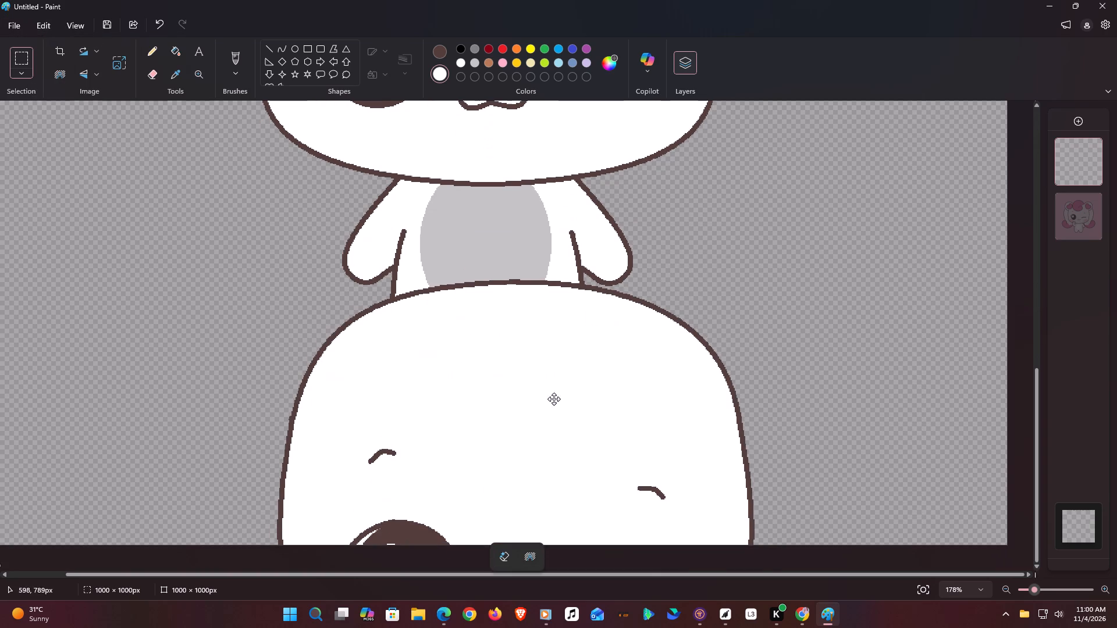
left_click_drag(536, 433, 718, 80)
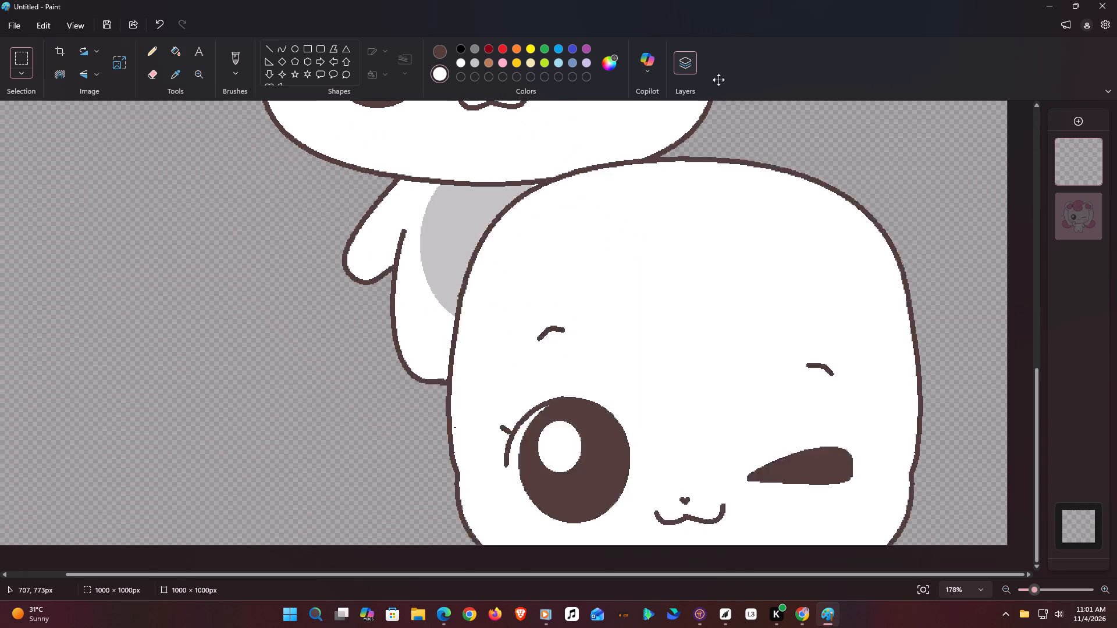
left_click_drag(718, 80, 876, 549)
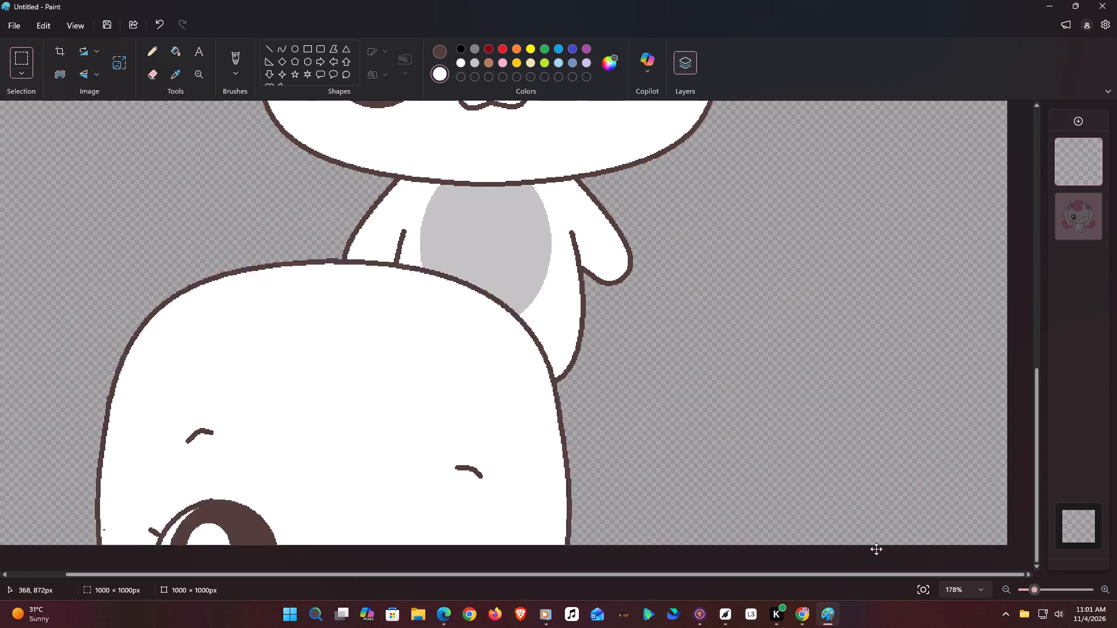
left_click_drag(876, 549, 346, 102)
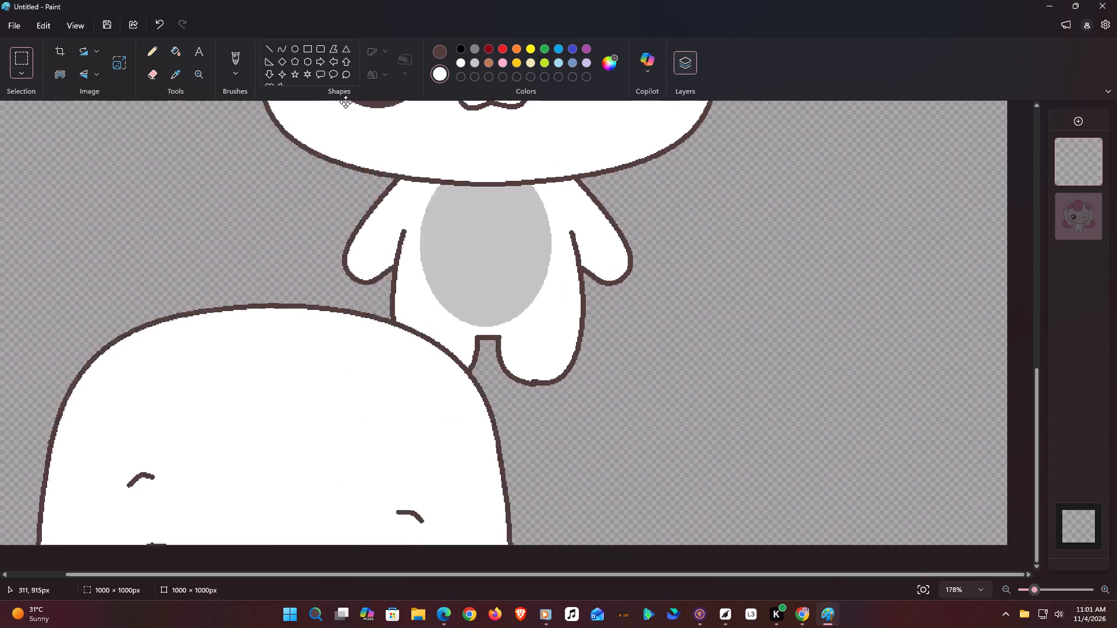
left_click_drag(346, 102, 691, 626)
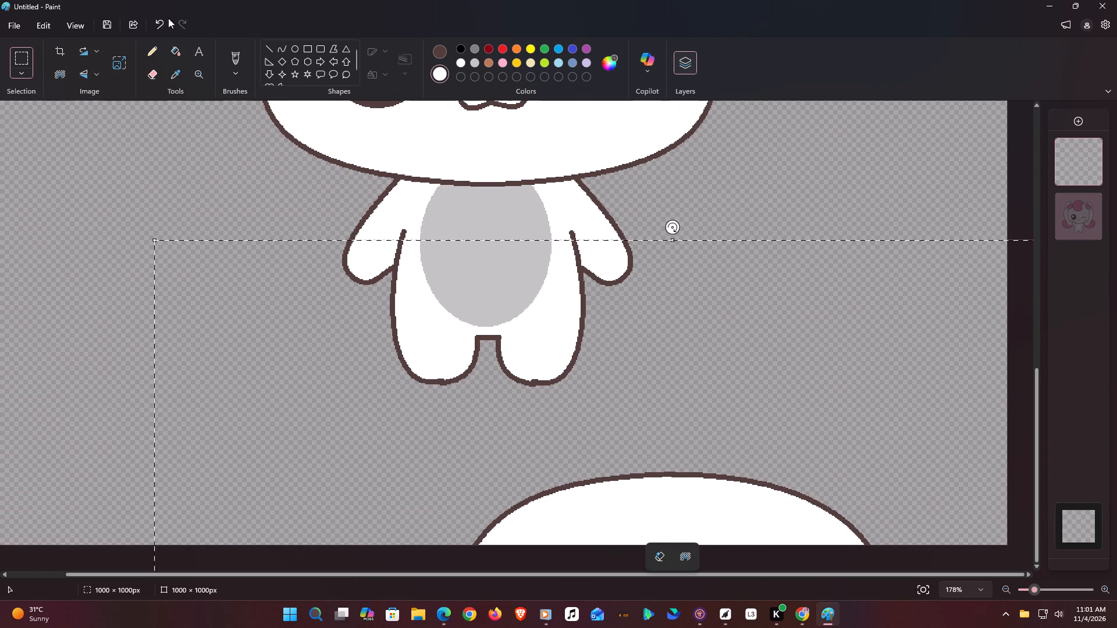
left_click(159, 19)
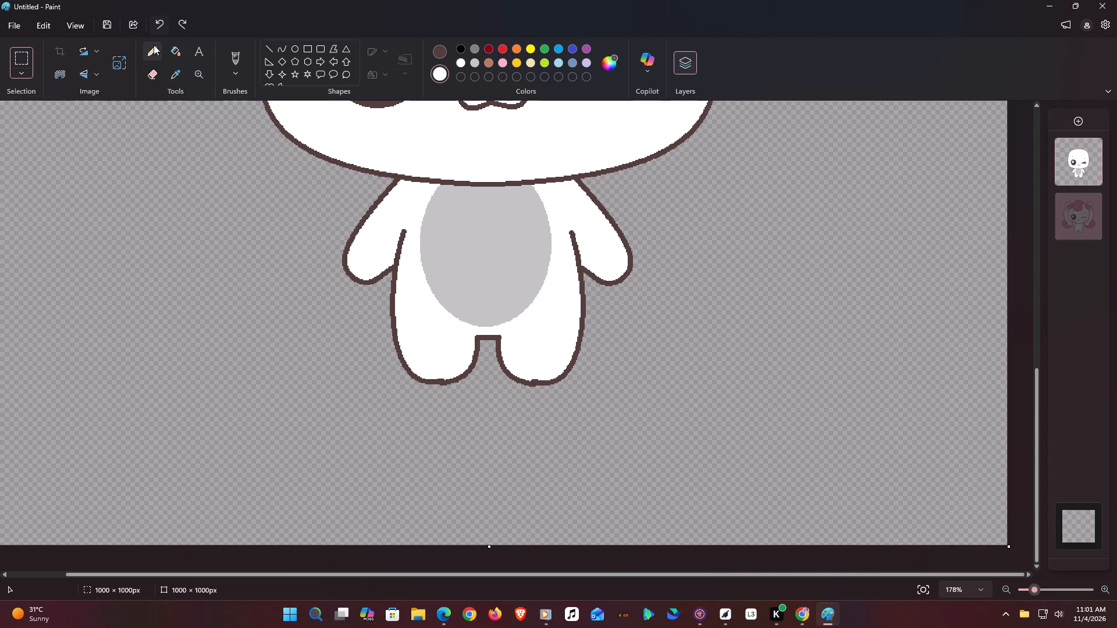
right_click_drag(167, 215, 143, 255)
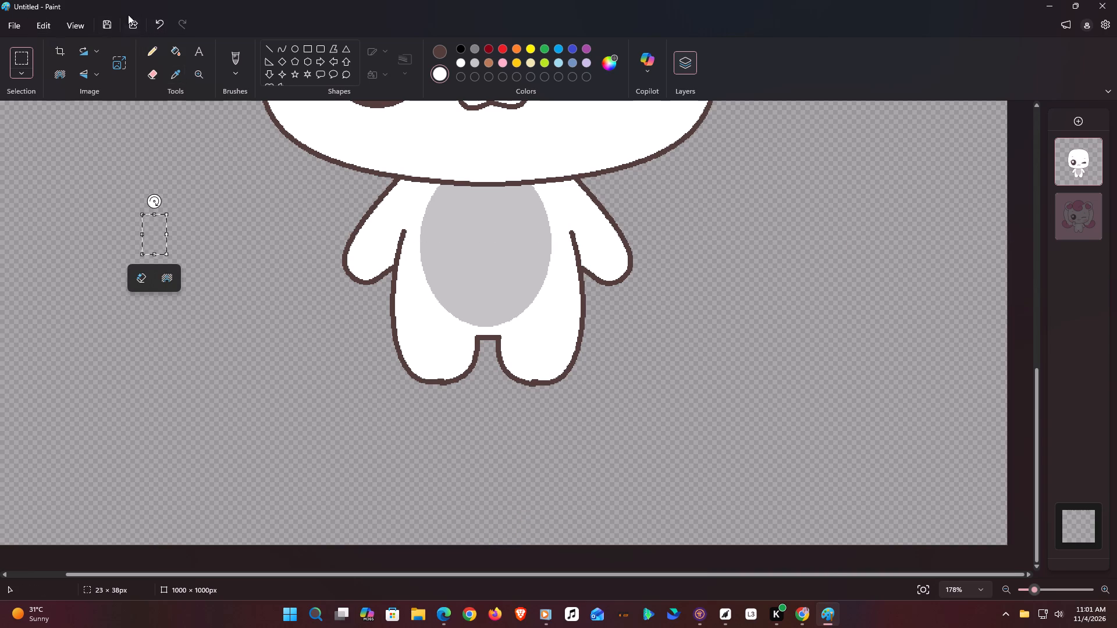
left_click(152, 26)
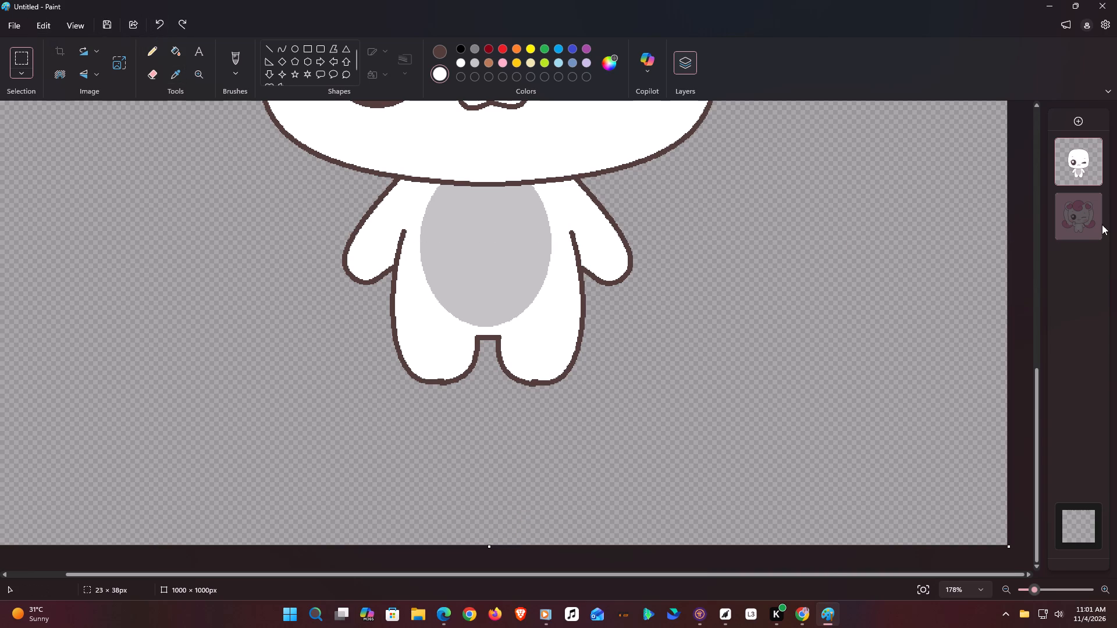
Add a new layer on top and paste the copied character onto it.
left_click(1073, 122)
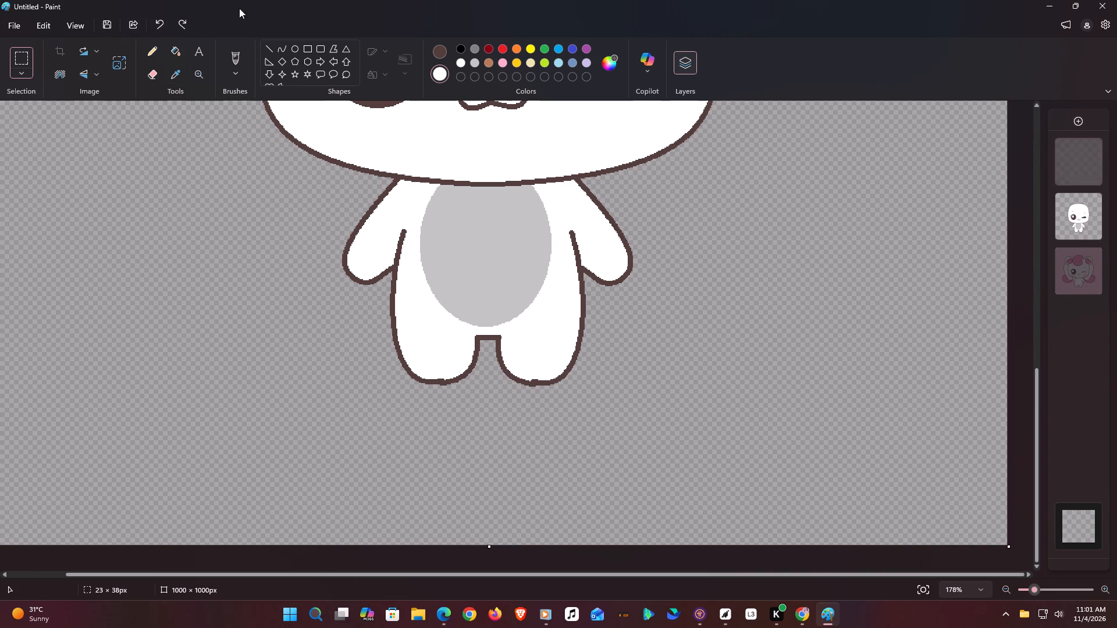
left_click(44, 28)
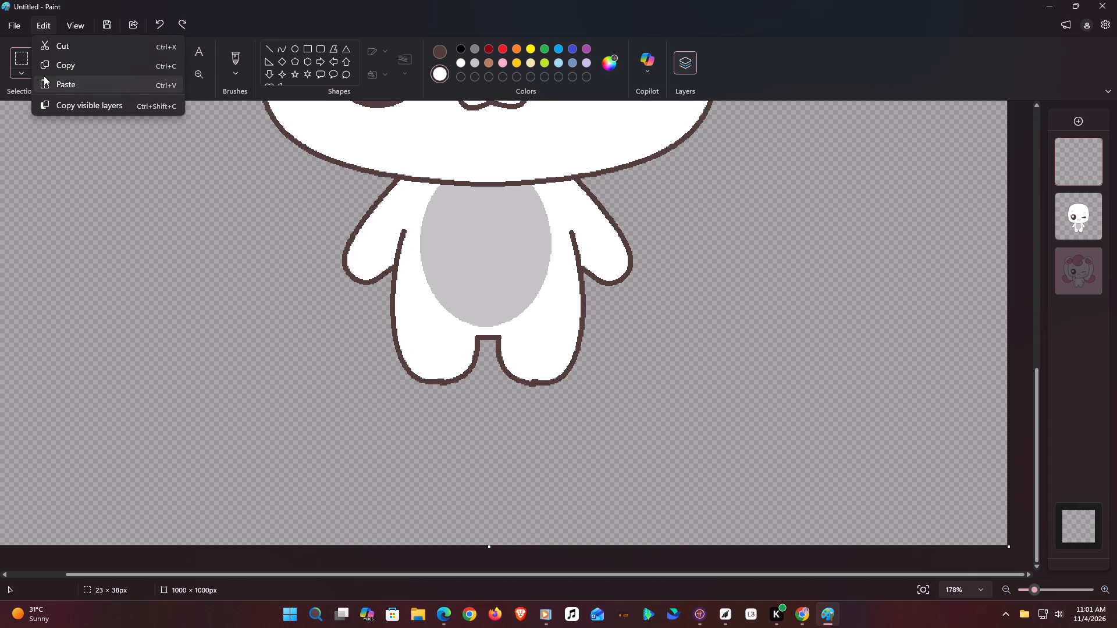
left_click(44, 76)
Move the pasted character until it lines up exactly over the original, and place it on the top layer.
left_click_drag(610, 177, 597, 123)
left_click_drag(584, 314, 578, 138)
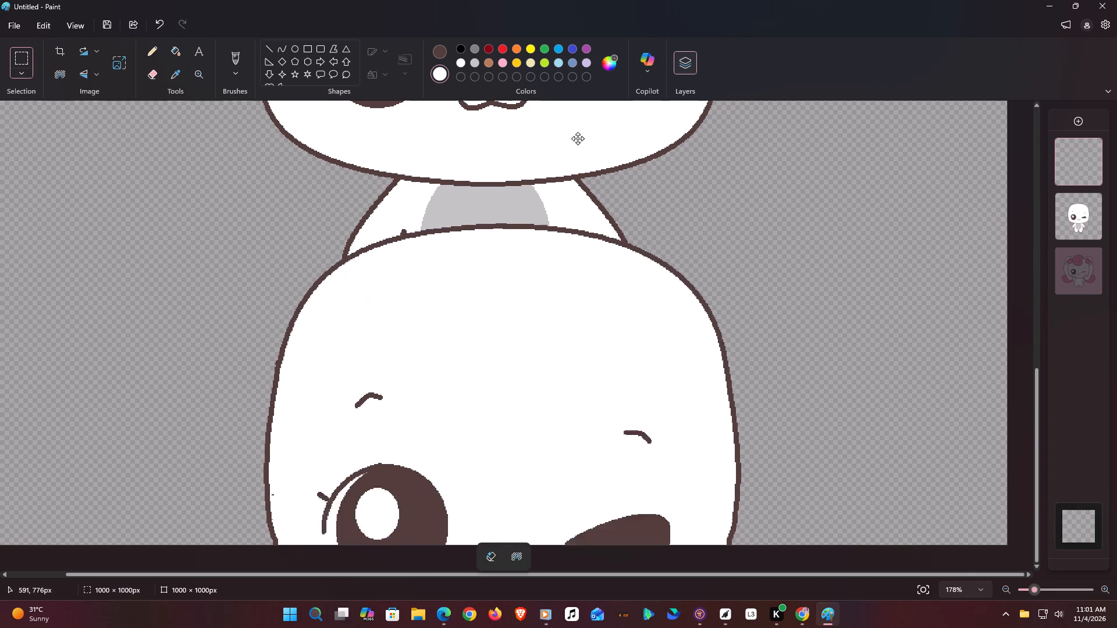
left_click_drag(578, 138, 577, 0)
left_click_drag(606, 61, 602, 0)
left_click_drag(574, 216, 560, 69)
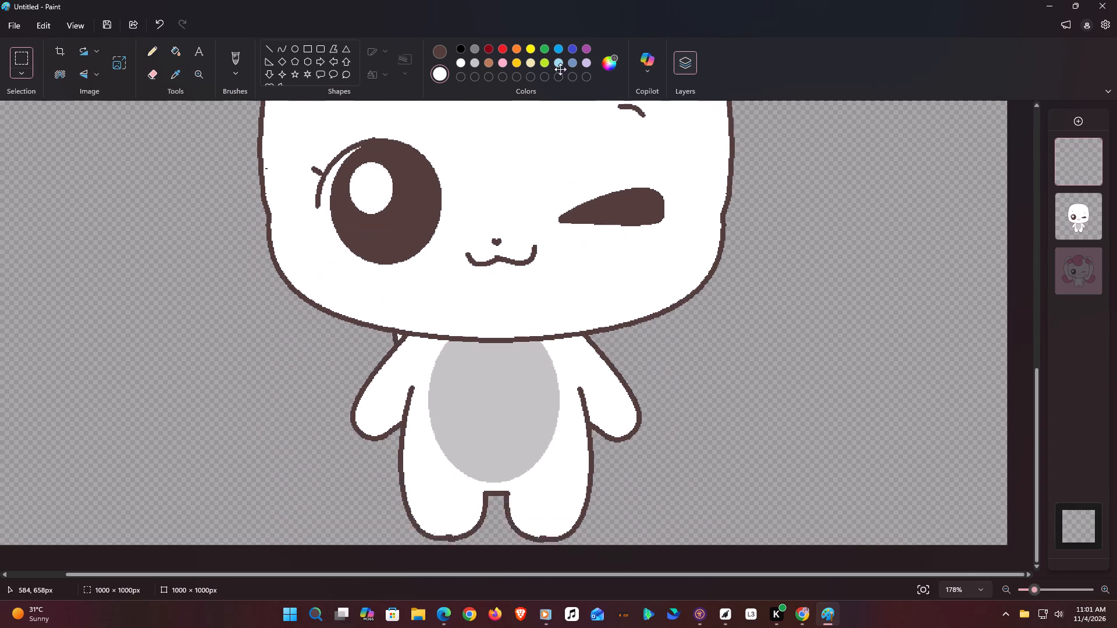
left_click_drag(560, 69, 546, 0)
scroll(752, 233, "up", 3)
left_click_drag(496, 381, 521, 371)
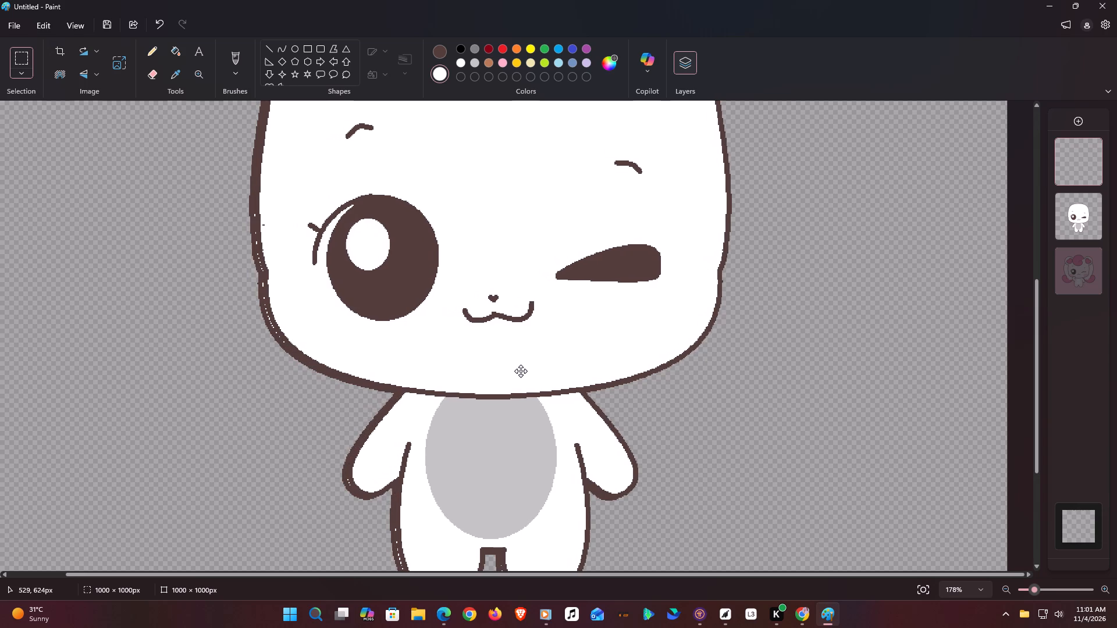
left_click_drag(521, 371, 511, 370)
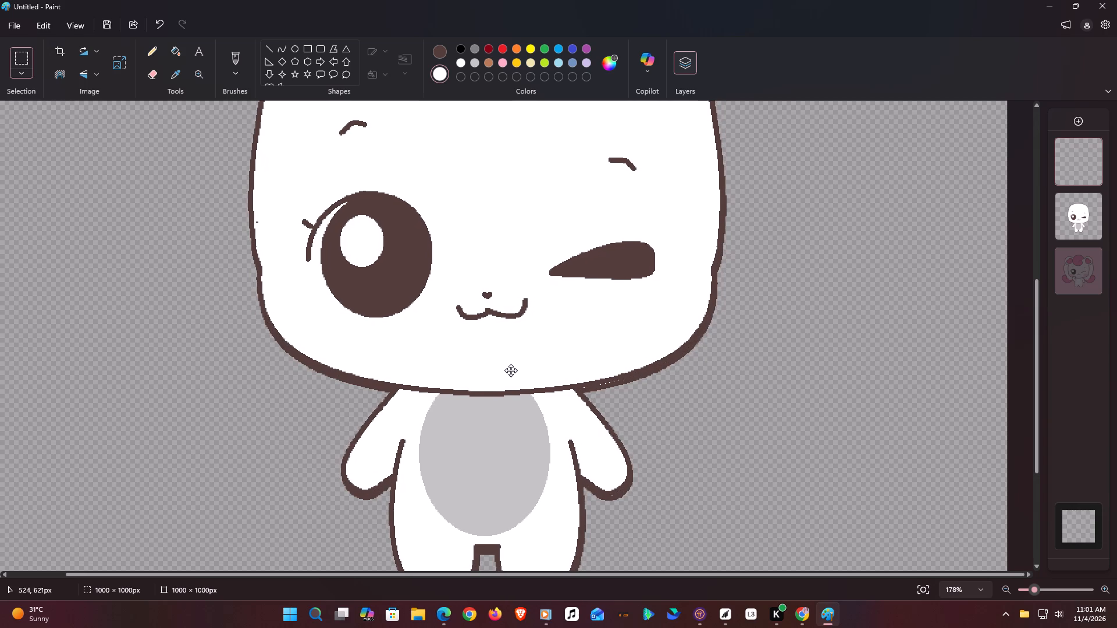
left_click_drag(511, 370, 516, 373)
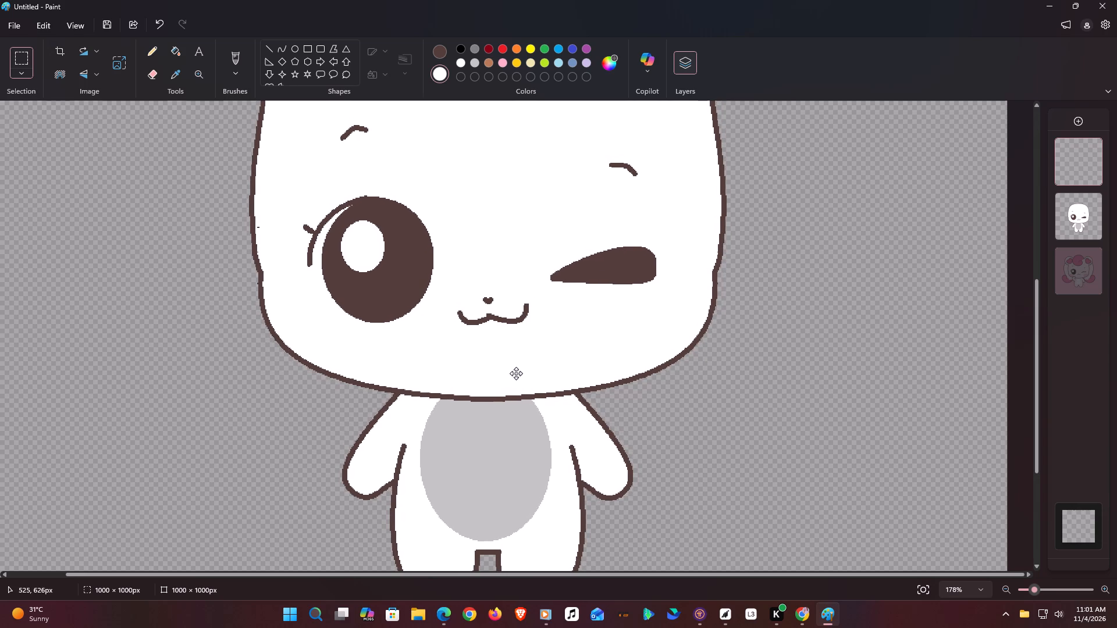
left_click(1081, 202)
left_click(1075, 167)
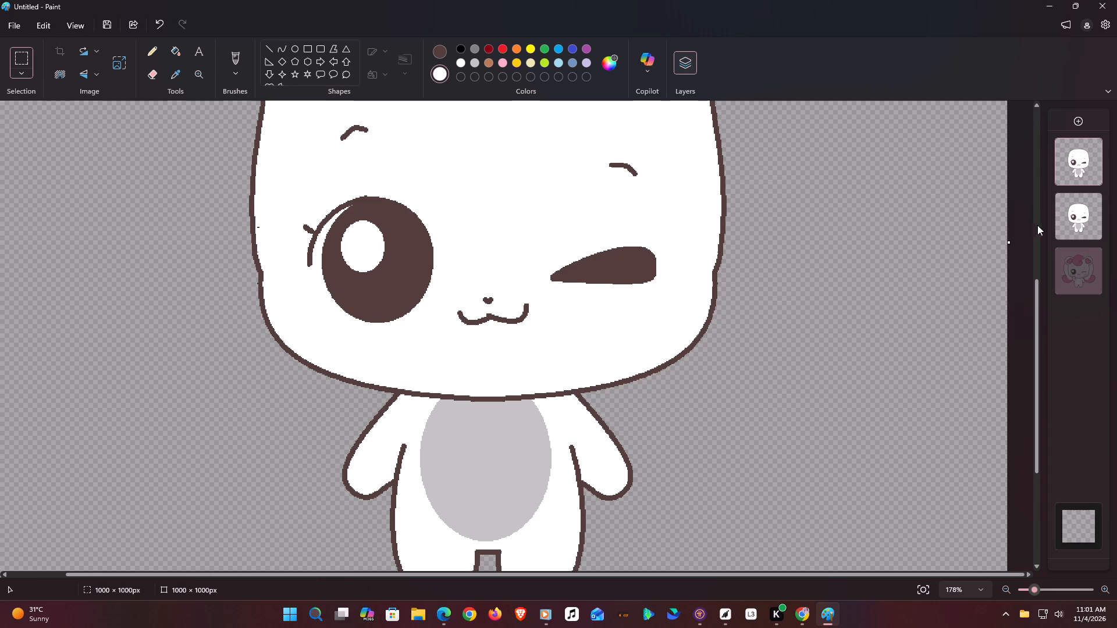
left_click(1080, 173)
Switch to Microsoft Edge, search Google Images for "royal teenieping symbol" and look through the results for a symbol reference.
left_click(443, 614)
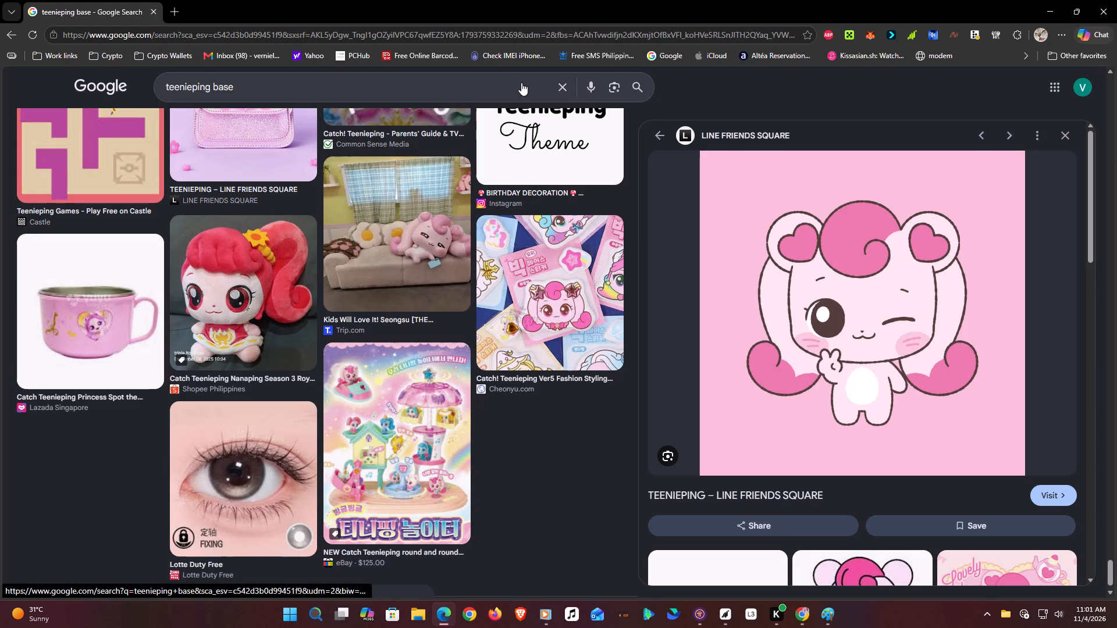
left_click(558, 81)
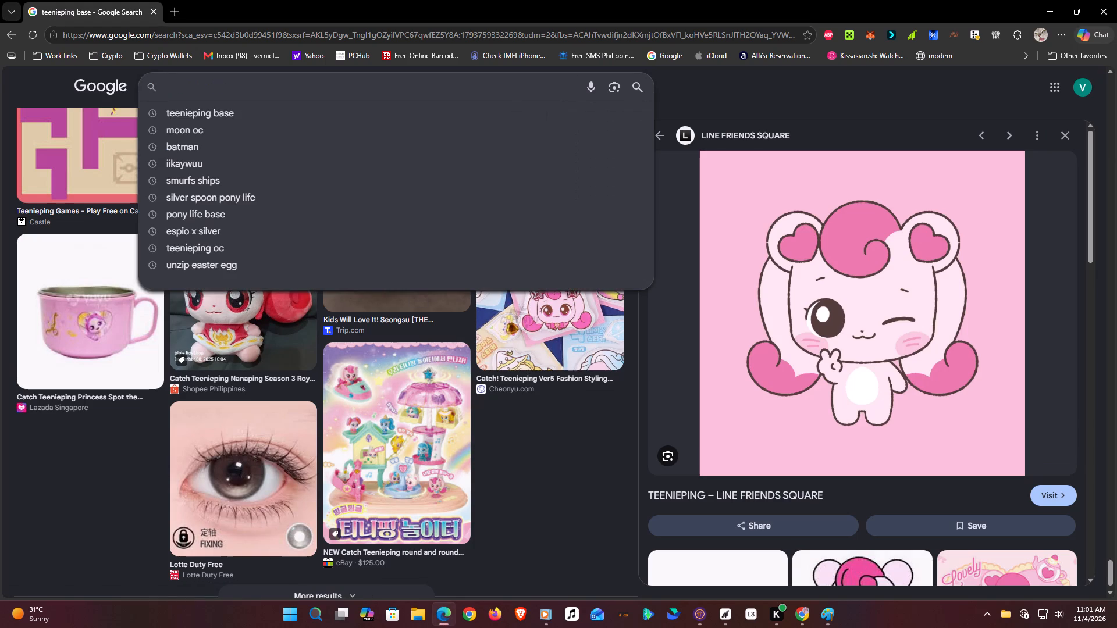
type("royal")
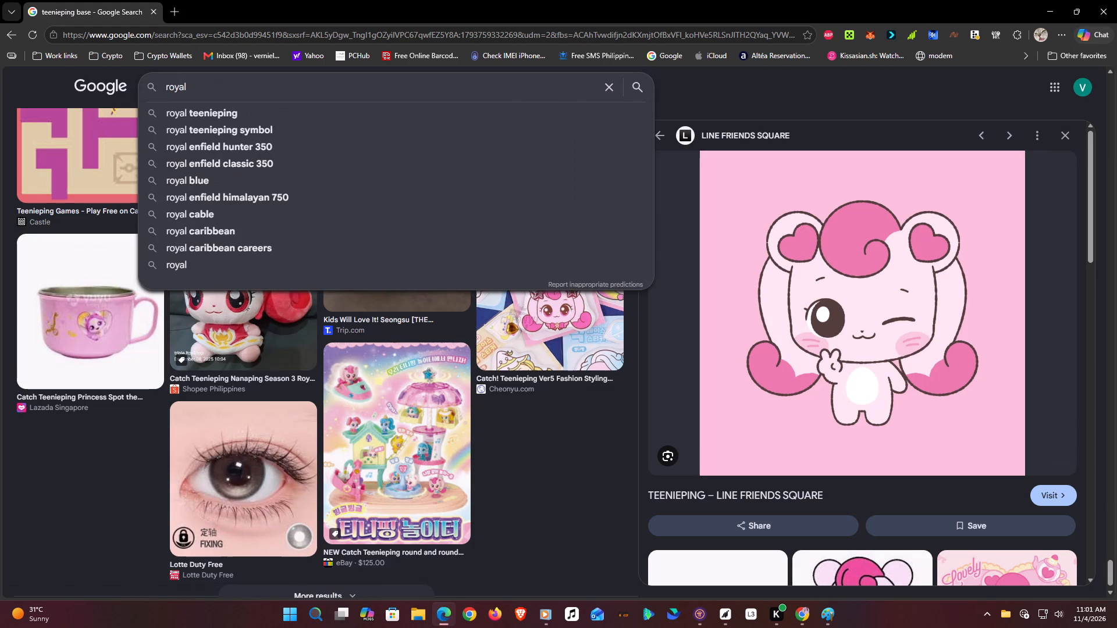
key("Down")
key("Down")
key("Return")
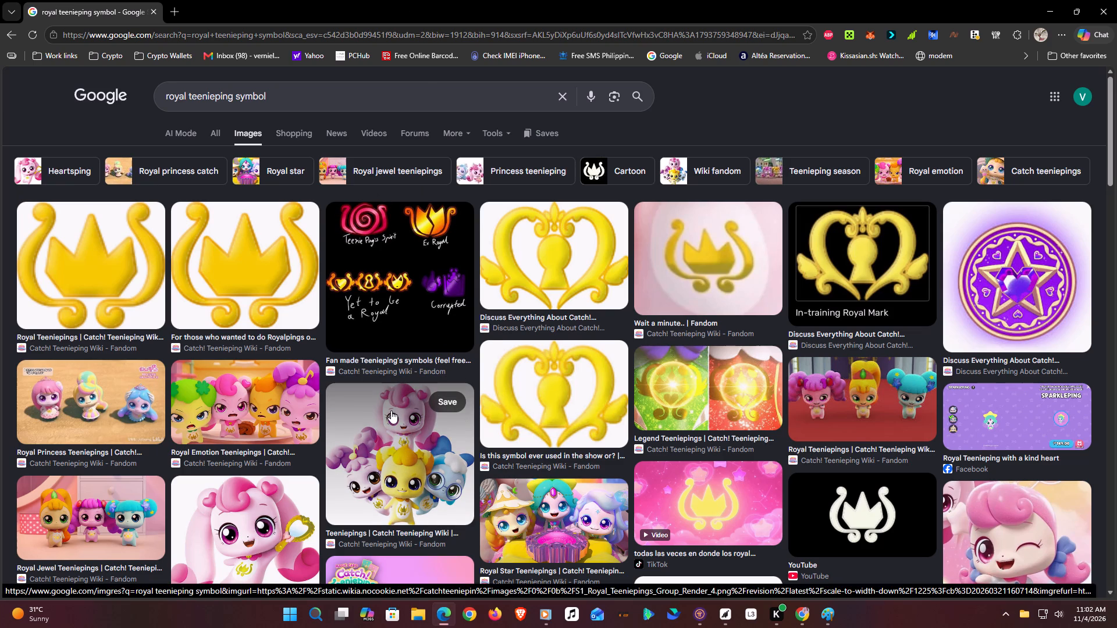
scroll(391, 413, "down", 3)
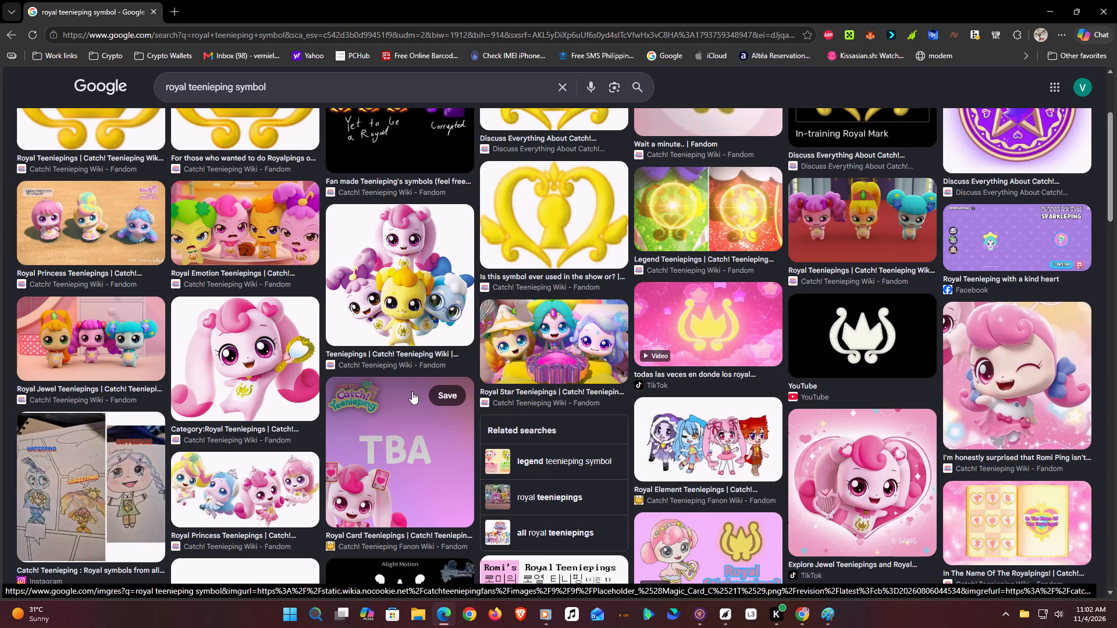
scroll(411, 391, "up", 3)
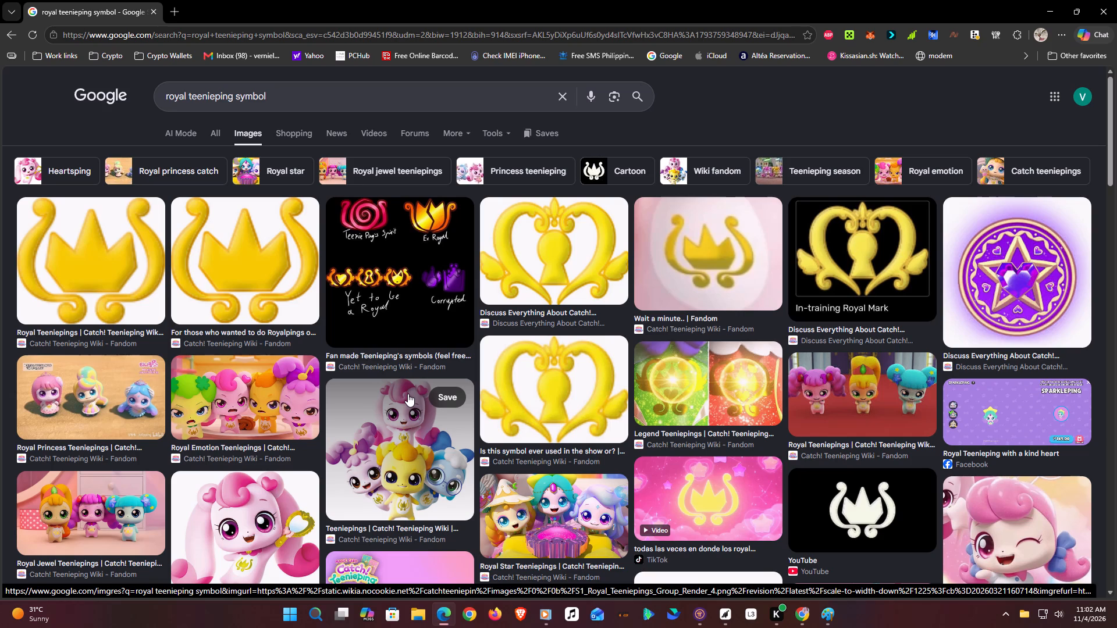
left_click(467, 279)
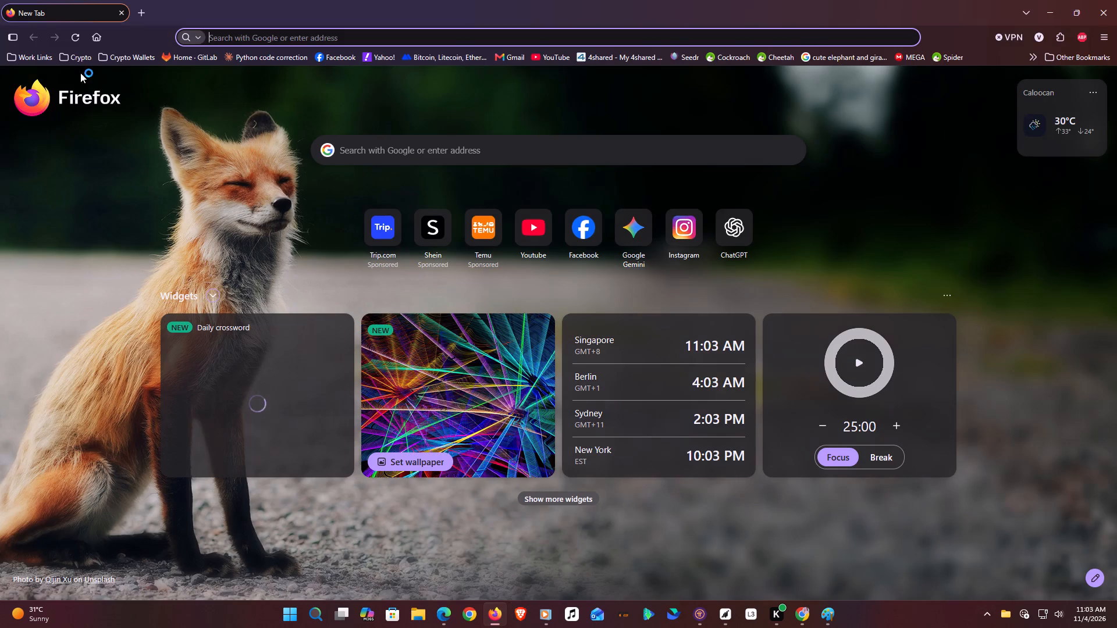